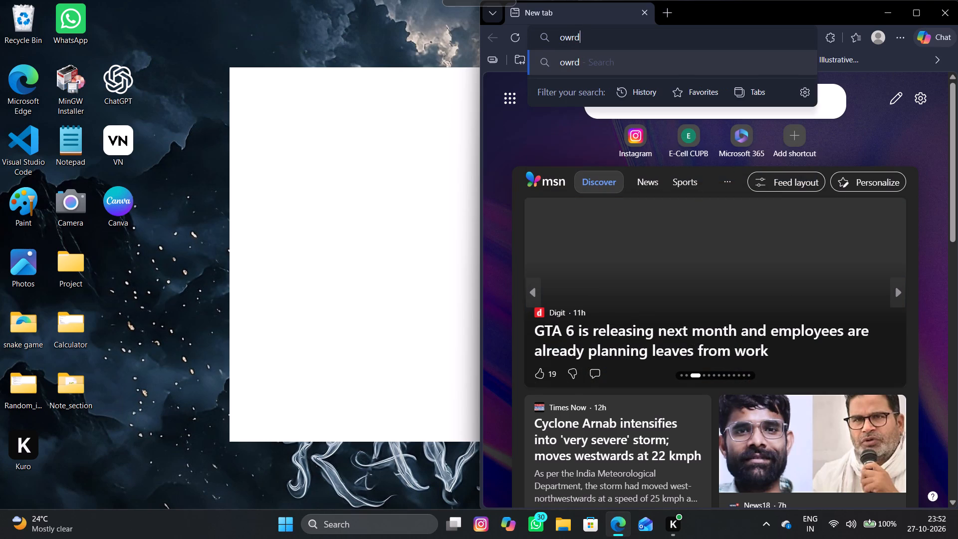
pyautogui.press('BackSpace')
pyautogui.press('BackSpace')
pyautogui.press('BackSpace')
pyautogui.press('BackSpace')
pyautogui.write('wor')
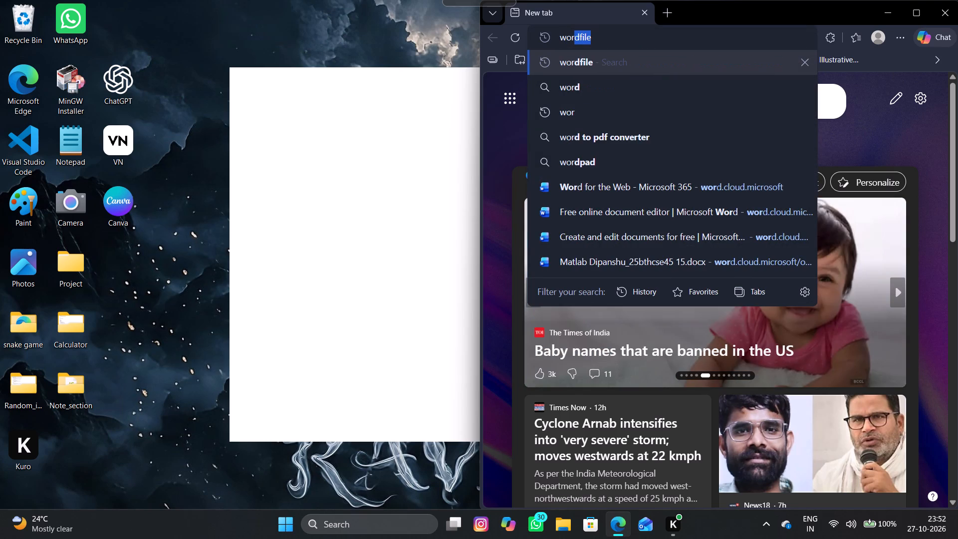
pyautogui.press('Down')
pyautogui.press('Return')
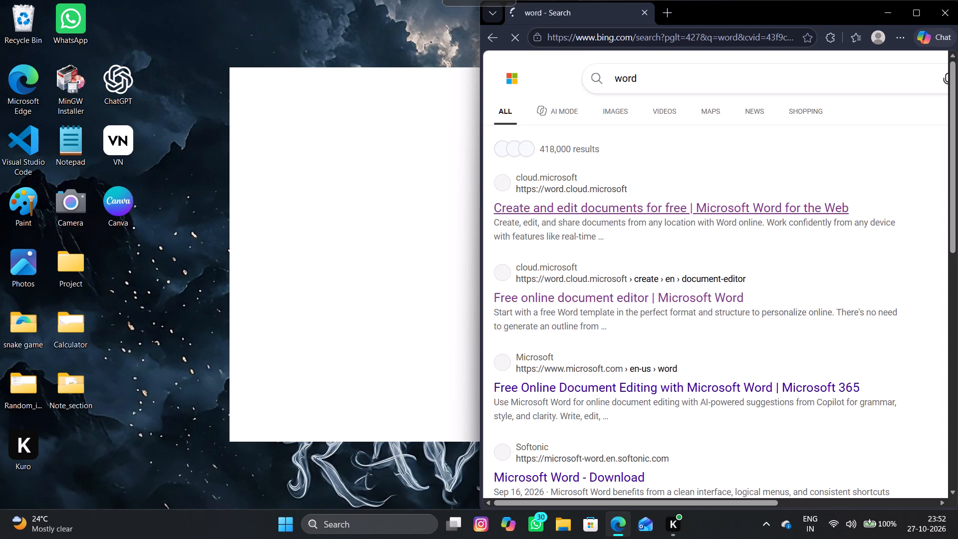
pyautogui.click(623, 204)
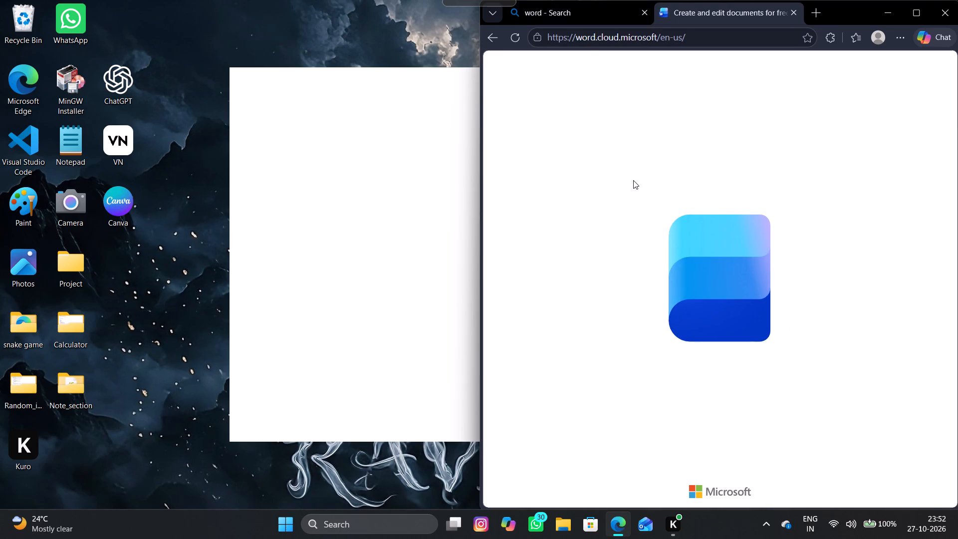
# Detach the word search results into their own browser window and snap it side by side with the Word window.
pyautogui.moveTo(567, 11); pyautogui.dragTo(422, 19)
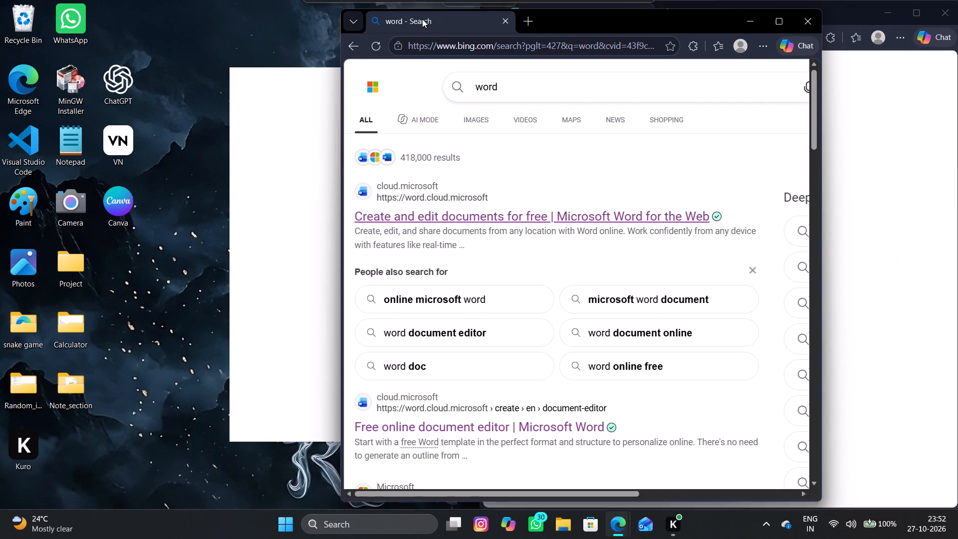
pyautogui.moveTo(422, 19); pyautogui.dragTo(171, 0)
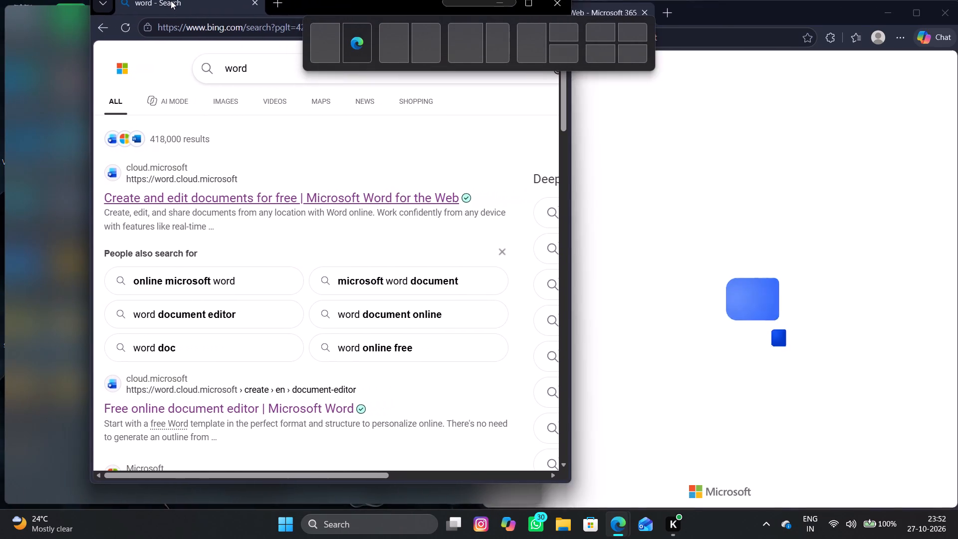
pyautogui.moveTo(171, 0); pyautogui.dragTo(79, 9)
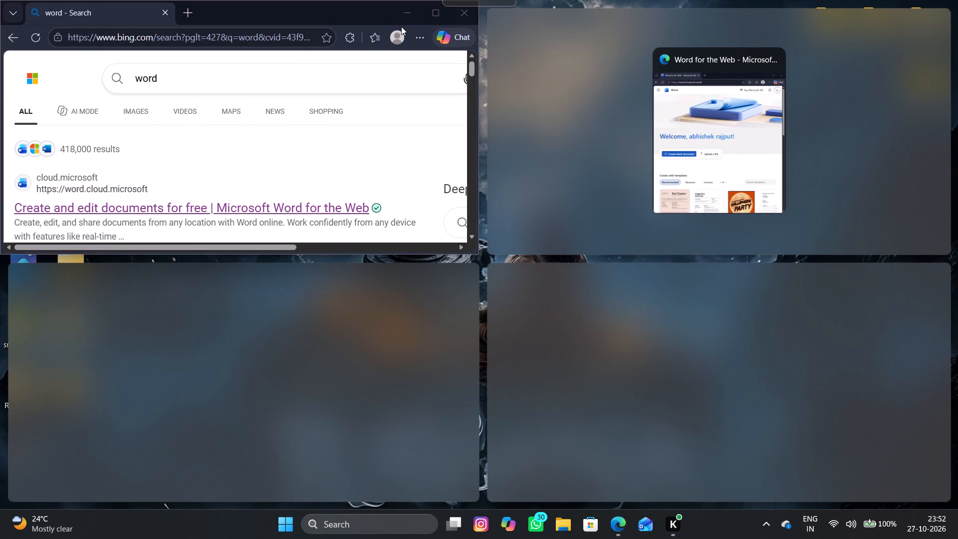
pyautogui.click(428, 21)
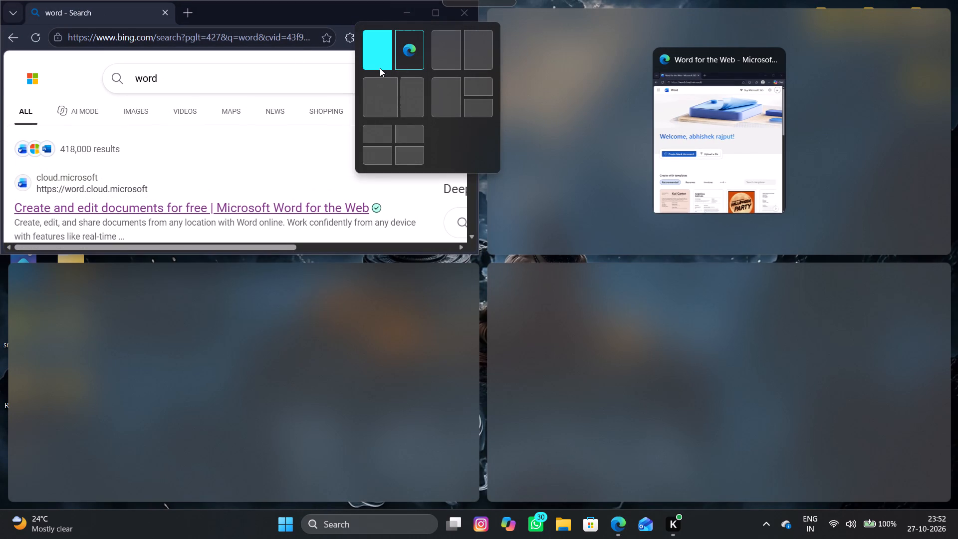
pyautogui.click(380, 67)
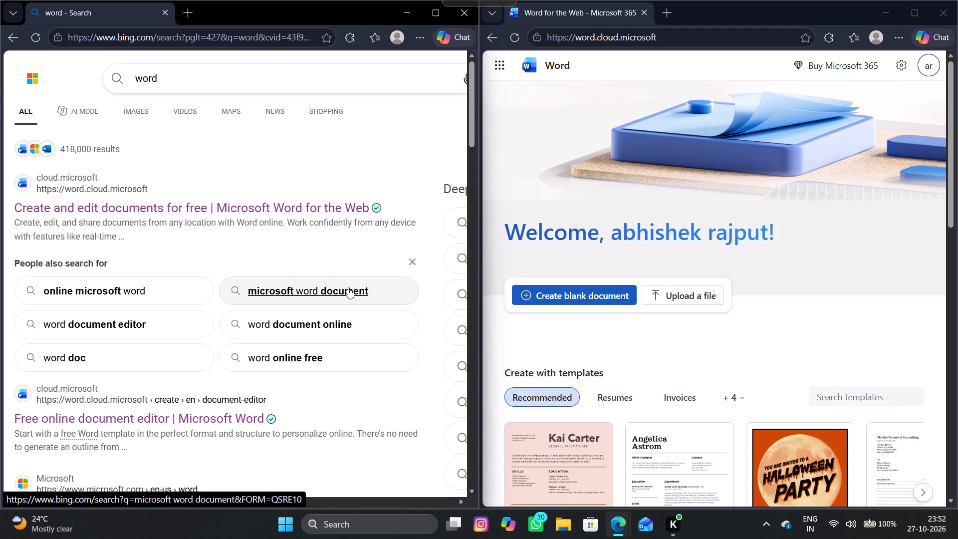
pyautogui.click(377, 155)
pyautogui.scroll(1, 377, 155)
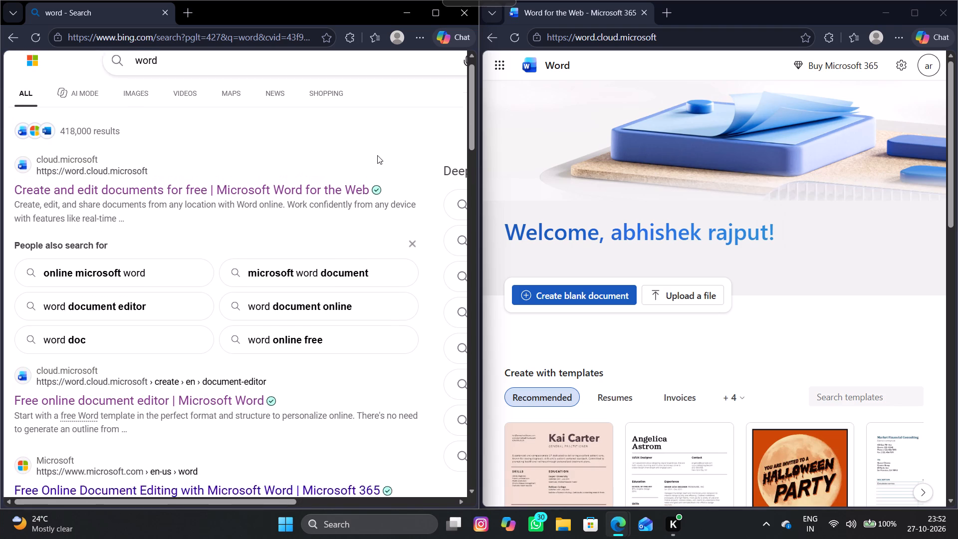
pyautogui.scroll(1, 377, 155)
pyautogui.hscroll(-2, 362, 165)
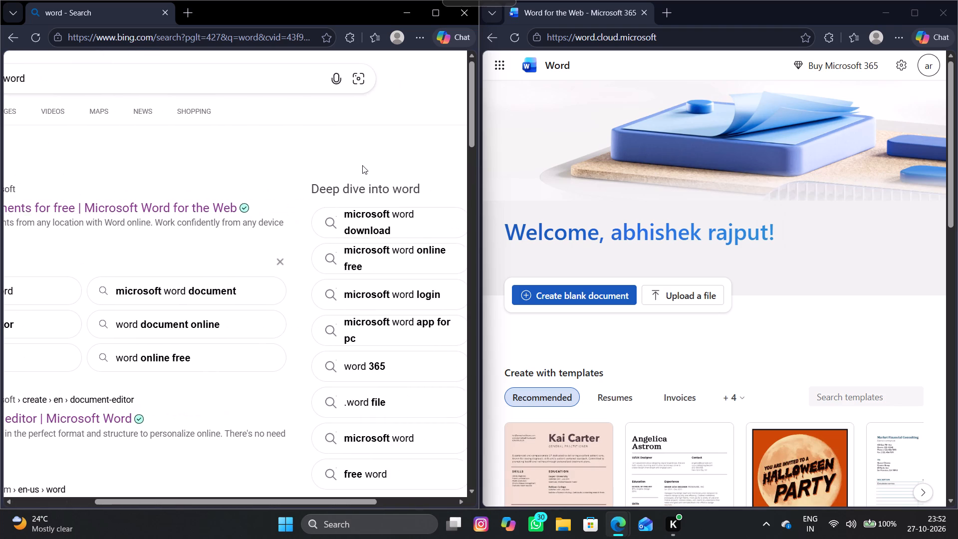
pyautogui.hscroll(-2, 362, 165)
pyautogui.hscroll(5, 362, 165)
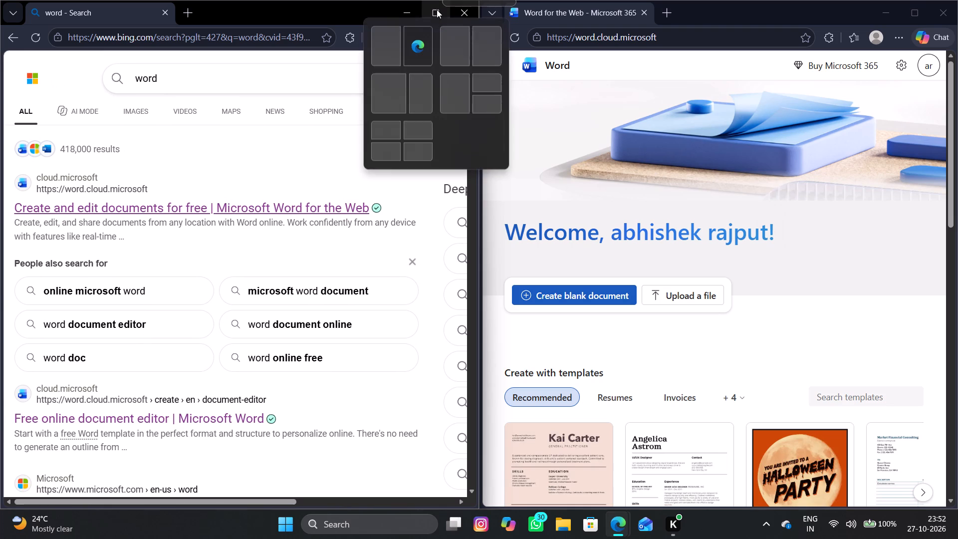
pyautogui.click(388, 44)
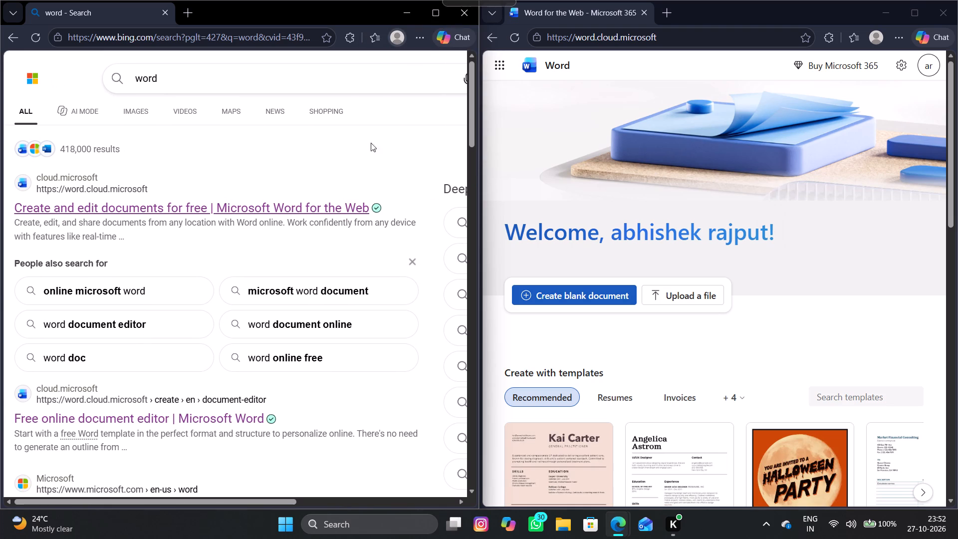
# Open Microsoft Word for the Web from the results in the search window as well.
pyautogui.click(299, 213)
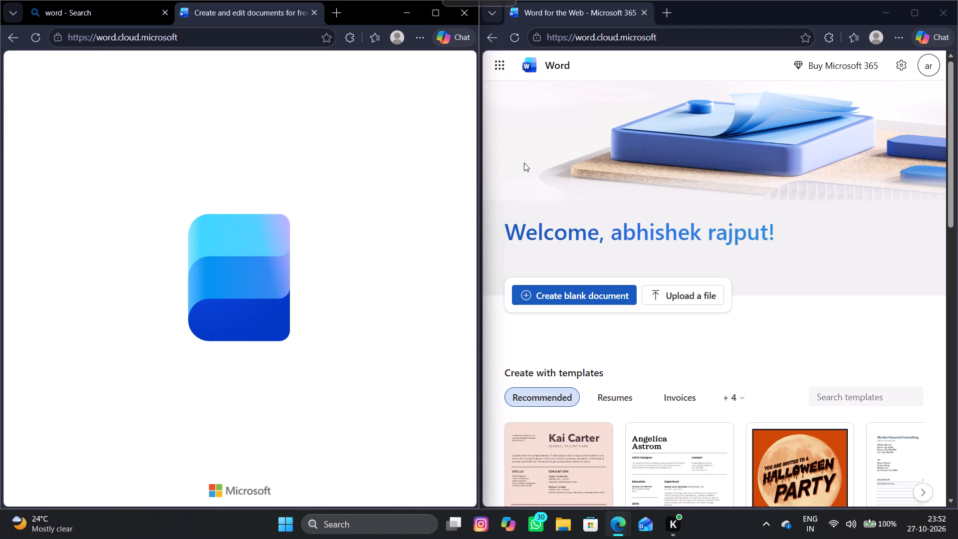
# In the original Word window, open the recent Digital electronic document labelled Dipanshu.
pyautogui.scroll(-5, 648, 189)
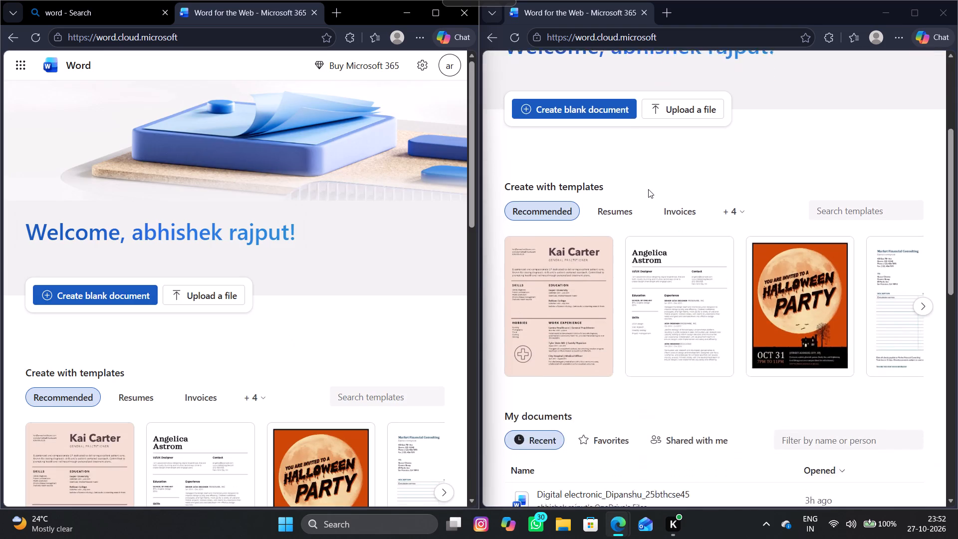
pyautogui.scroll(-2, 648, 189)
pyautogui.click(626, 167)
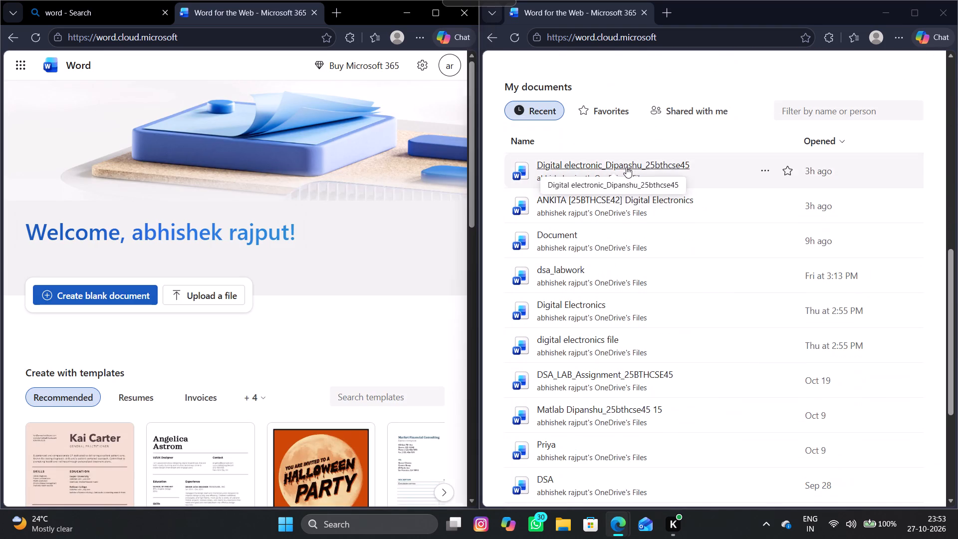
# In the other Word window, open the recent Digital Electronics document labelled ANKITA.
pyautogui.scroll(-4, 287, 255)
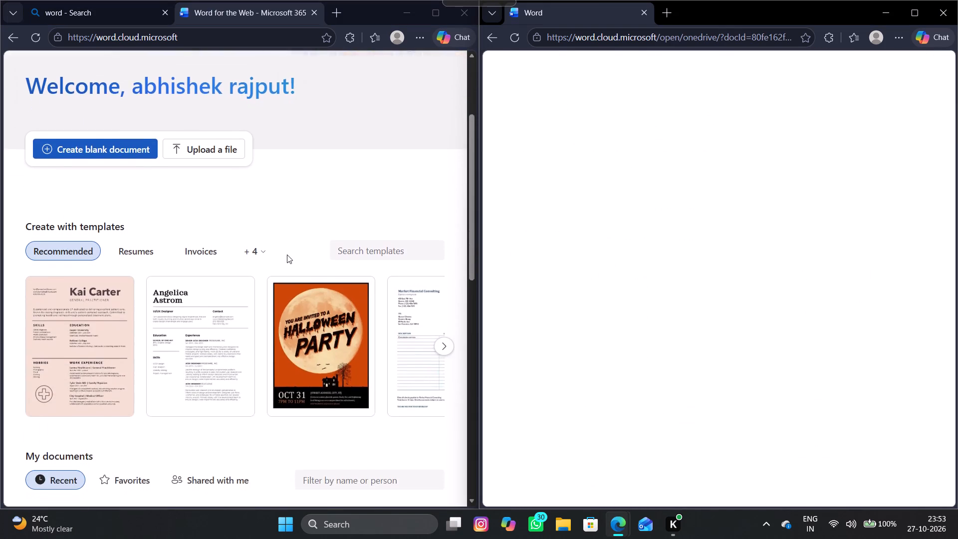
pyautogui.scroll(-3, 287, 255)
pyautogui.click(128, 290)
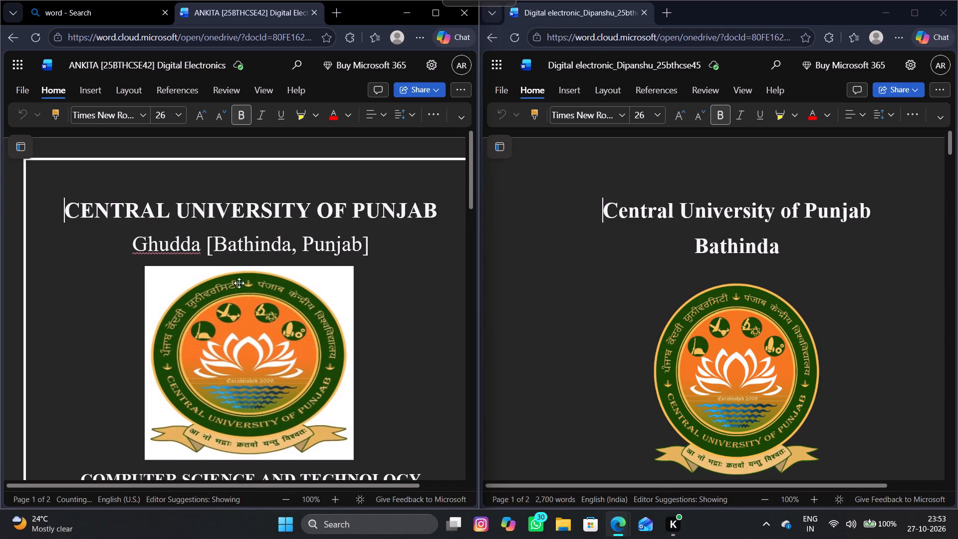
# Examine the cover page details of the ANKITA Digital Electronics lab assignment.
pyautogui.scroll(-4, 239, 283)
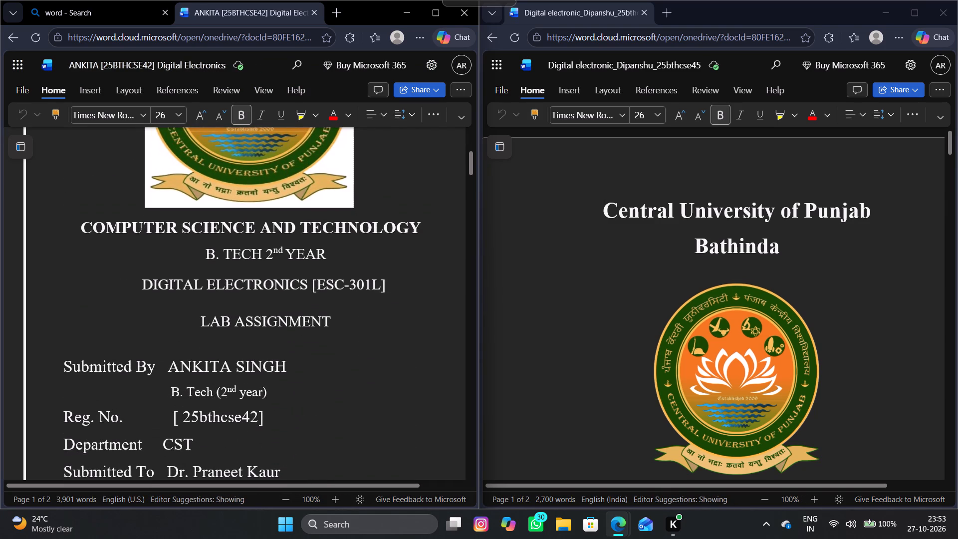
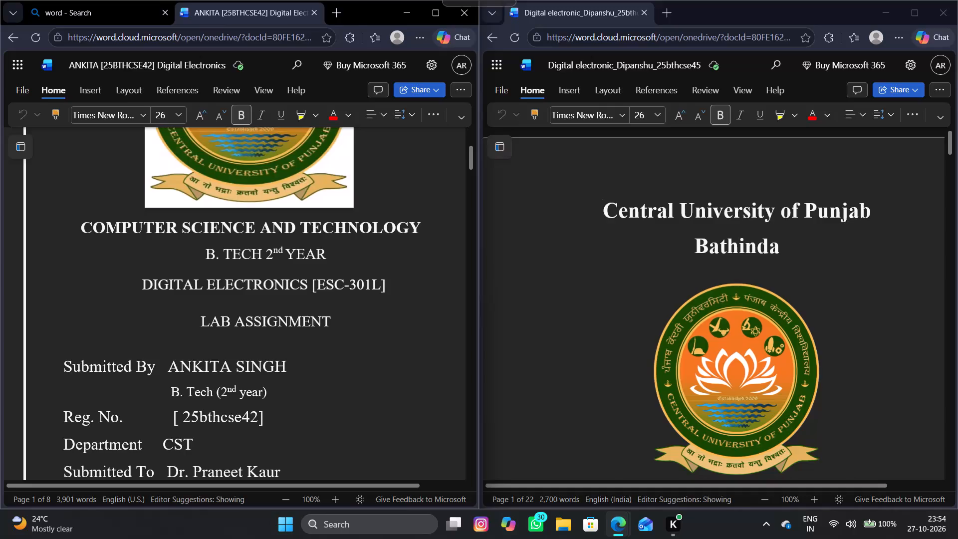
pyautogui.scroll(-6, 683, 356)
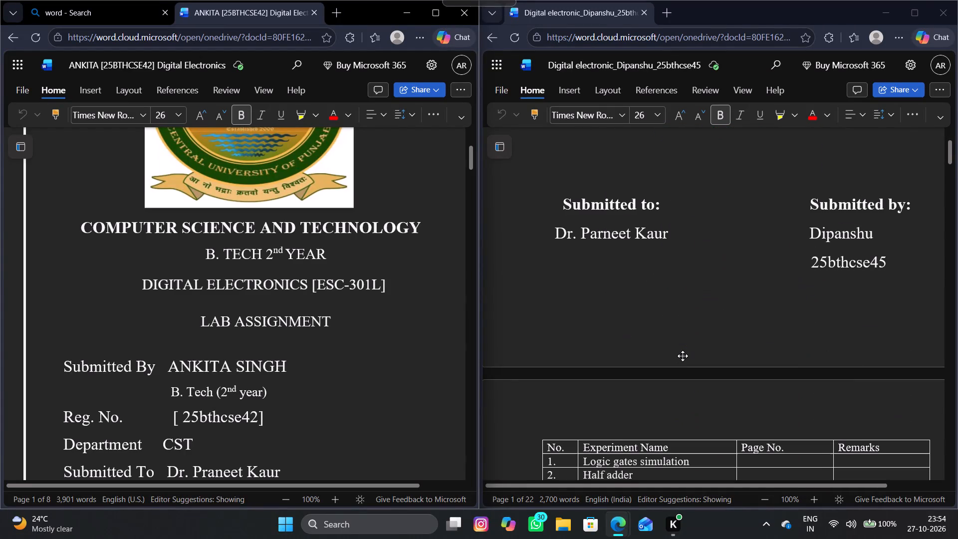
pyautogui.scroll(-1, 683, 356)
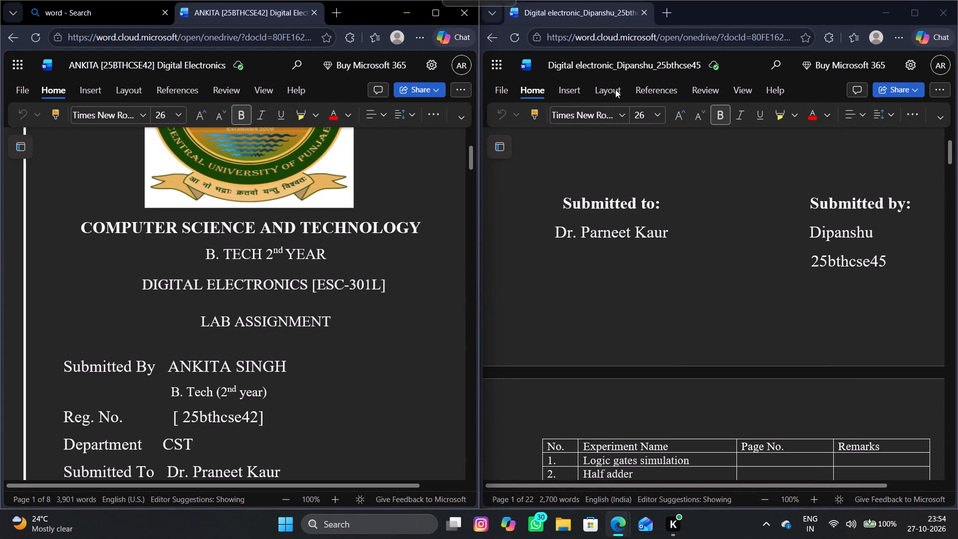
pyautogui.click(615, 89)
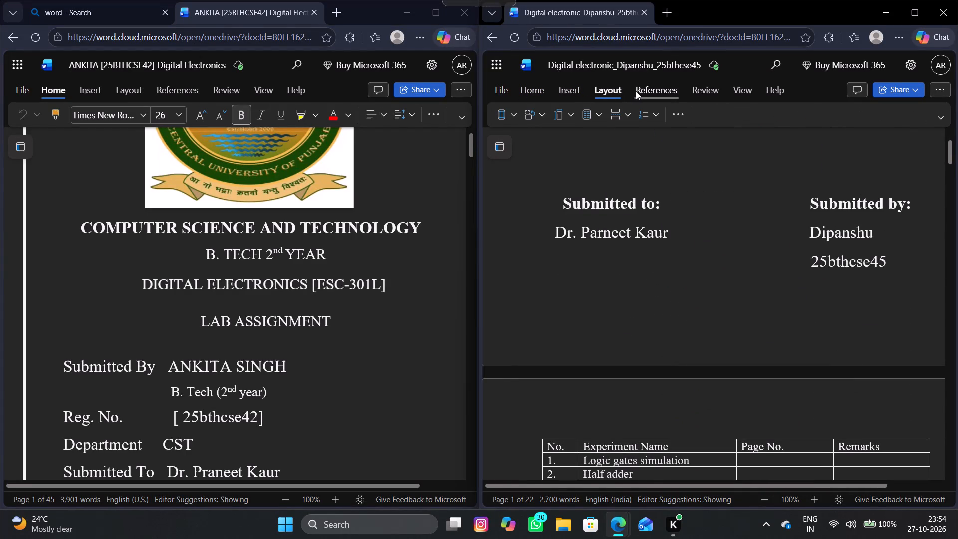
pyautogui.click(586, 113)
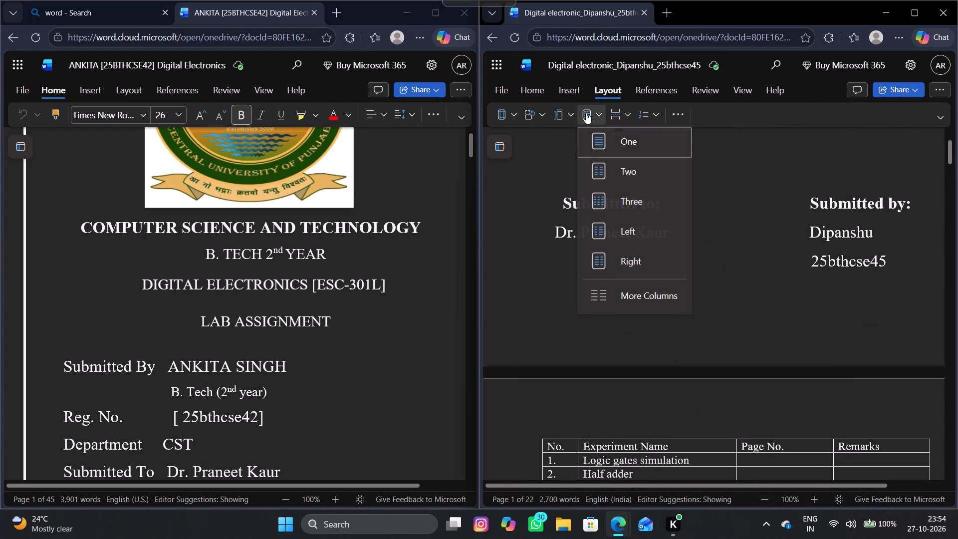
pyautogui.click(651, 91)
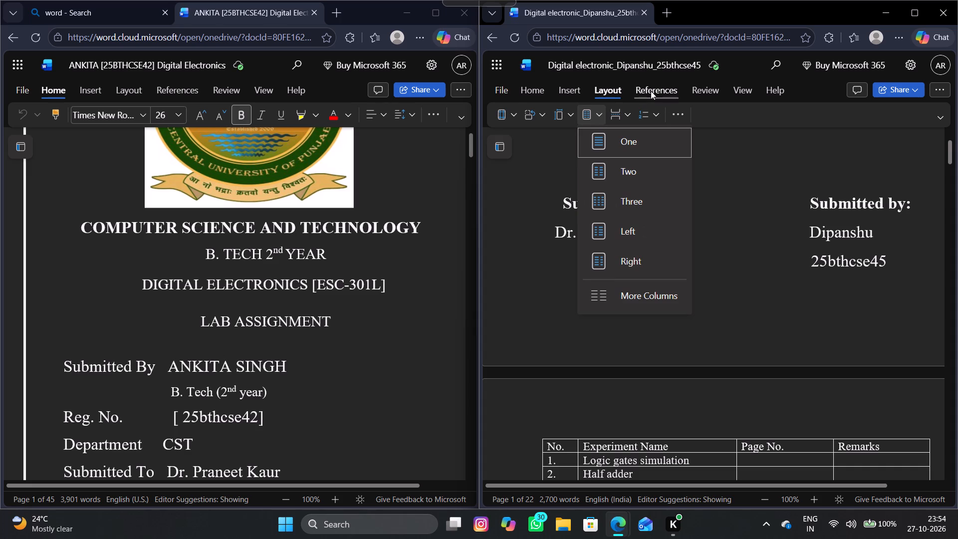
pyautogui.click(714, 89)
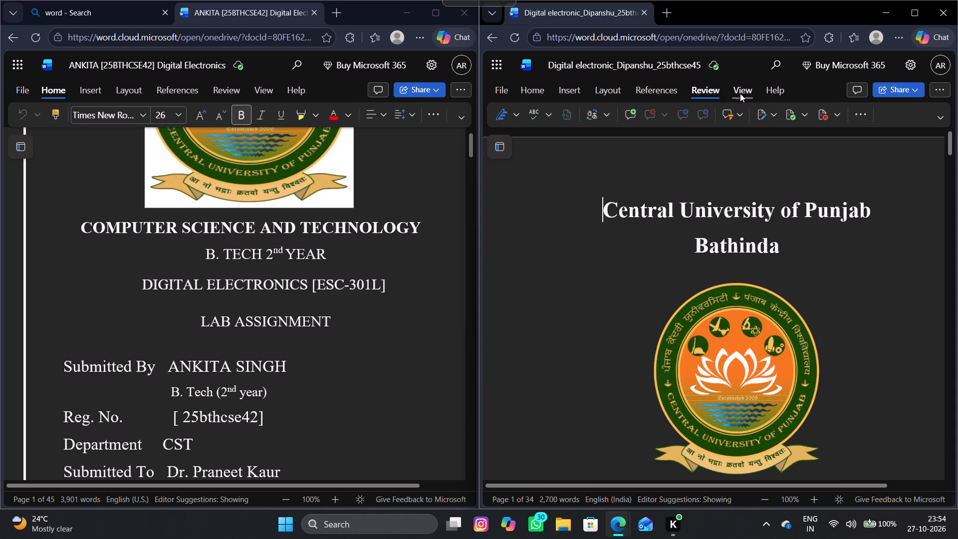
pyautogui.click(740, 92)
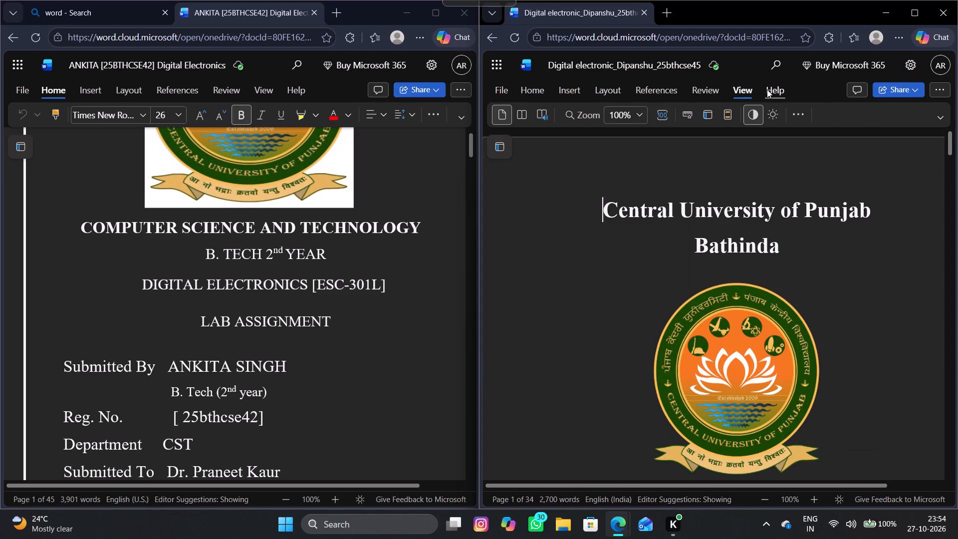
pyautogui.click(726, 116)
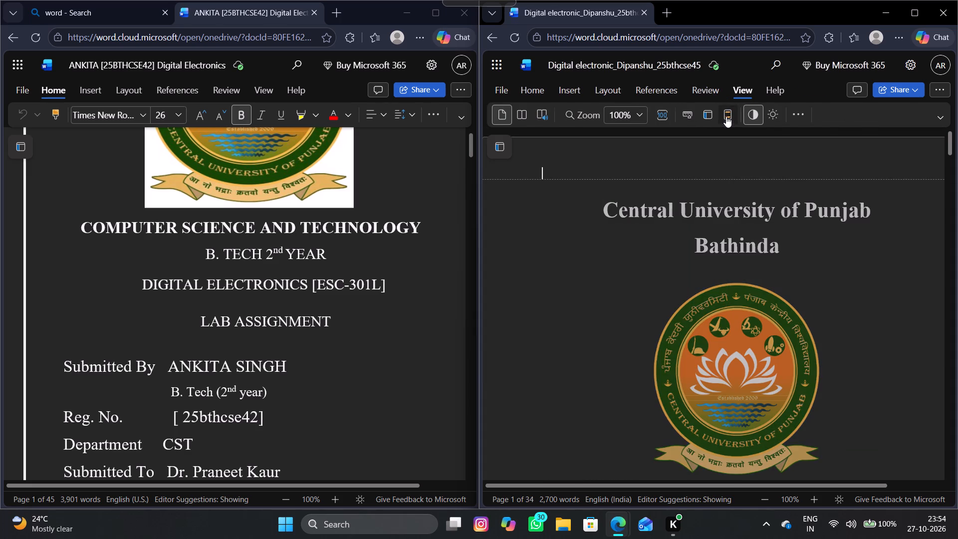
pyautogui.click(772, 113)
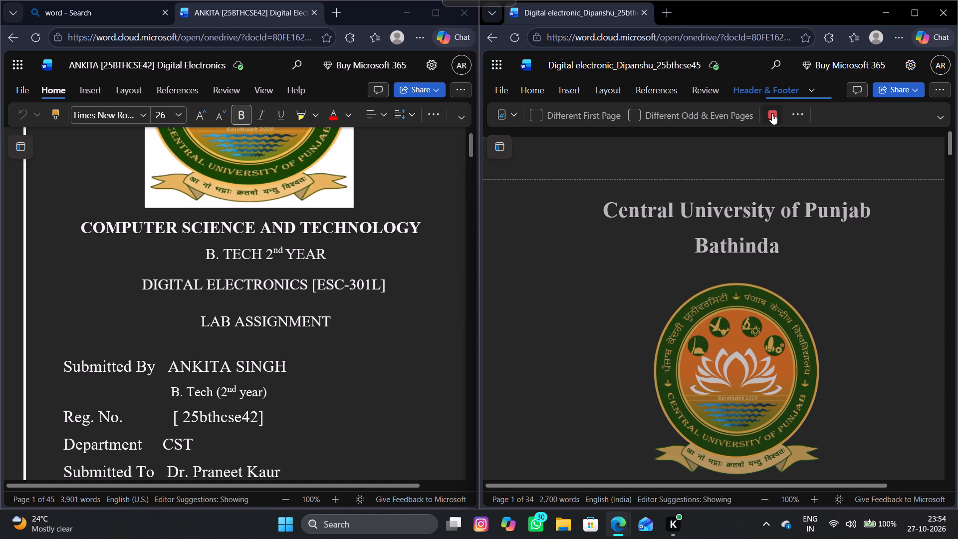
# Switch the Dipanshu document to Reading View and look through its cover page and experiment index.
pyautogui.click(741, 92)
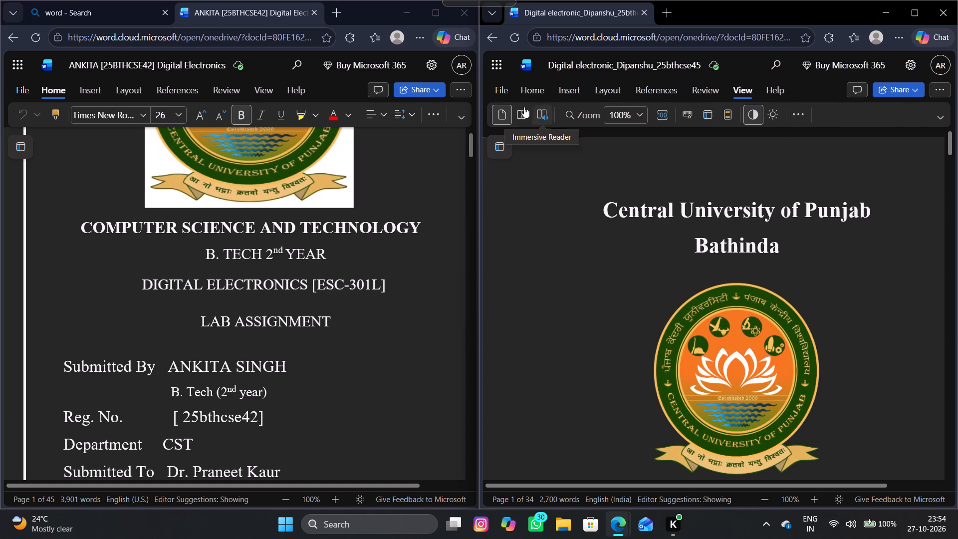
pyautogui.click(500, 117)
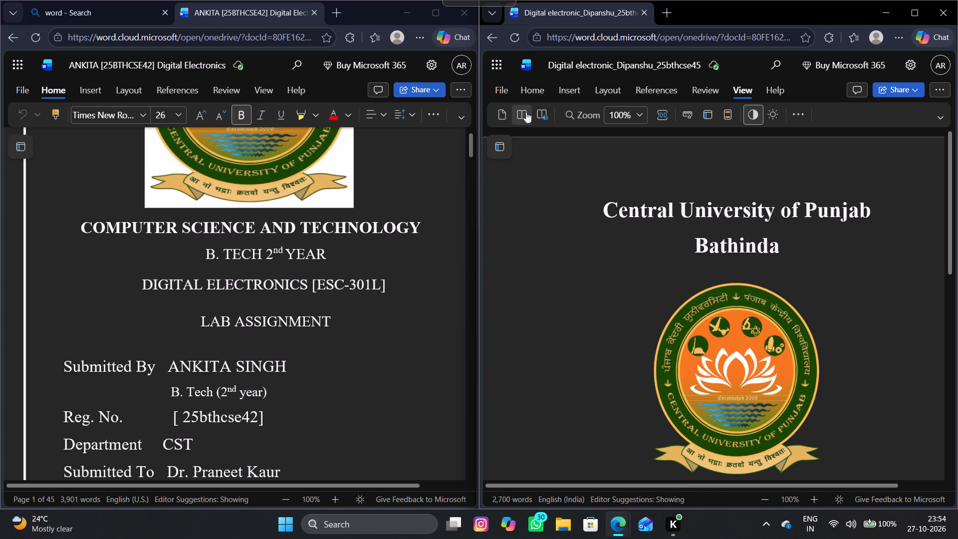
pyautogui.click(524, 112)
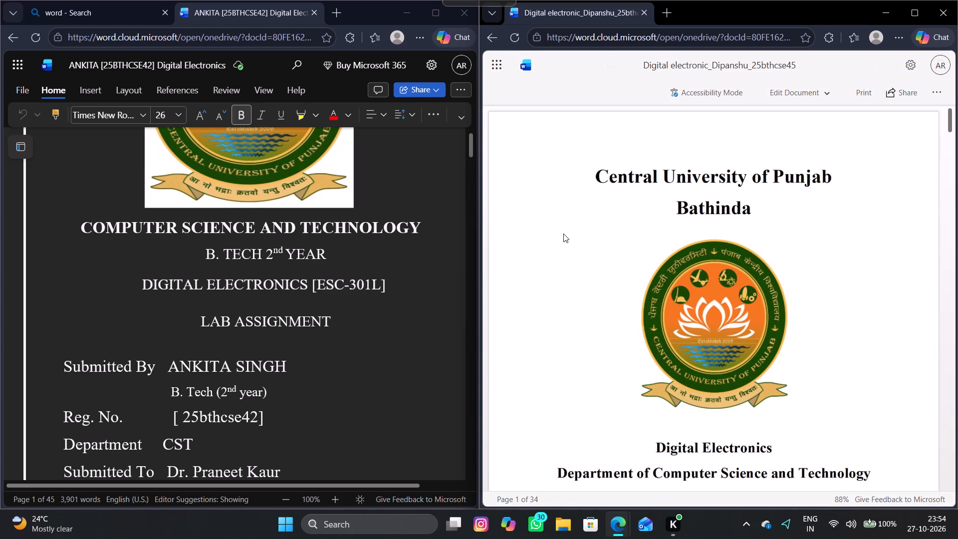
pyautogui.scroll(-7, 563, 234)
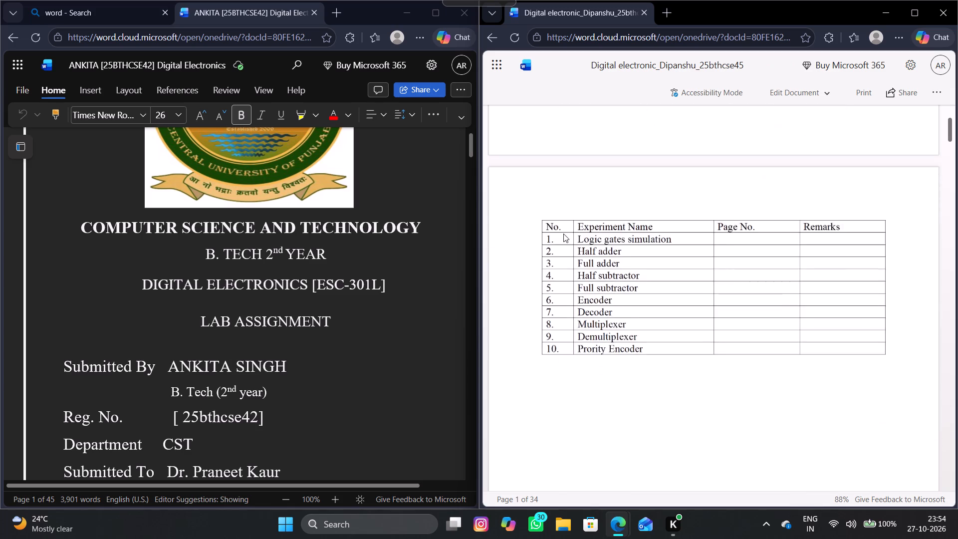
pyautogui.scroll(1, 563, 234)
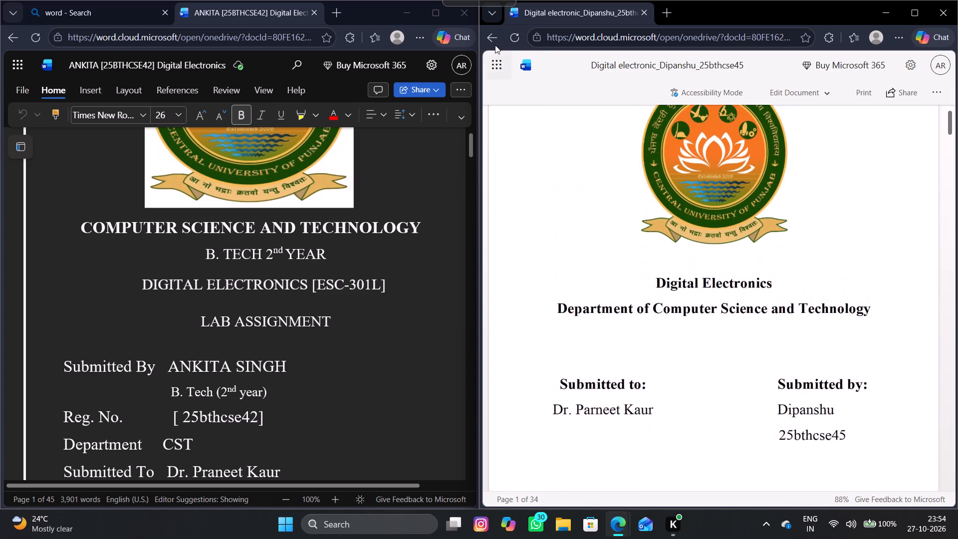
# Leave Reading View by returning to the recent documents list and reopen the Dipanshu Digital electronic document for editing.
pyautogui.click(491, 38)
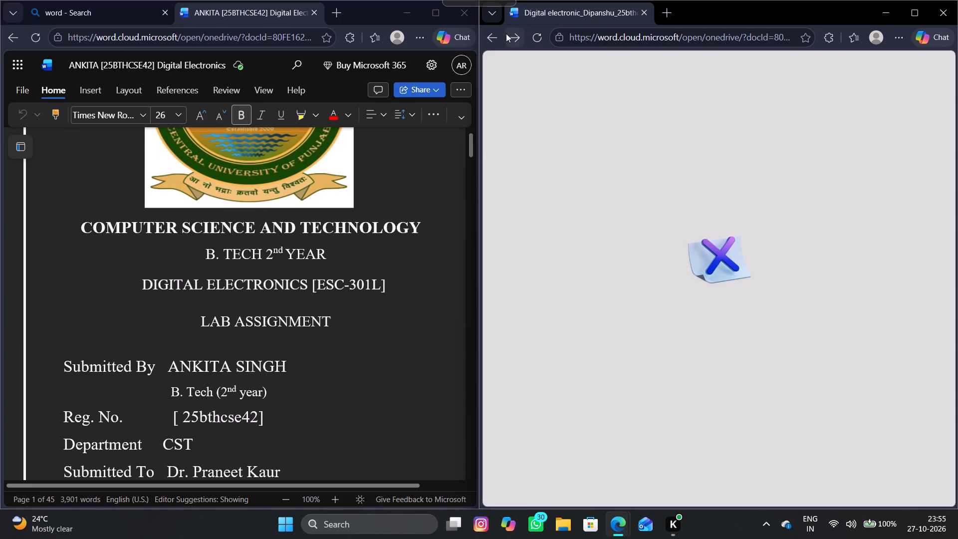
pyautogui.click(496, 35)
pyautogui.click(496, 35)
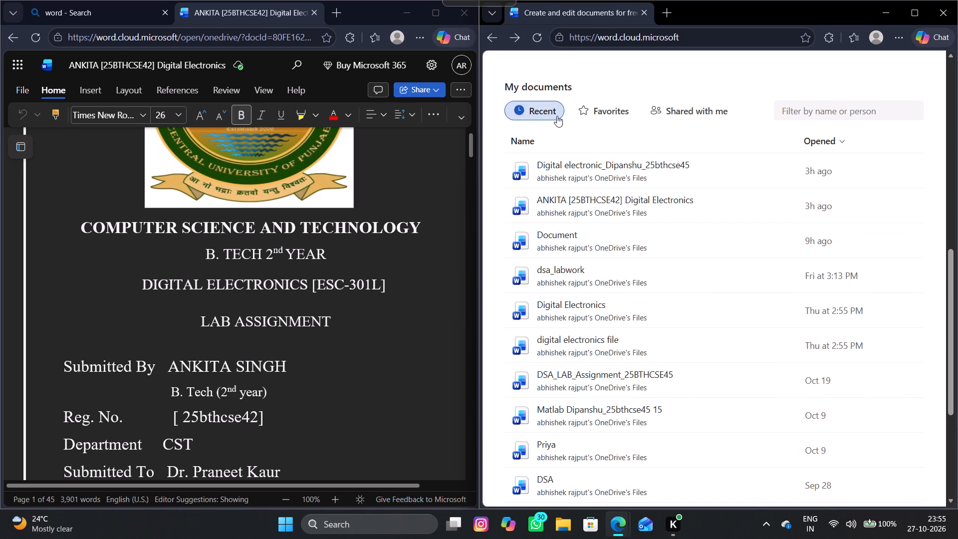
pyautogui.click(585, 171)
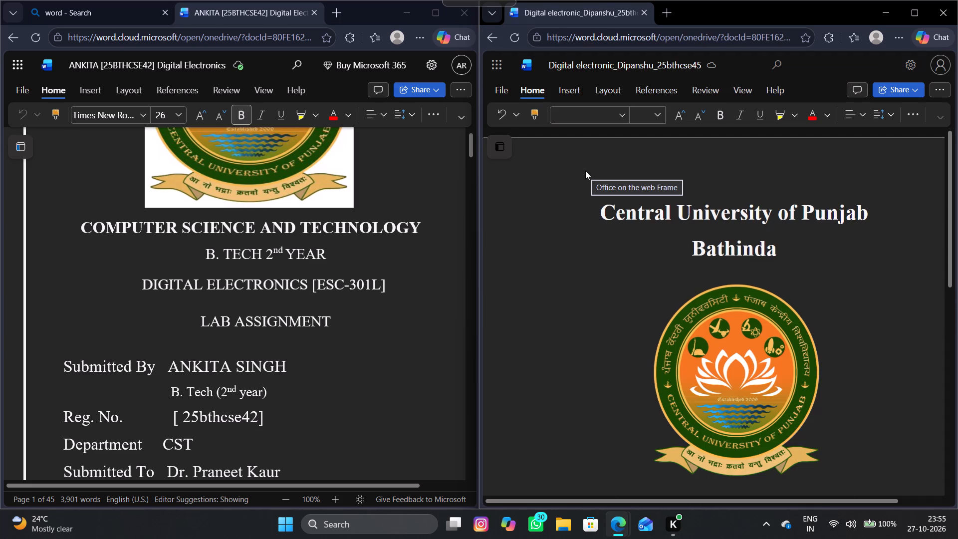
# Add two empty rows below row 10, Prority Encoder, in the Dipanshu document's experiment index table.
pyautogui.scroll(-5, 624, 281)
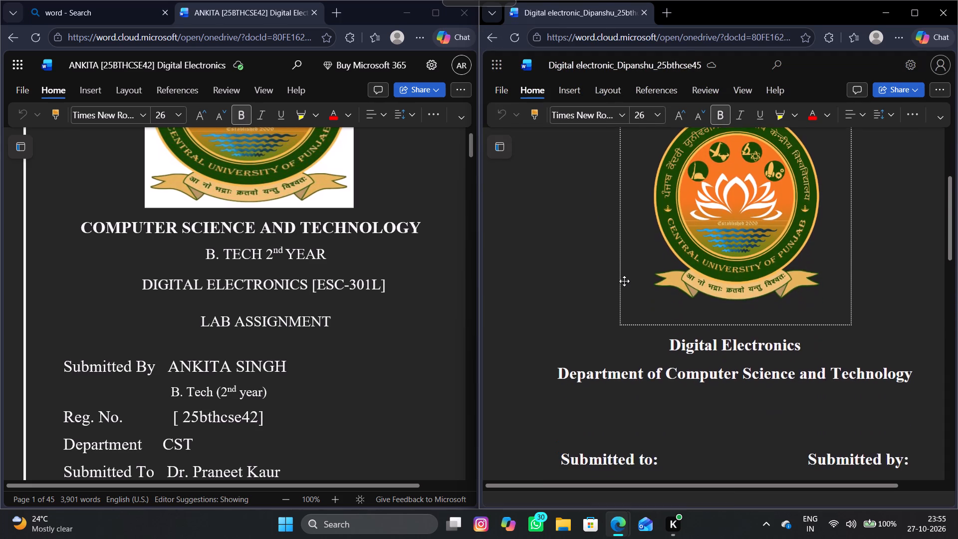
pyautogui.scroll(-2, 624, 281)
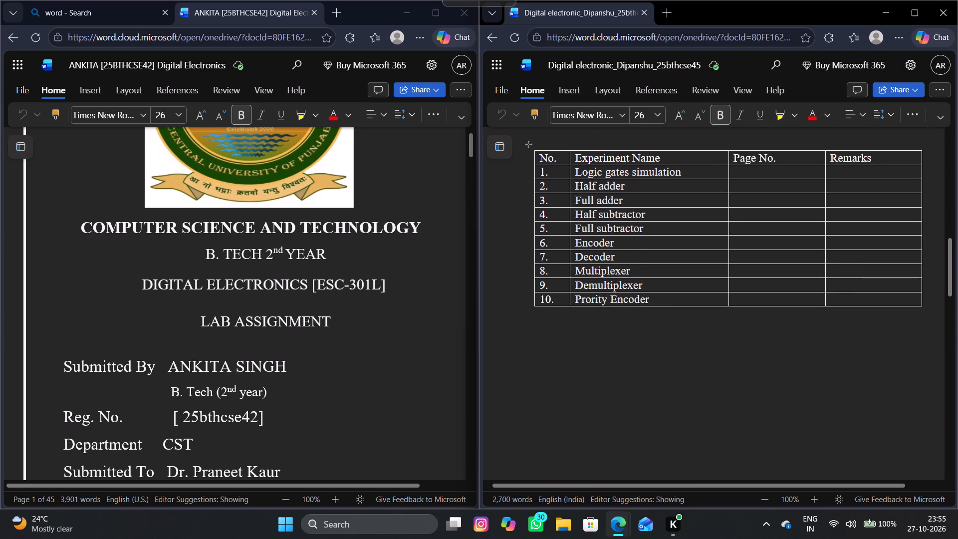
pyautogui.click(566, 303)
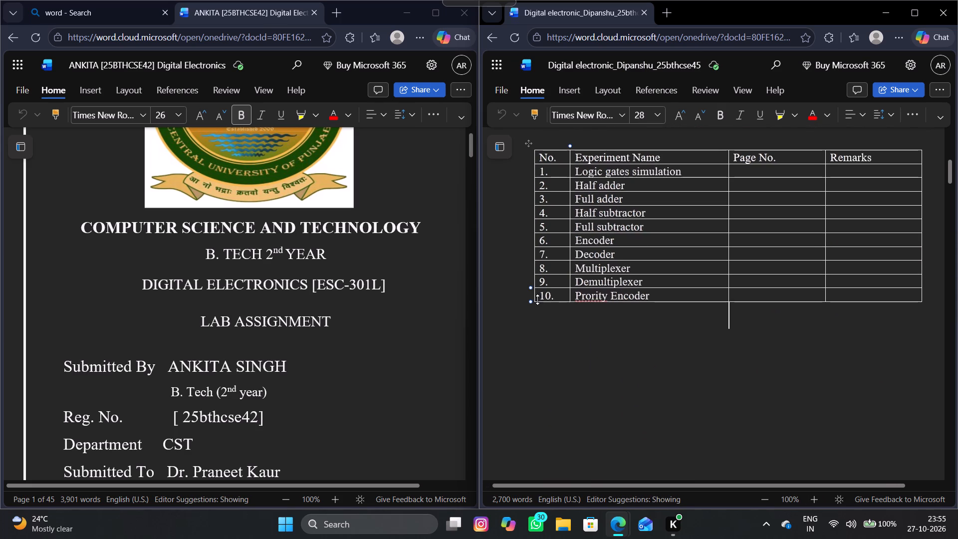
pyautogui.click(531, 301)
pyautogui.click(531, 301)
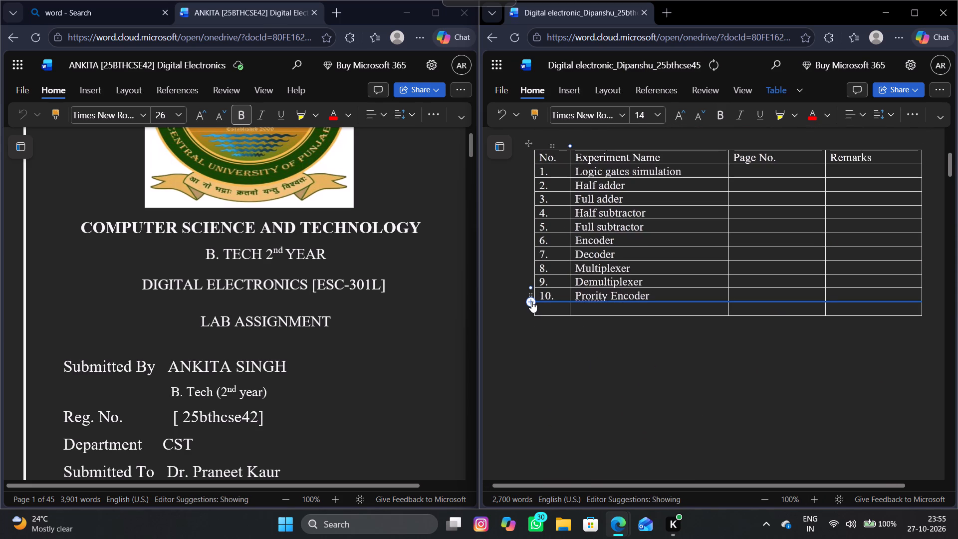
# Number the two new rows of the Dipanshu index table 11. and 12. in the No. column.
pyautogui.scroll(-3, 602, 333)
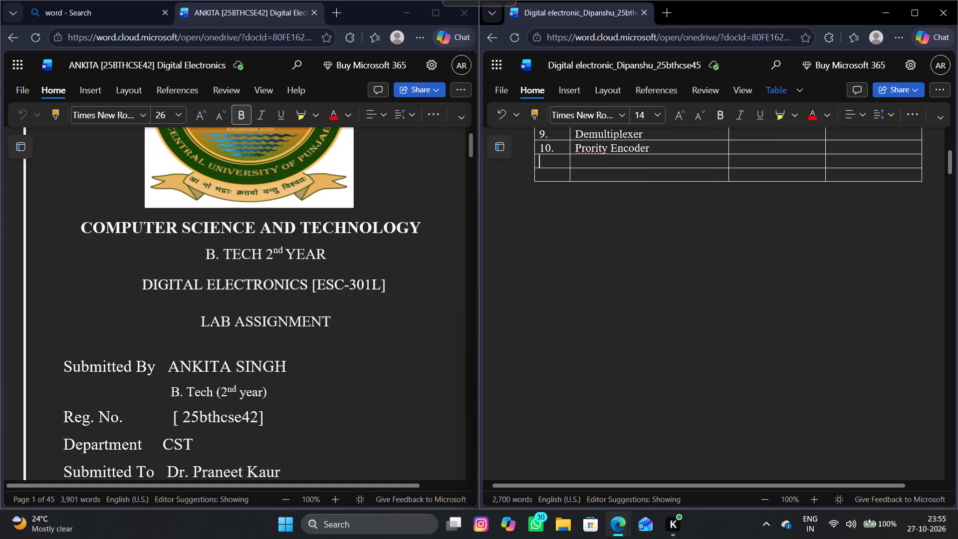
pyautogui.scroll(-2, 602, 333)
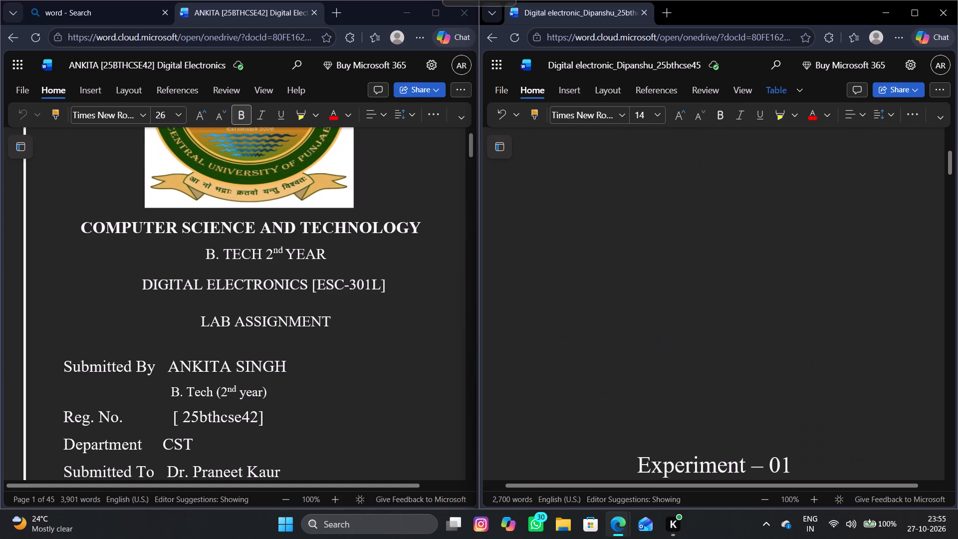
pyautogui.scroll(4, 602, 333)
pyautogui.click(538, 310)
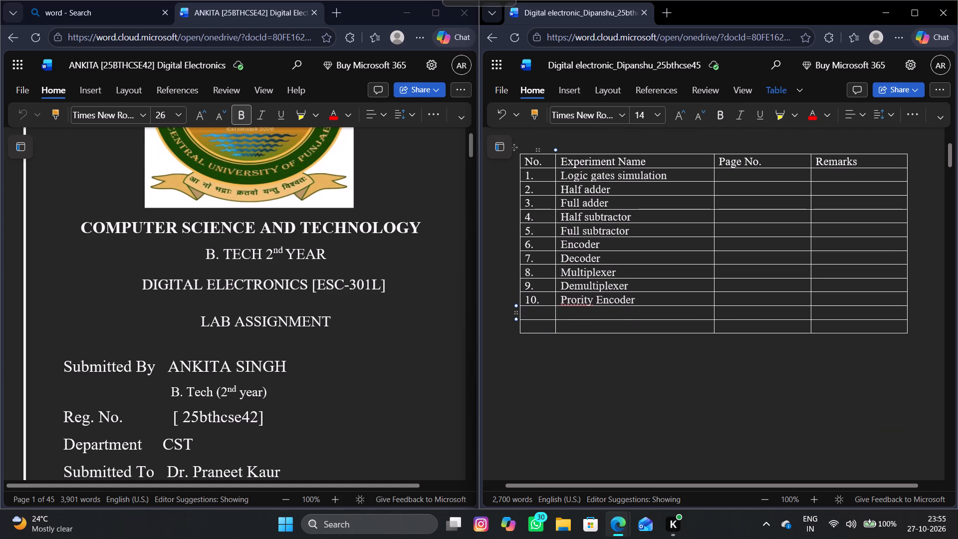
pyautogui.write('11')
pyautogui.press('.')
pyautogui.click(535, 329)
pyautogui.write('12.')
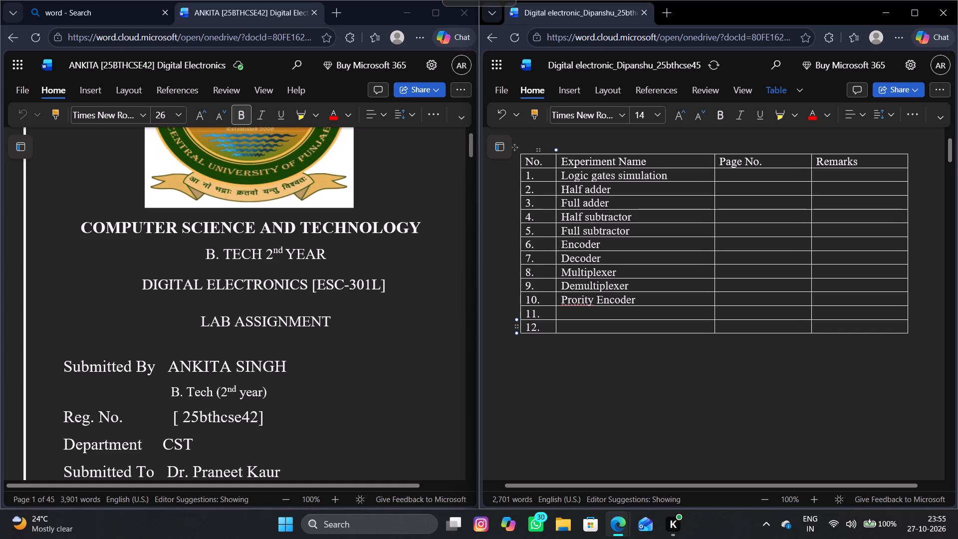
# Copy BCD TO EXCESS-3 CODE CONVERTER from the ANKITA index into the Experiment Name cell of row 11 in the Dipanshu index.
pyautogui.scroll(-6, 317, 308)
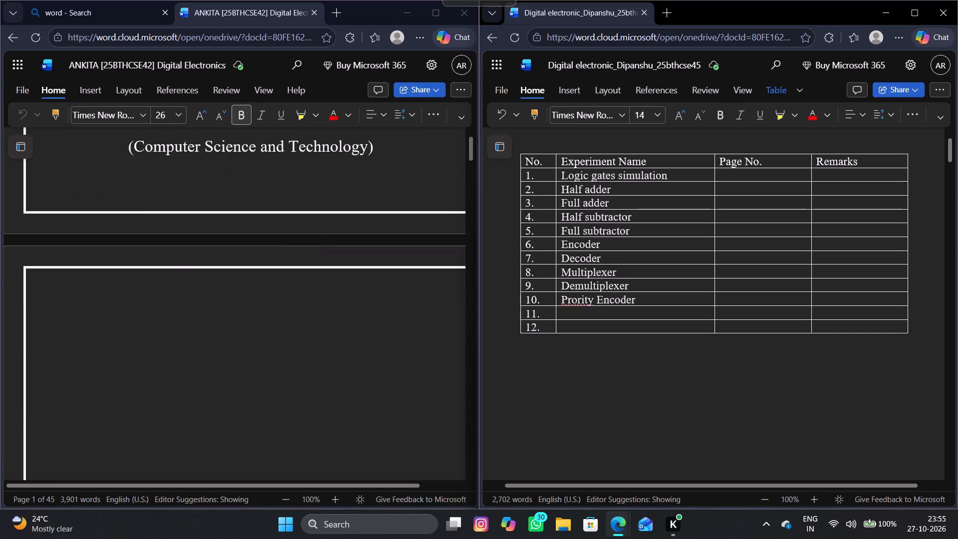
pyautogui.scroll(-8, 317, 308)
pyautogui.scroll(1, 317, 308)
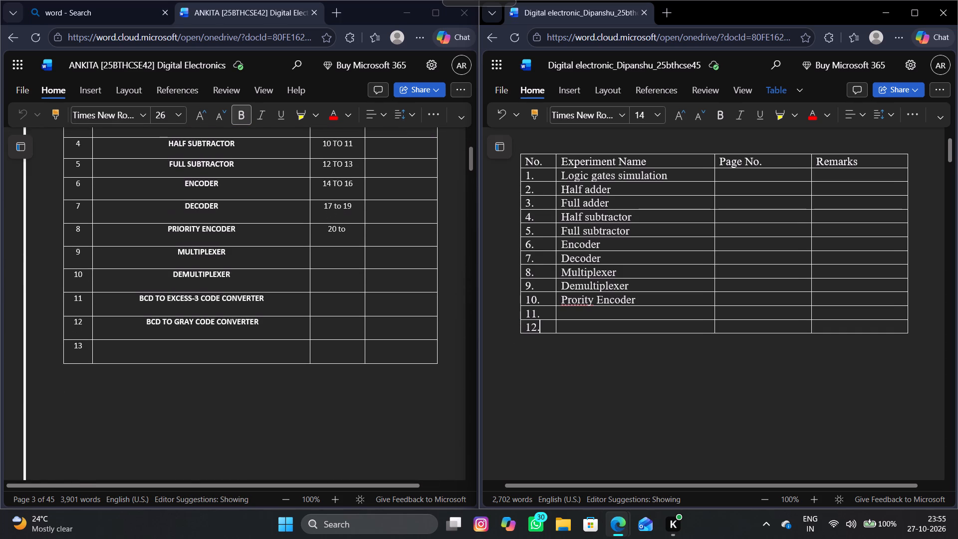
pyautogui.scroll(1, 317, 308)
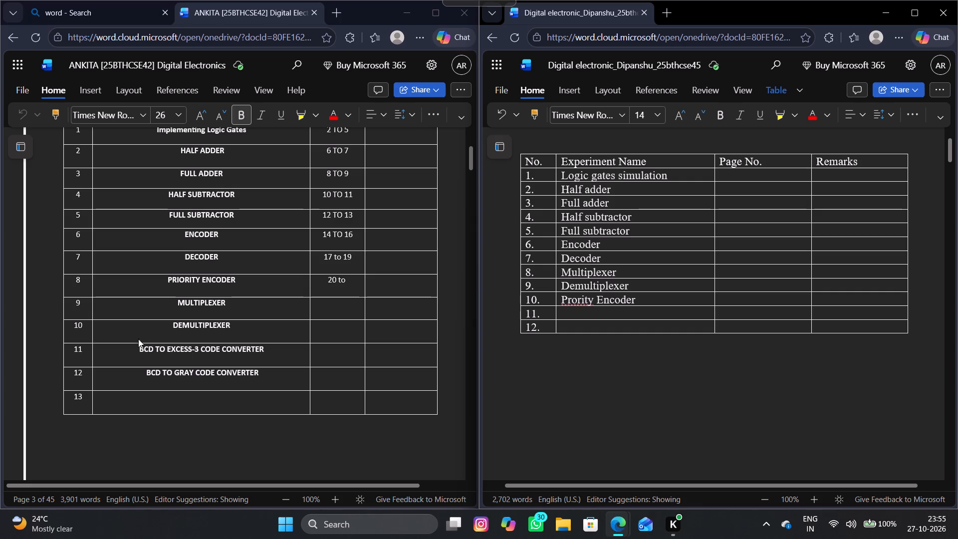
pyautogui.moveTo(139, 346); pyautogui.dragTo(255, 351)
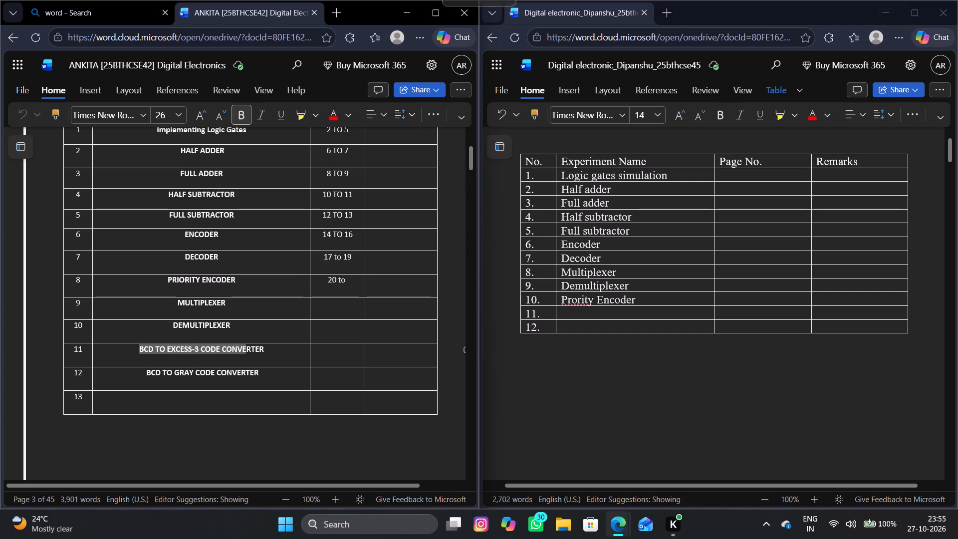
pyautogui.moveTo(255, 351); pyautogui.dragTo(265, 349)
pyautogui.hotkey('ctrl', 'c')
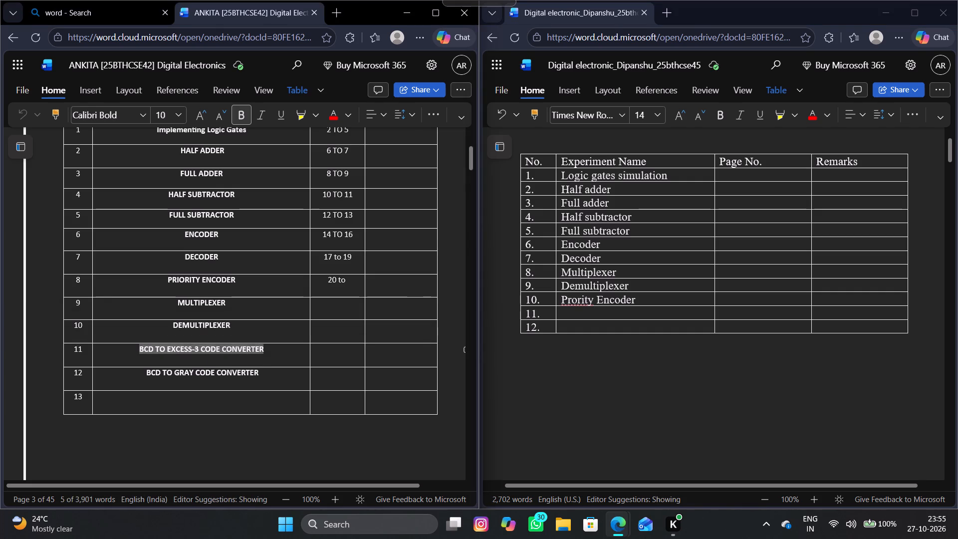
pyautogui.click(586, 316)
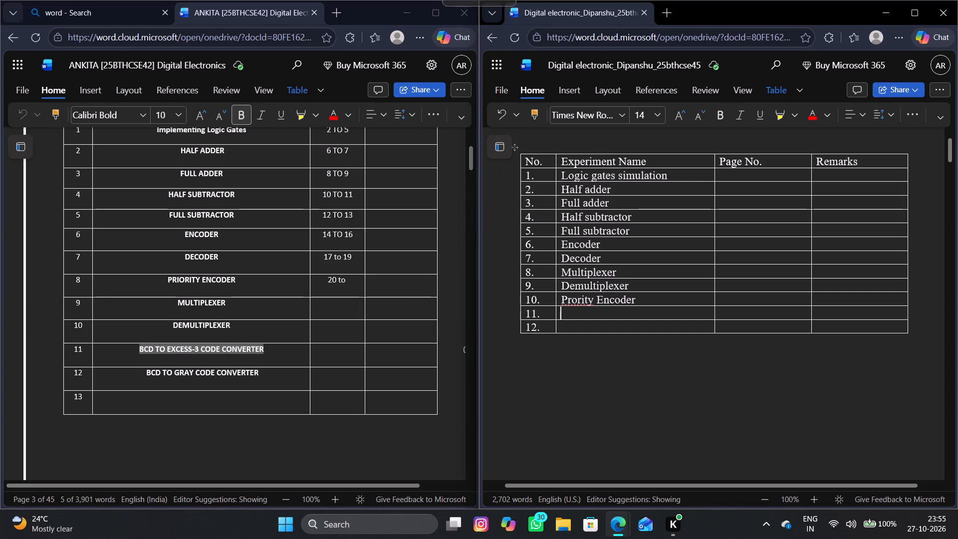
pyautogui.hotkey('ctrl', 'v')
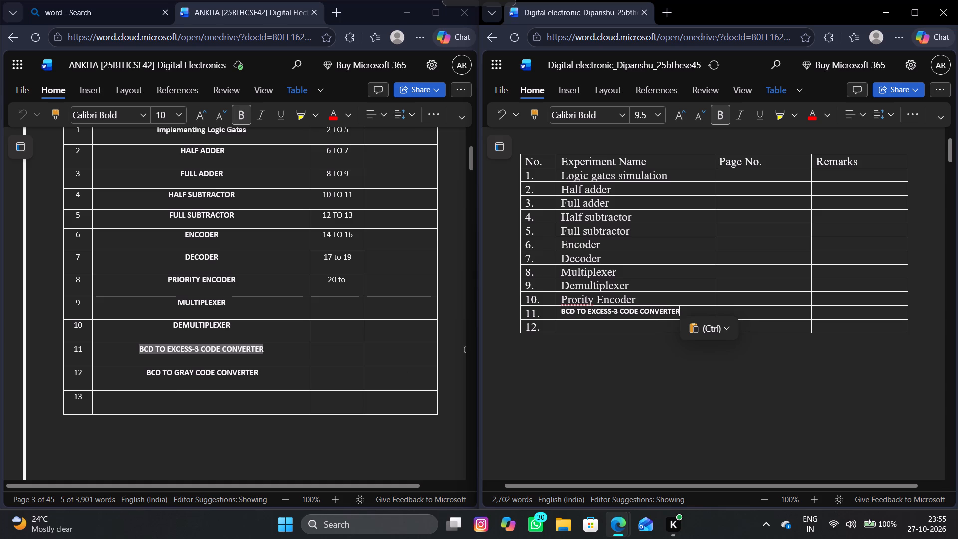
# Copy BCD TO GRAY CODE CONVERTER from the ANKITA index into the Experiment Name cell of row 12 in the Dipanshu index.
pyautogui.click(181, 371)
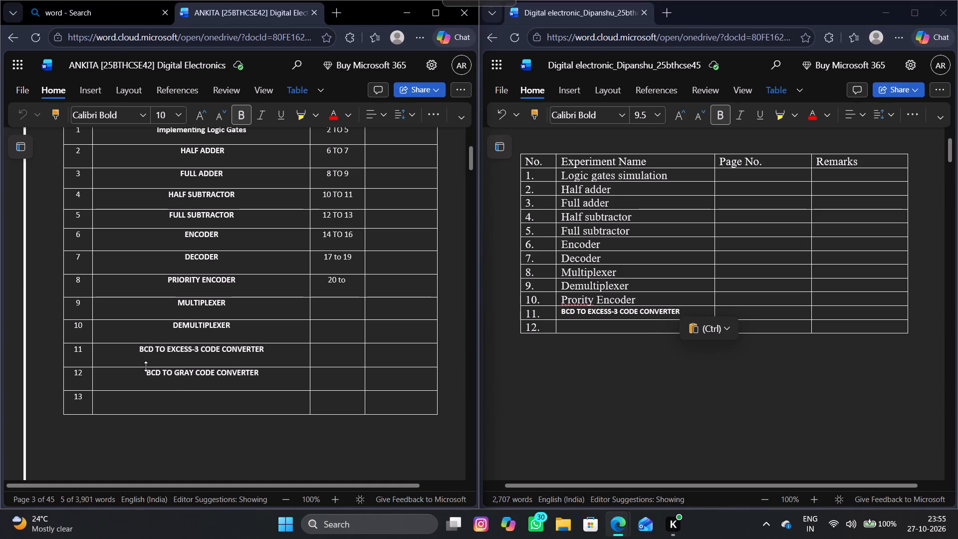
pyautogui.moveTo(144, 374); pyautogui.dragTo(270, 371)
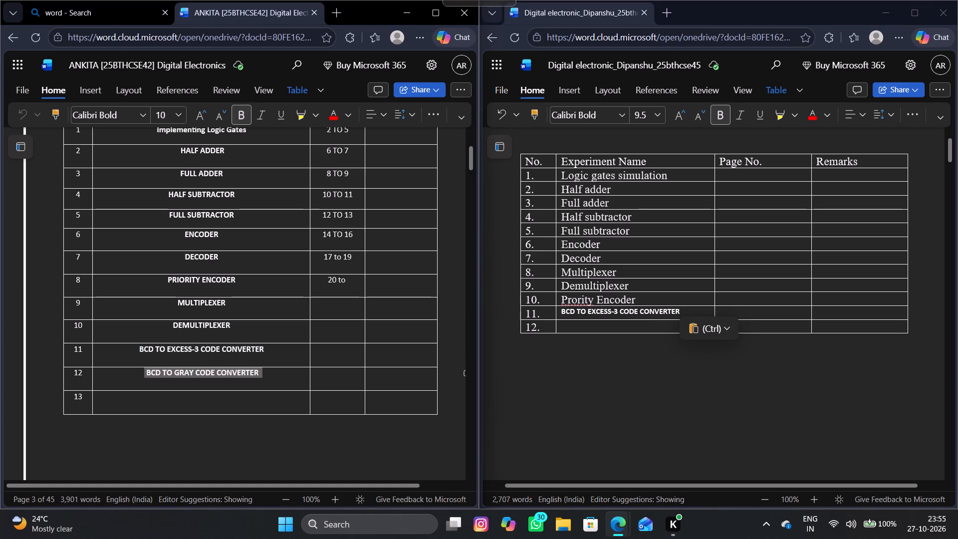
pyautogui.moveTo(270, 371); pyautogui.dragTo(267, 371)
pyautogui.hotkey('ctrl', 'c')
pyautogui.hotkey('ctrl', 'c')
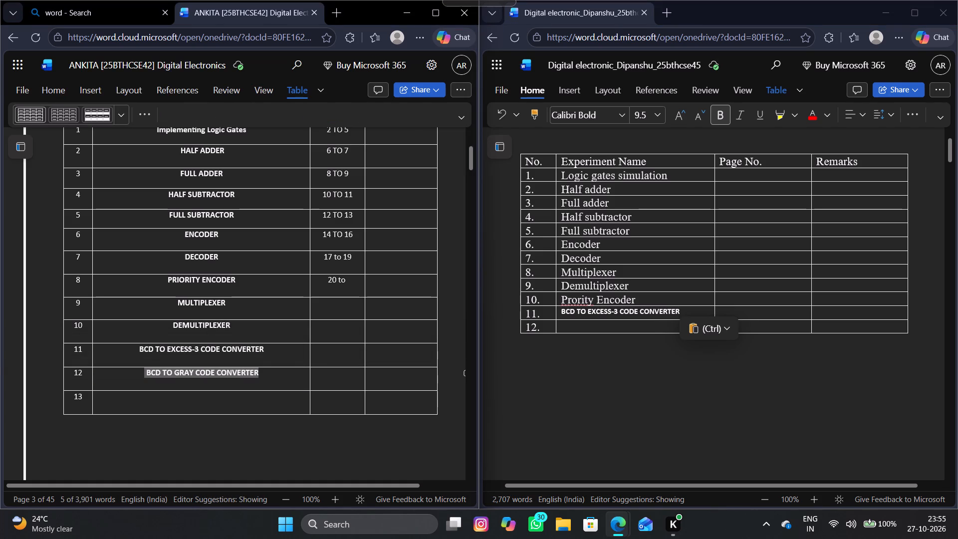
pyautogui.click(563, 328)
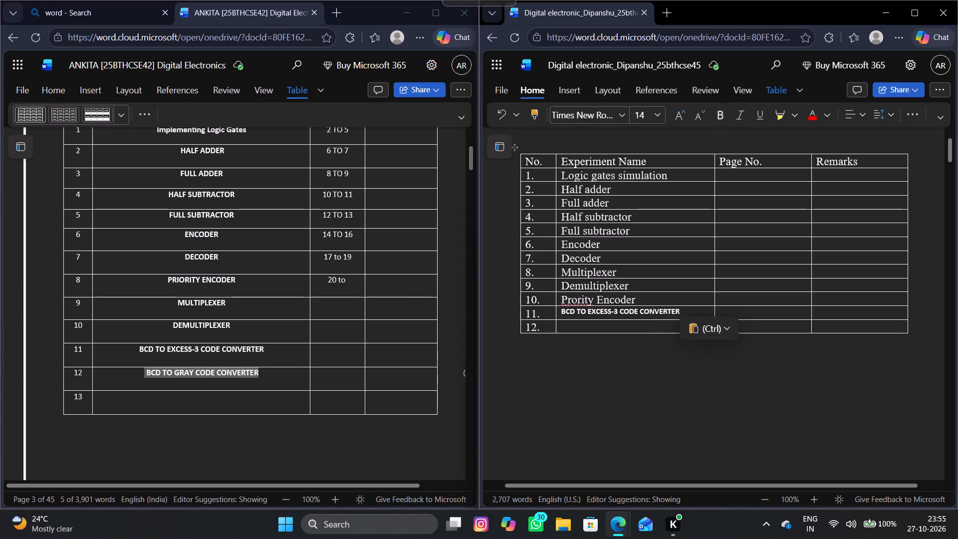
pyautogui.hotkey('ctrl', 'v')
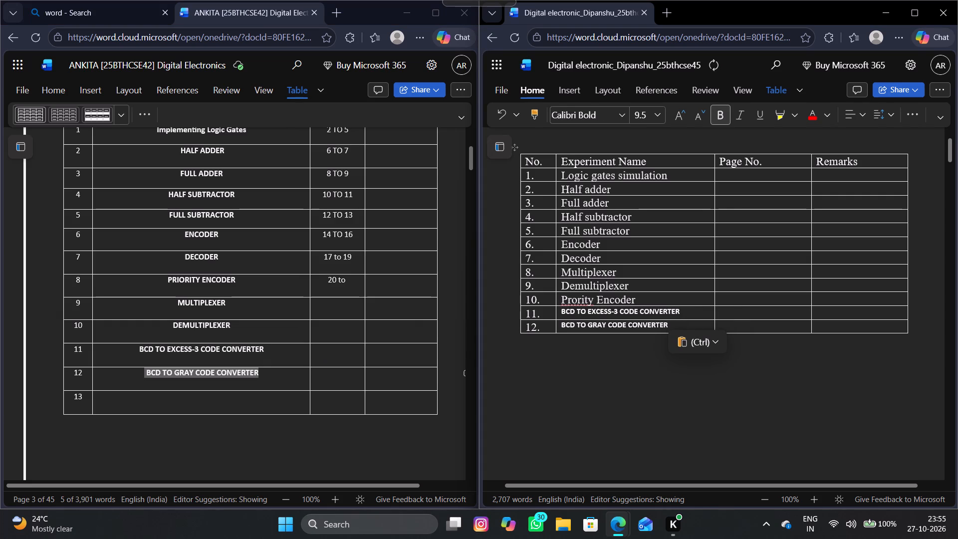
# Format the row 11 experiment name in the Dipanshu index as Times New Roman without bold.
pyautogui.moveTo(560, 311); pyautogui.dragTo(679, 313)
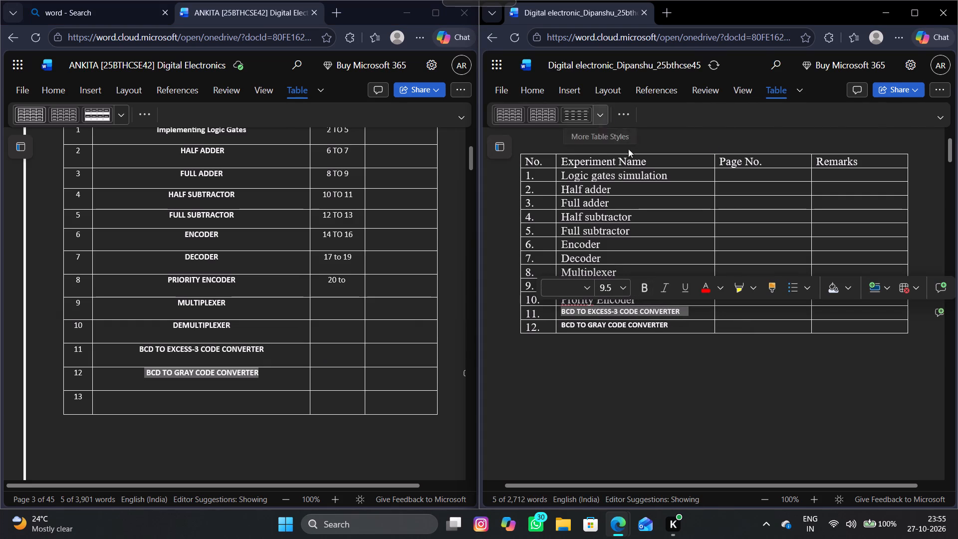
pyautogui.click(586, 288)
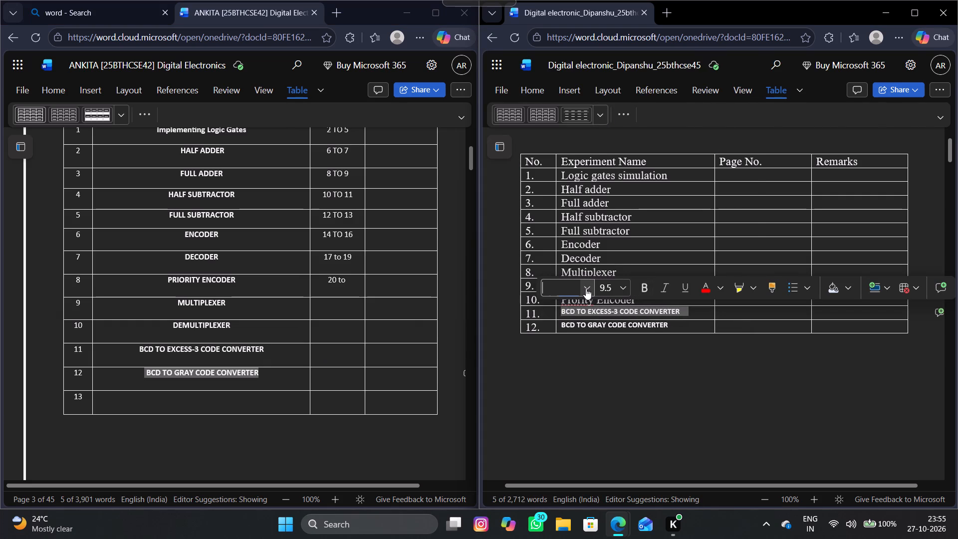
pyautogui.click(635, 144)
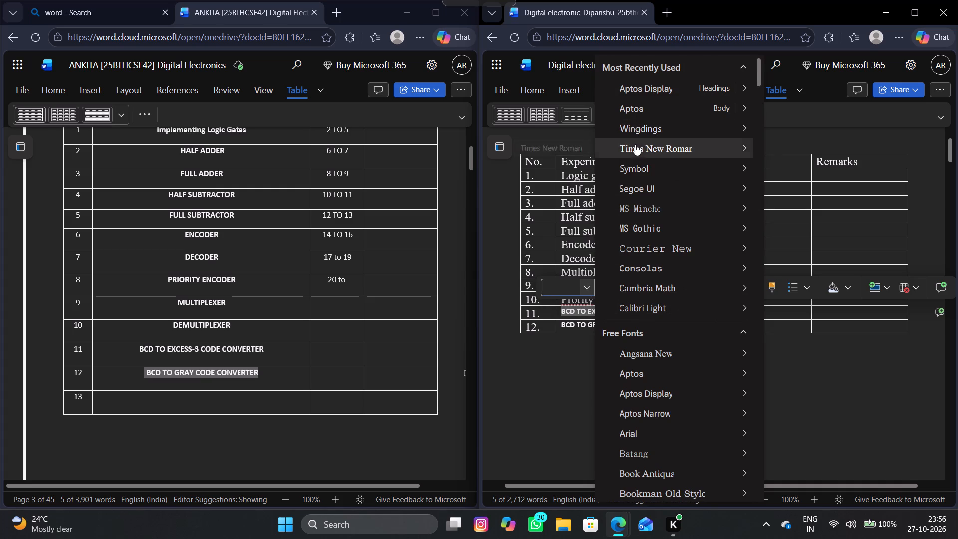
pyautogui.click(588, 310)
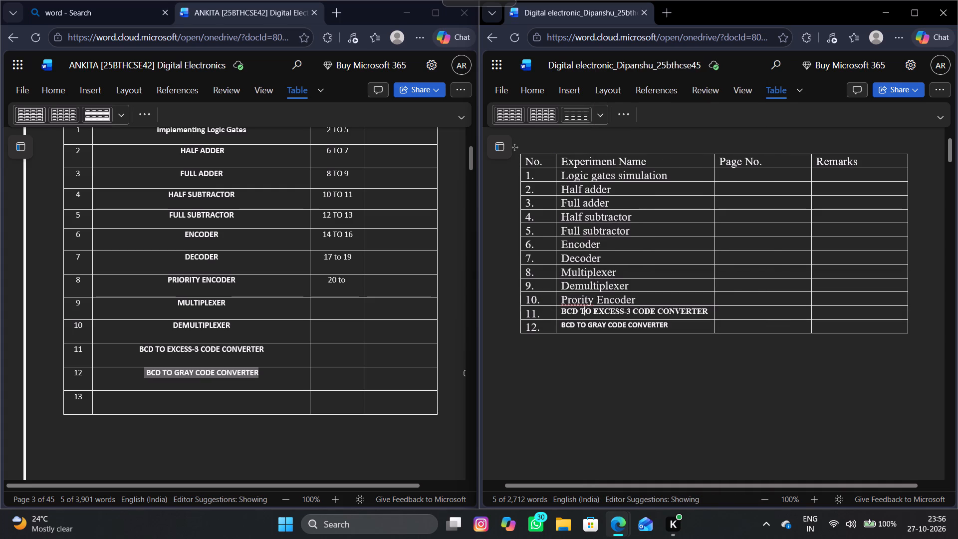
pyautogui.moveTo(561, 310); pyautogui.dragTo(699, 312)
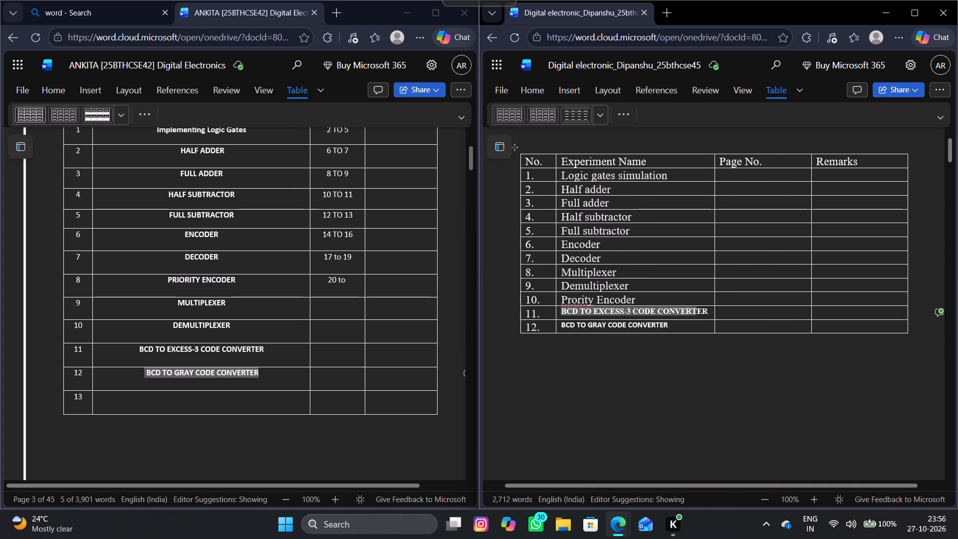
pyautogui.moveTo(699, 312); pyautogui.dragTo(708, 310)
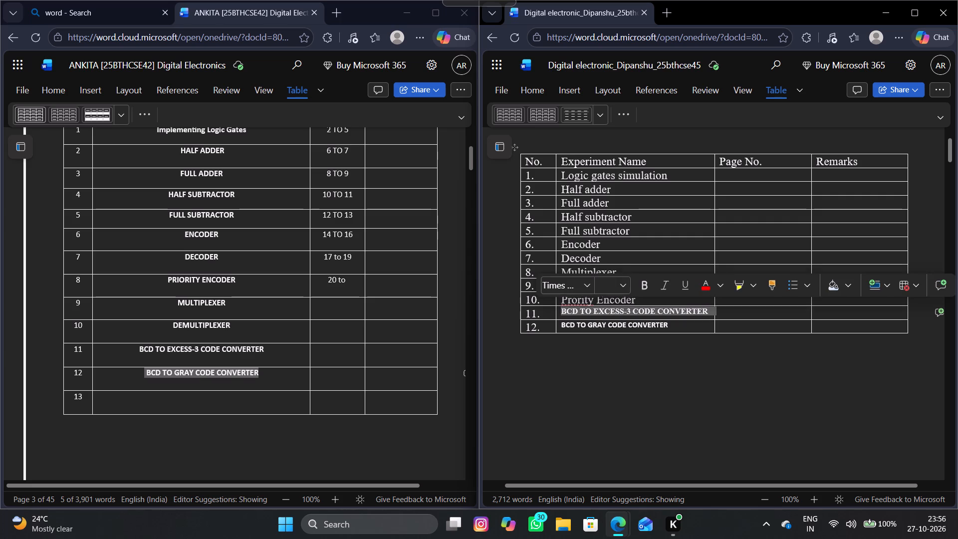
pyautogui.click(642, 284)
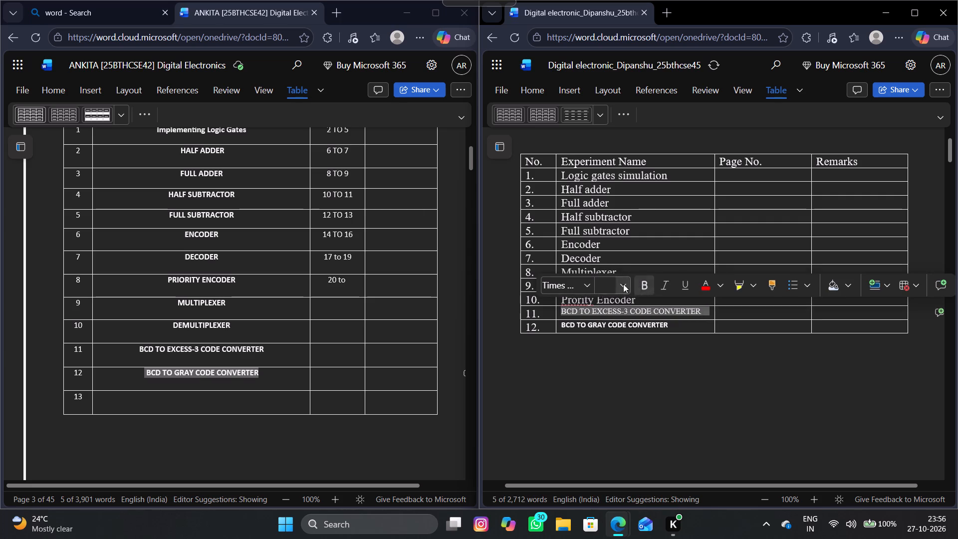
# Try font sizes 14, 12, 11 and 10 on the row 11 experiment name and settle on 12.
pyautogui.click(618, 287)
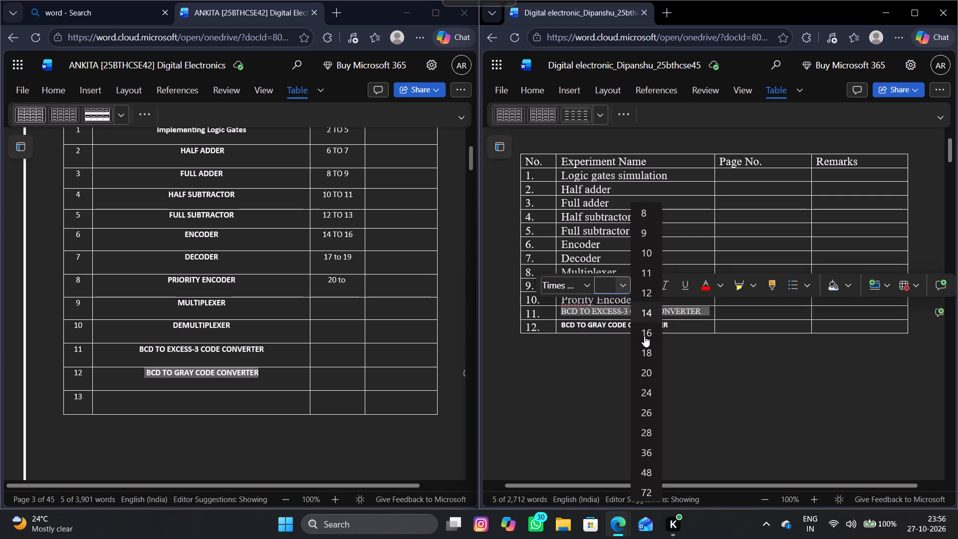
pyautogui.click(647, 319)
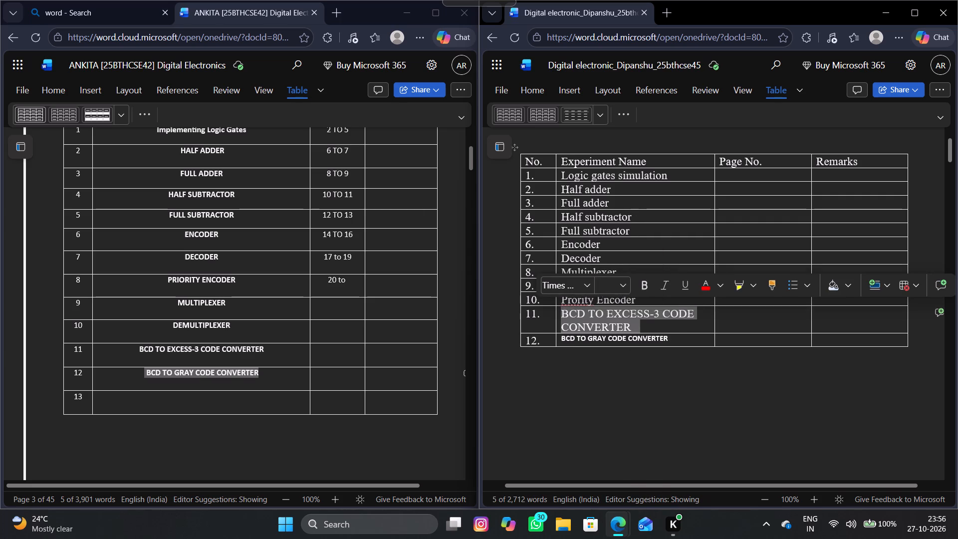
pyautogui.click(623, 286)
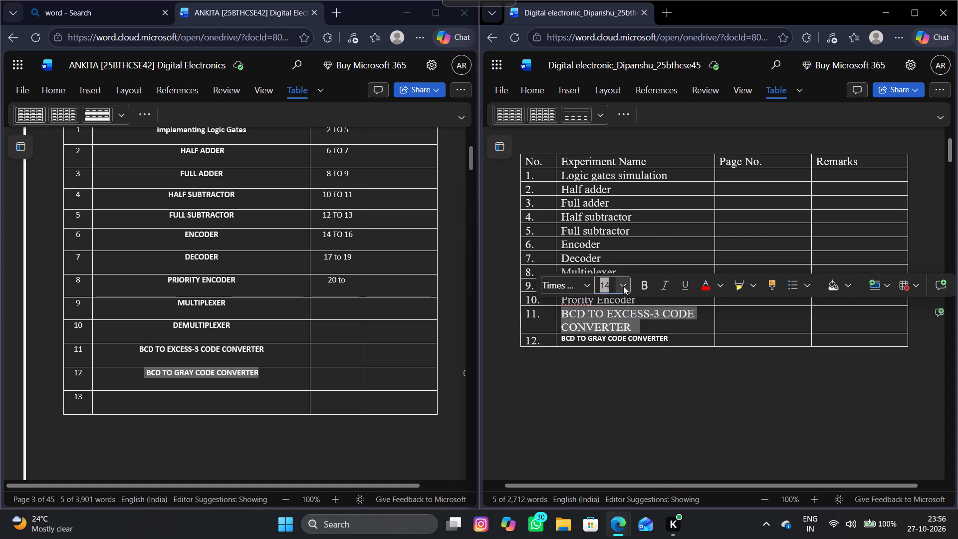
pyautogui.click(642, 292)
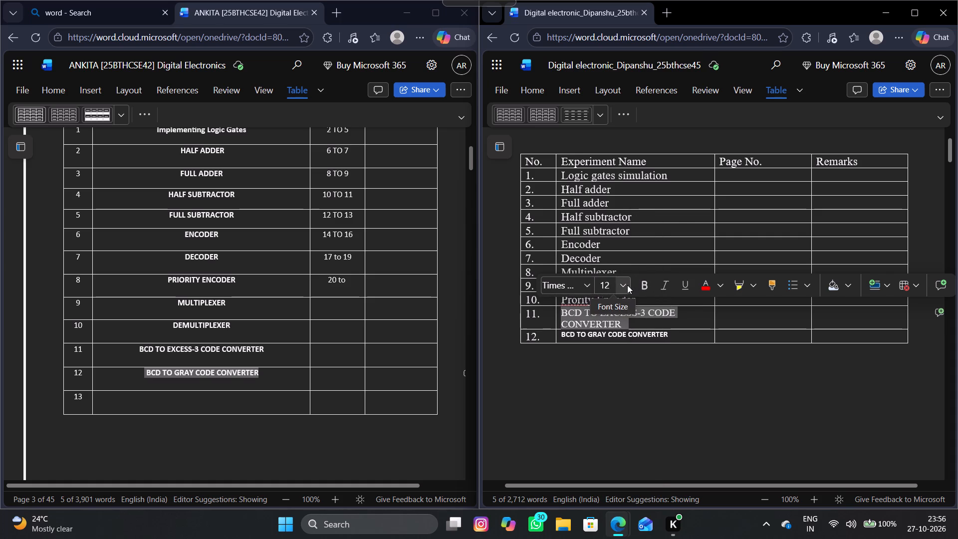
pyautogui.click(627, 285)
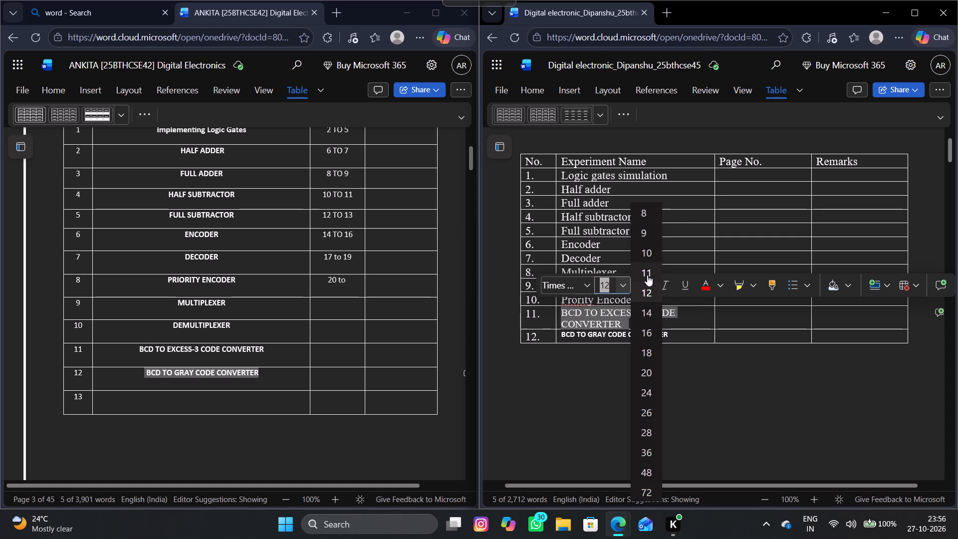
pyautogui.click(647, 275)
pyautogui.click(623, 287)
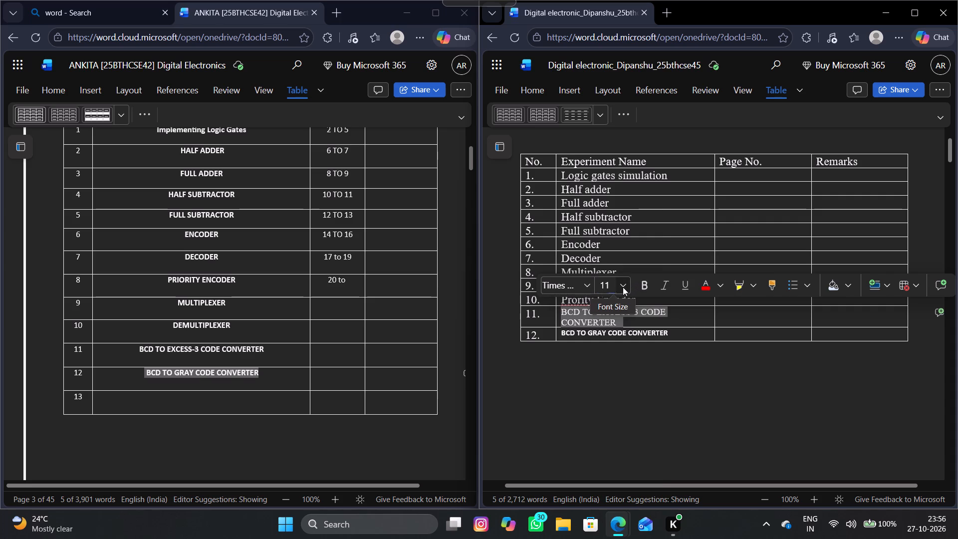
pyautogui.click(645, 256)
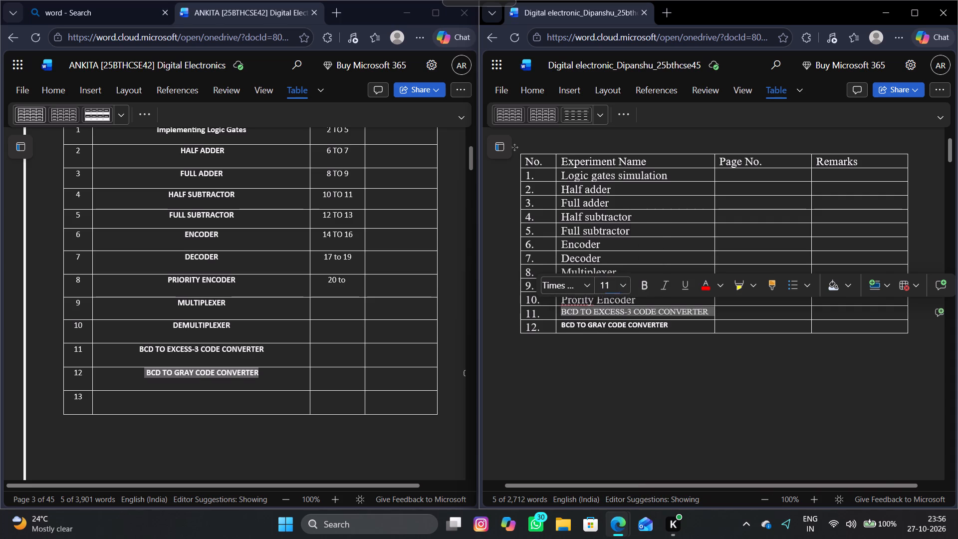
pyautogui.click(623, 288)
pyautogui.click(646, 300)
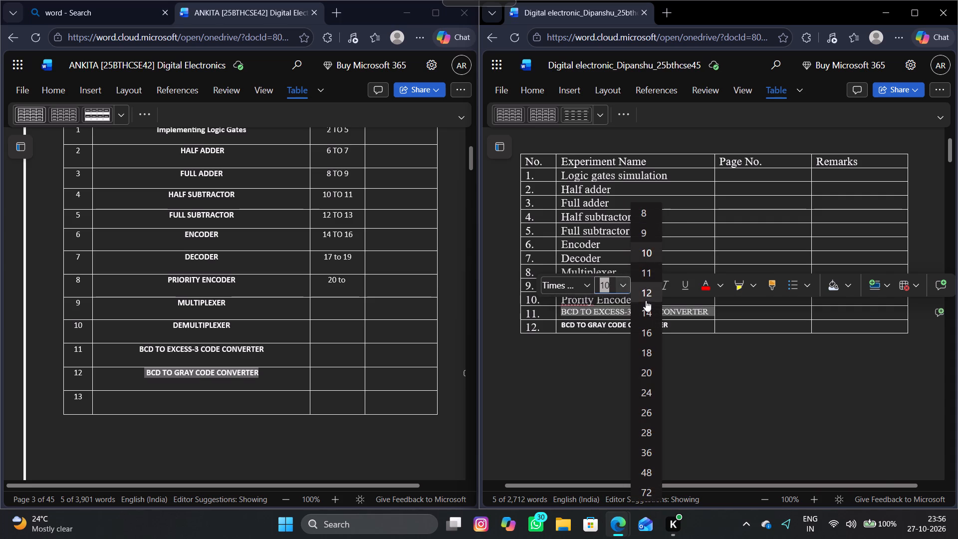
pyautogui.click(660, 396)
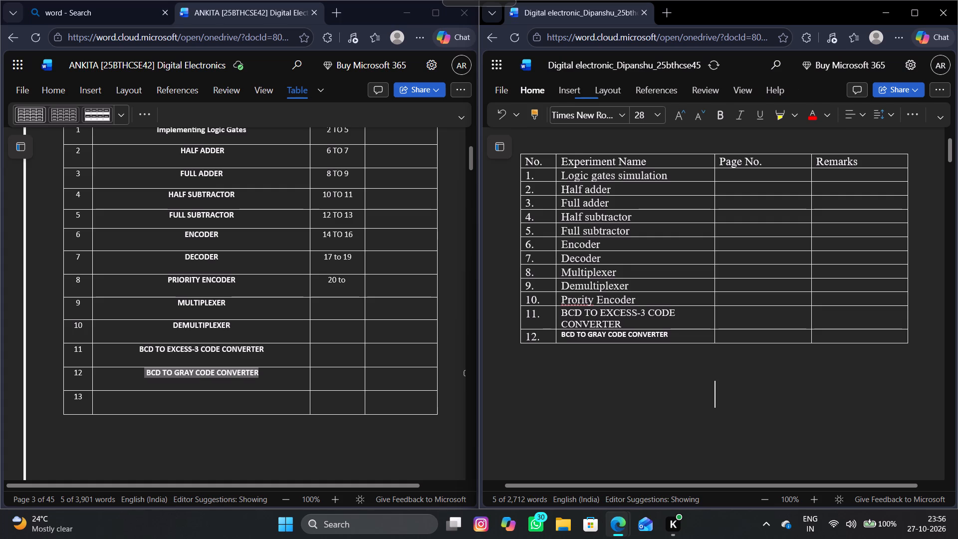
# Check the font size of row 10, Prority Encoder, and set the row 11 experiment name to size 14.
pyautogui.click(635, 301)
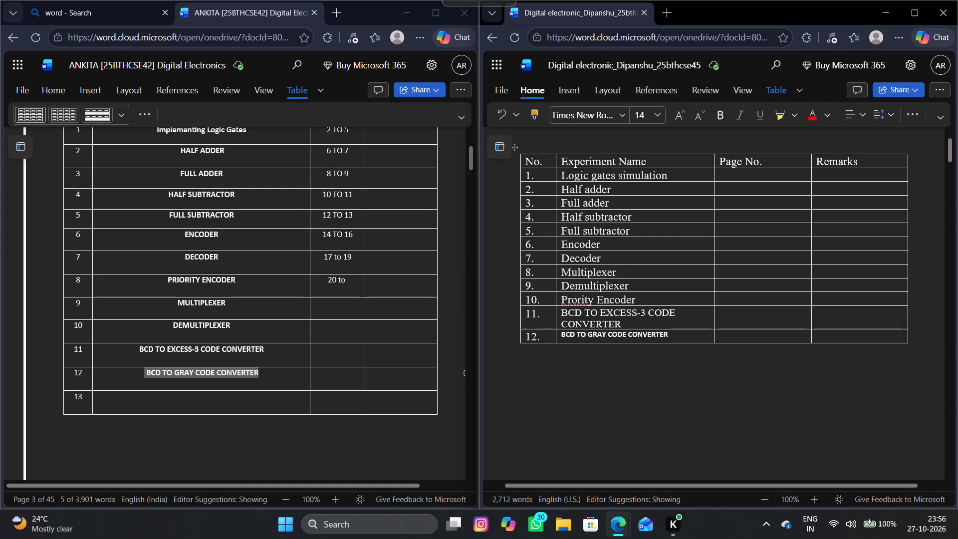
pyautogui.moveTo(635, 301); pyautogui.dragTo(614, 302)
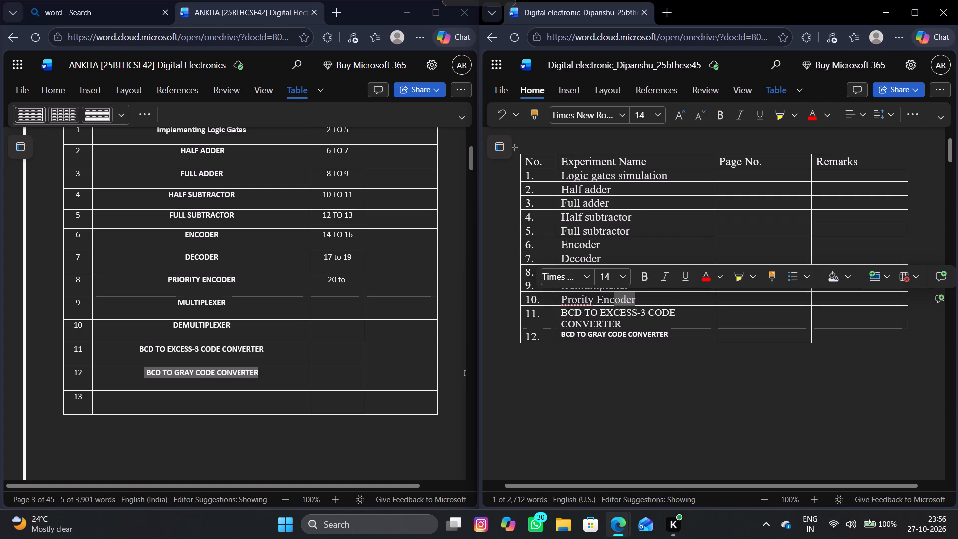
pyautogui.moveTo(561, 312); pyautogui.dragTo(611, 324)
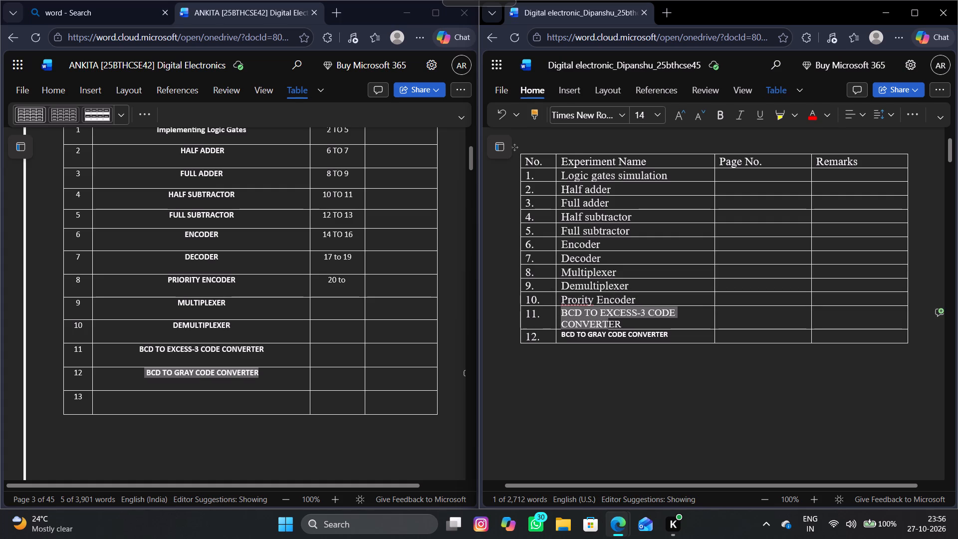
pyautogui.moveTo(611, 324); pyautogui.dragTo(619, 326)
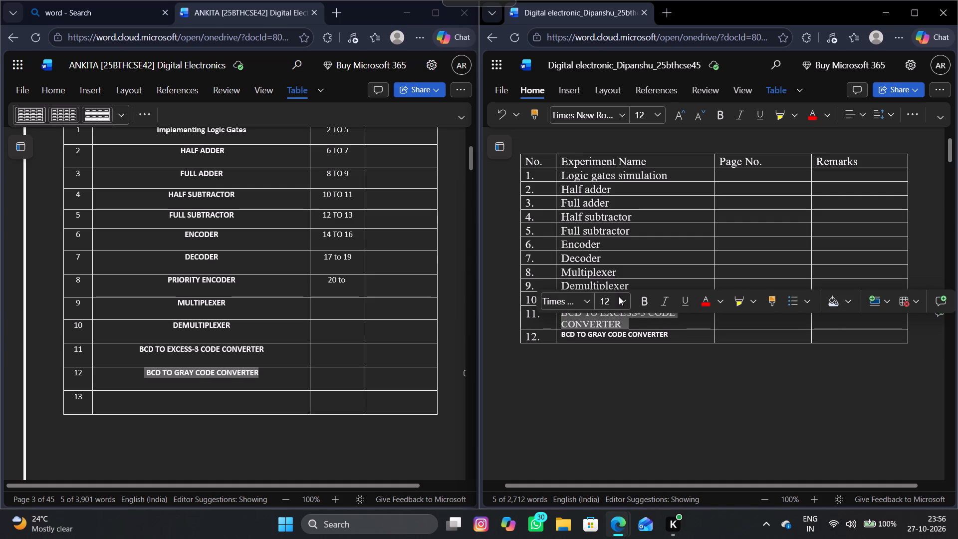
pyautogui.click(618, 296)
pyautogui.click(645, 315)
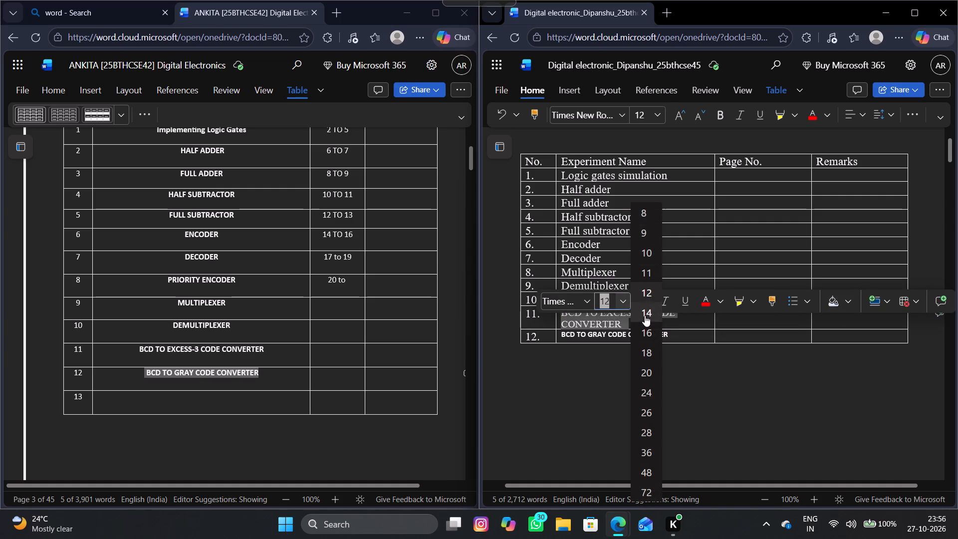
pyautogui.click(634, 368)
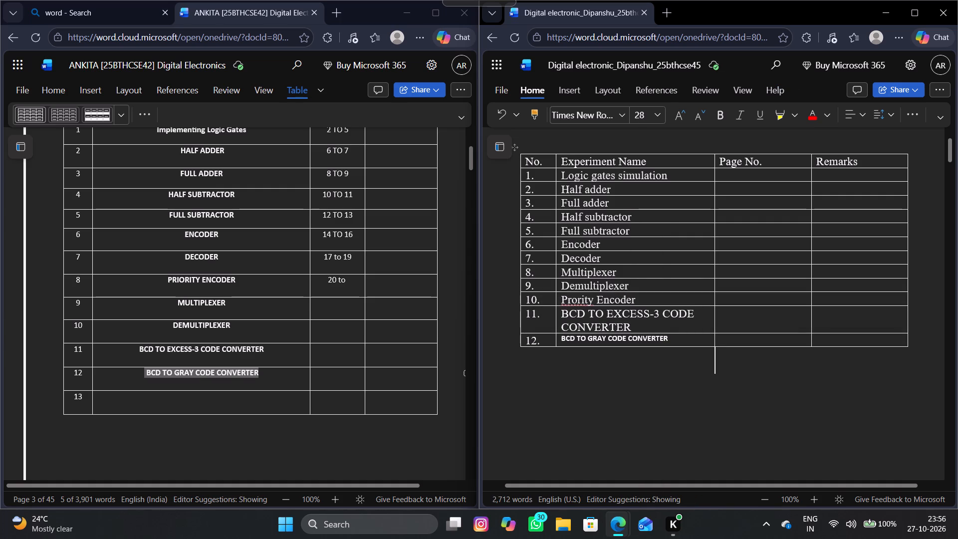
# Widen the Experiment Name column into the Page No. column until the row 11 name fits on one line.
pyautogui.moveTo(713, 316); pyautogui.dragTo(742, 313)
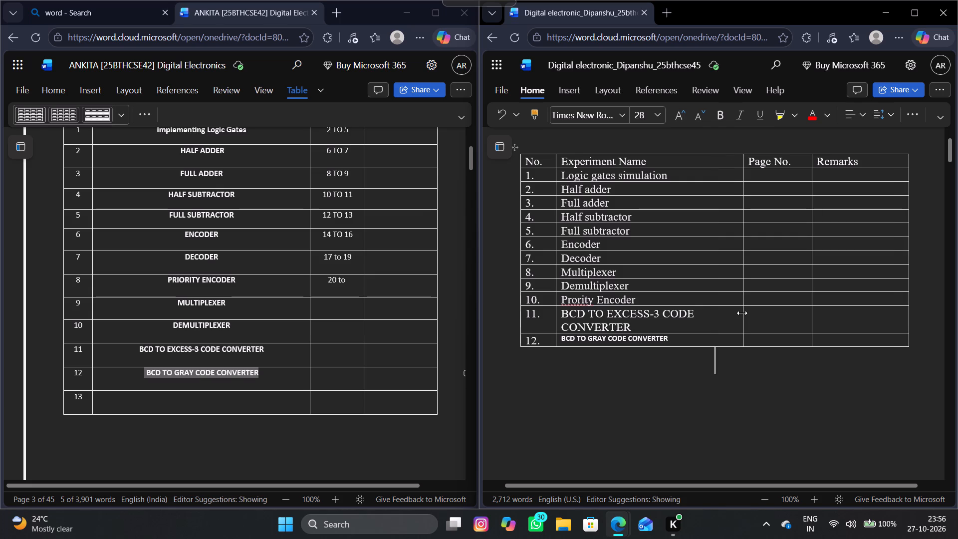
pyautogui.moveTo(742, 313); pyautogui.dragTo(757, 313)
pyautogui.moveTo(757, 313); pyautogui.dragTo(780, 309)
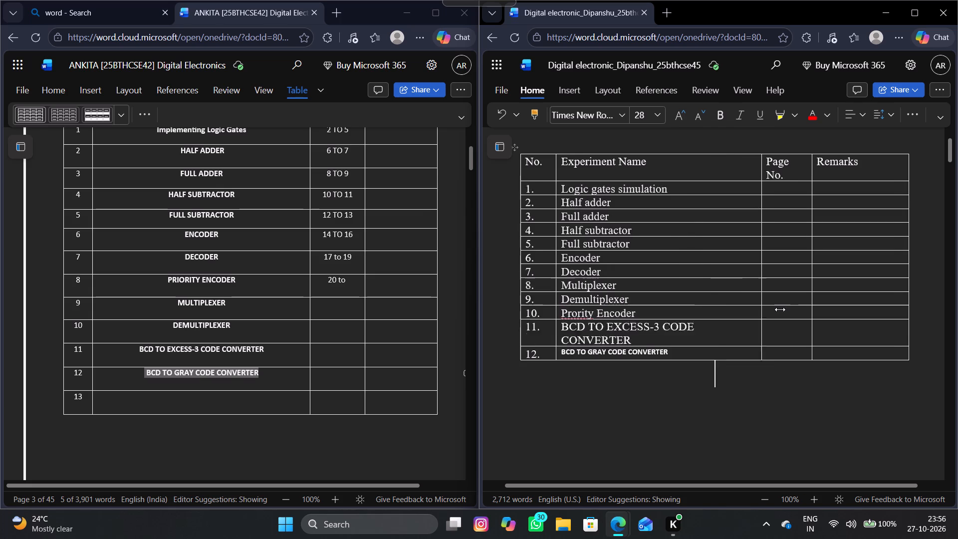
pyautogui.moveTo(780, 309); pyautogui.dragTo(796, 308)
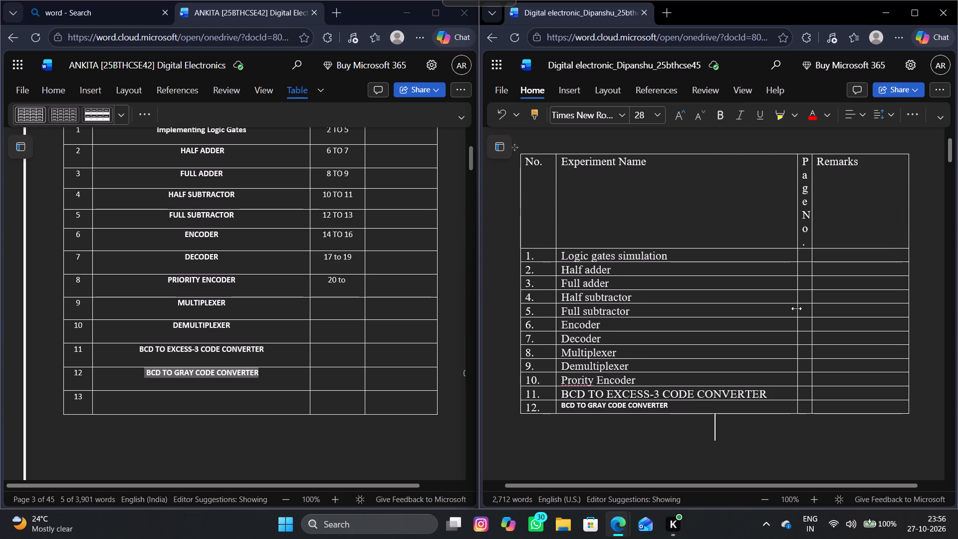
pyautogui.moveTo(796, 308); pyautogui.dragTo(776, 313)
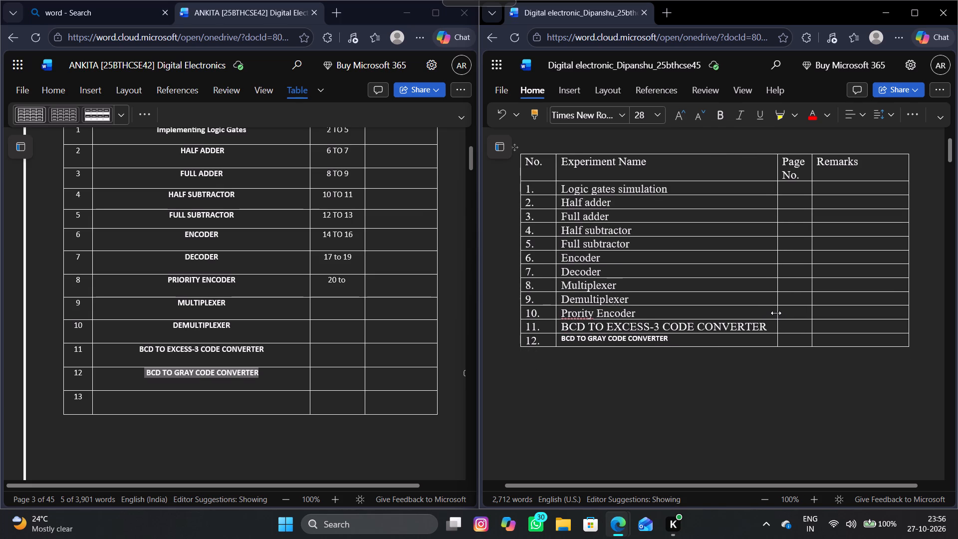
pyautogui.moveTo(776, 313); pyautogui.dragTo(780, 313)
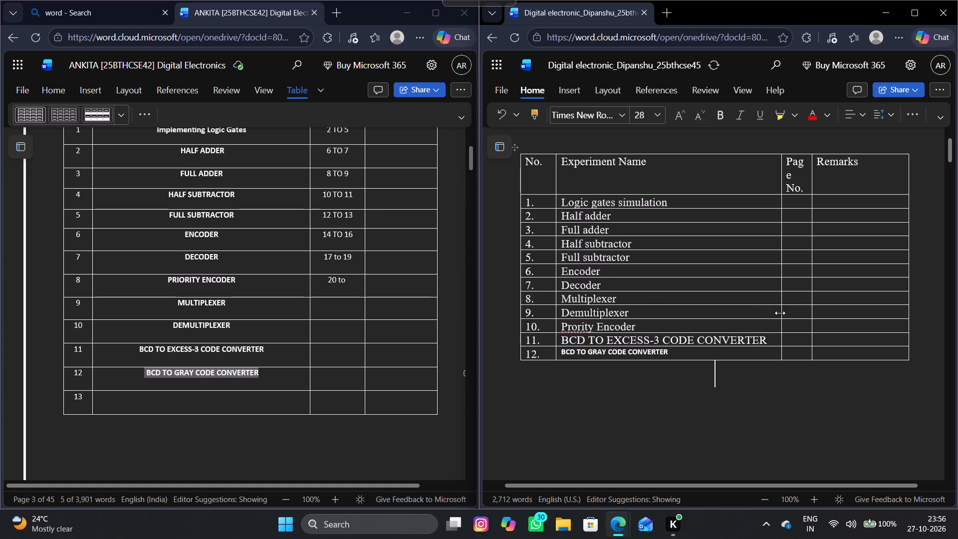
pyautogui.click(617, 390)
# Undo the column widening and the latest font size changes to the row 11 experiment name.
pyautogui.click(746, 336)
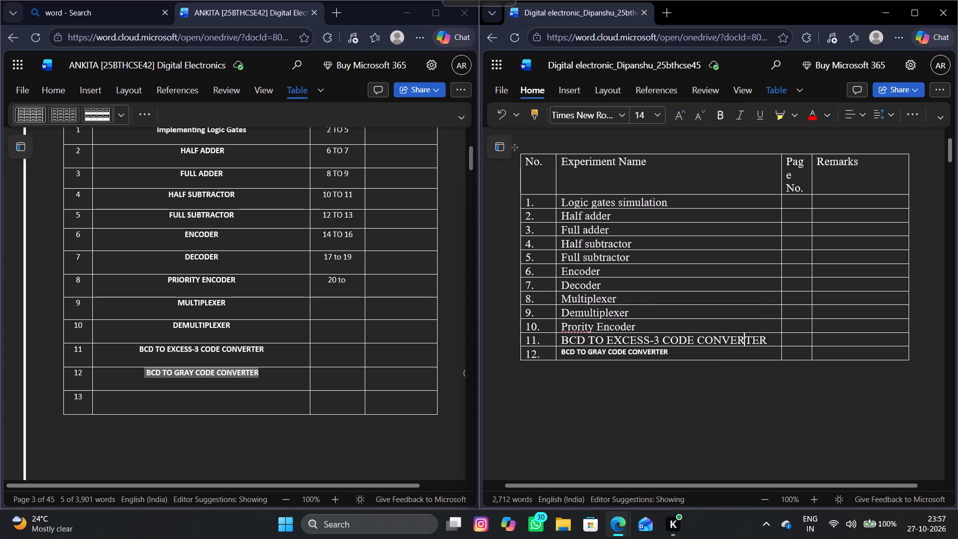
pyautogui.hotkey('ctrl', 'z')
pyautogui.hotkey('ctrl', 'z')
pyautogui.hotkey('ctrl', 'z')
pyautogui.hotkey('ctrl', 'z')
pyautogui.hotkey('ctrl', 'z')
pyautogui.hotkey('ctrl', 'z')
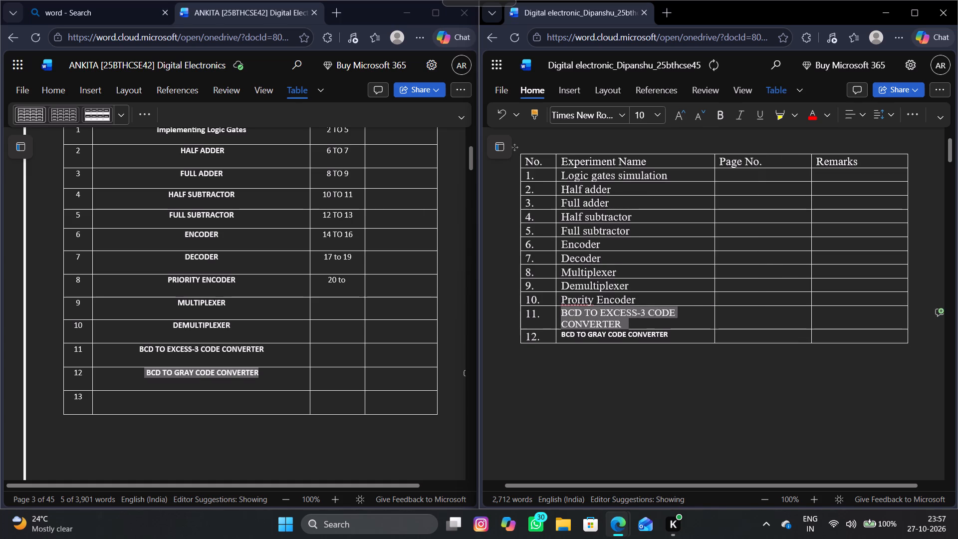
# Undo the remaining formatting changes and the pasted experiment names, back to empty name cells in rows 11 and 12.
pyautogui.hotkey('ctrl', 'z')
pyautogui.hotkey('ctrl', 'z')
pyautogui.hotkey('ctrl', 'z')
pyautogui.hotkey('ctrl', 'z')
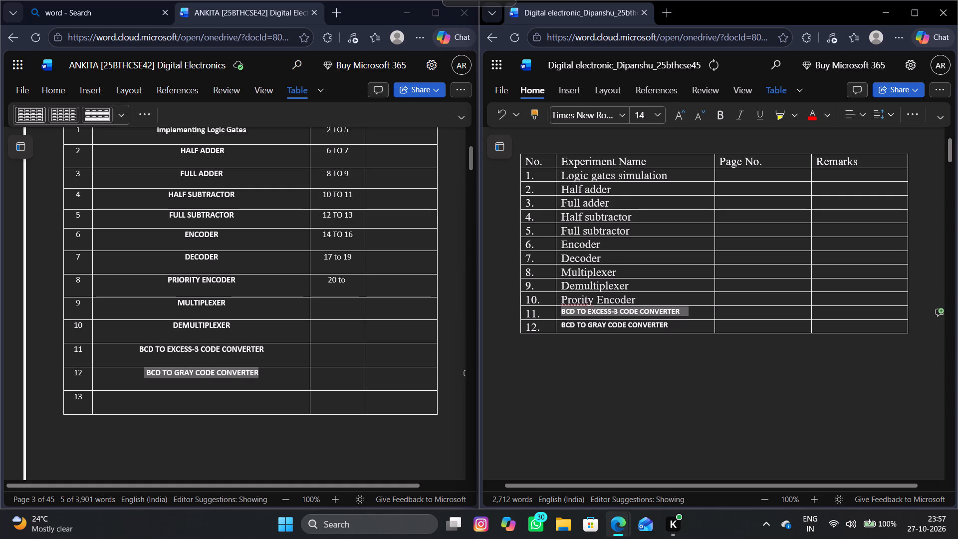
pyautogui.hotkey('ctrl', 'z')
pyautogui.hotkey('ctrl', 'z')
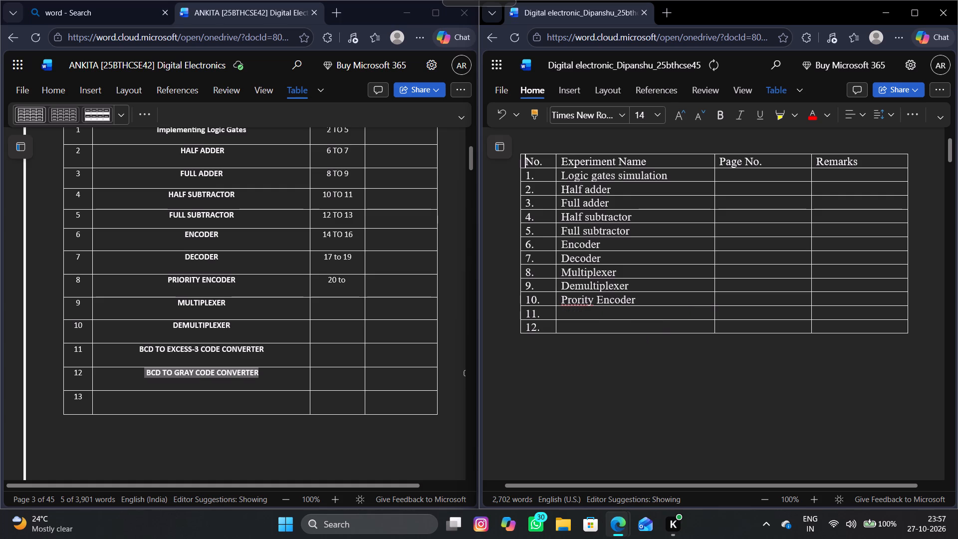
# Enter BCD TO EXCESS-3 CODE CONVERTER as the experiment name in row 11 of the Dipanshu index table.
pyautogui.click(574, 313)
pyautogui.write('BCD')
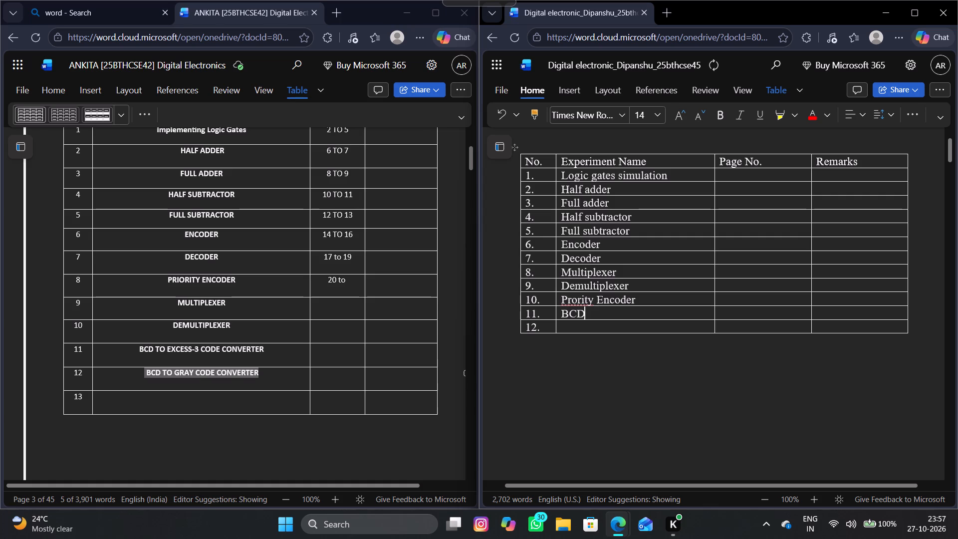
pyautogui.press('space')
pyautogui.write('TO')
pyautogui.press('space')
pyautogui.write('EX')
pyautogui.write('CEES')
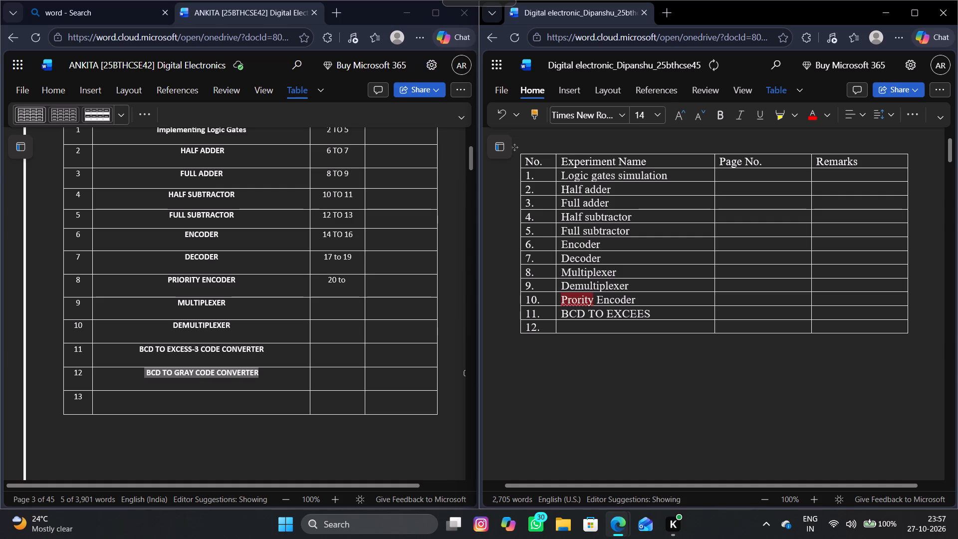
pyautogui.press('BackSpace')
pyautogui.press('BackSpace')
pyautogui.write('SS')
pyautogui.press('-')
pyautogui.press('3')
pyautogui.press('space')
pyautogui.write('CODE')
pyautogui.press('space')
pyautogui.write('CO')
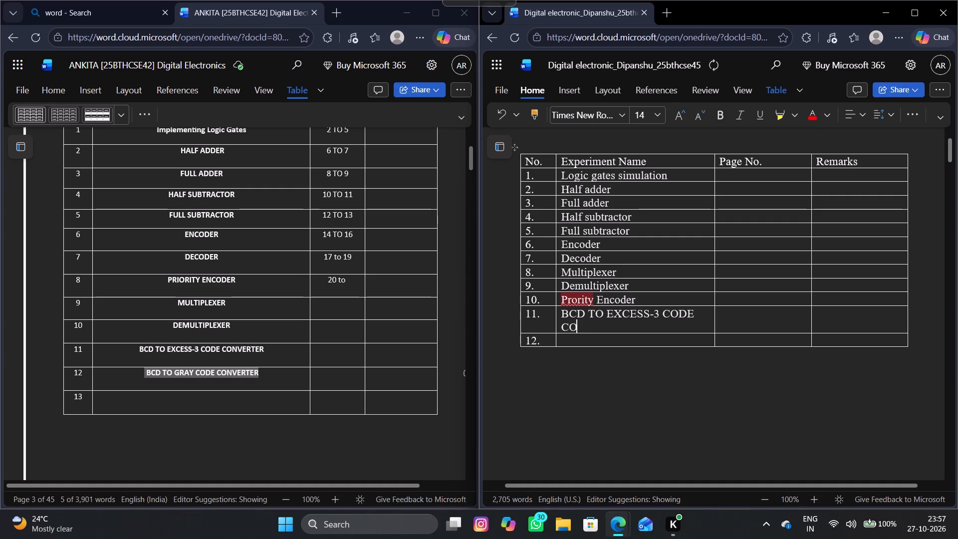
pyautogui.write('NV')
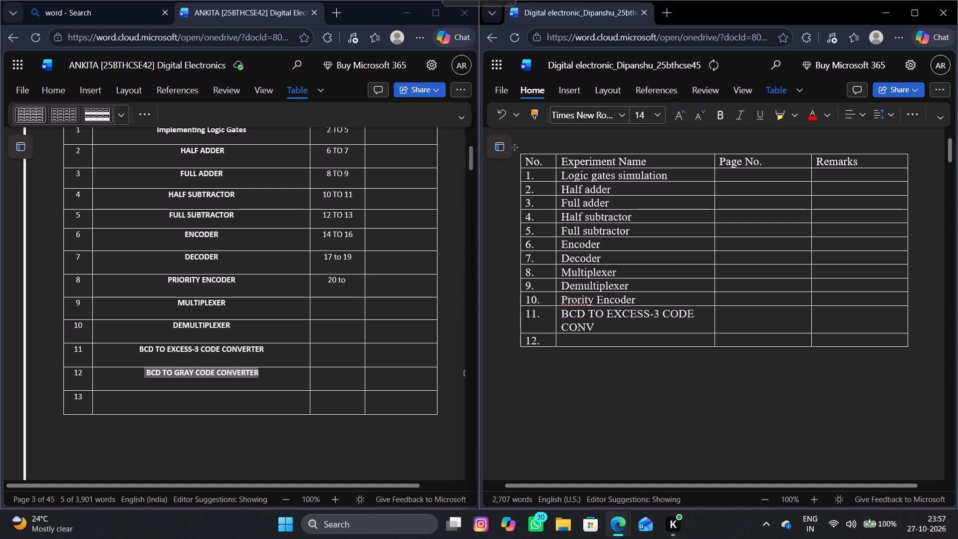
pyautogui.write('ER')
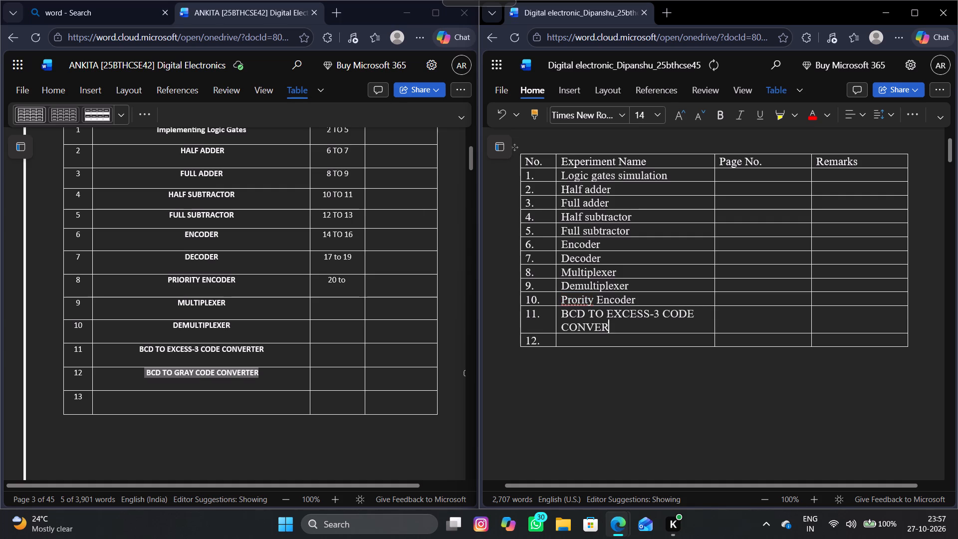
pyautogui.write('TER')
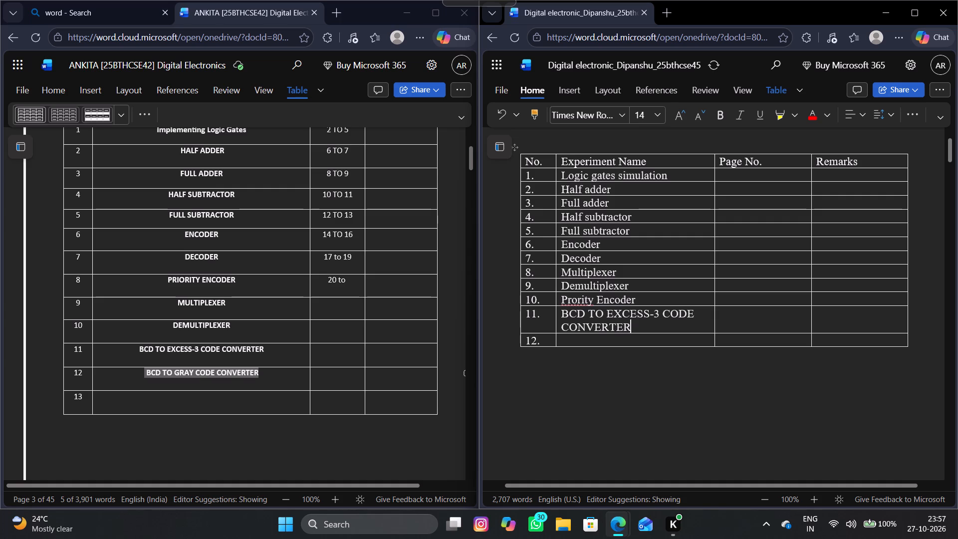
# Enter BCD TO GRAY CODE CONVERTER as the experiment name in row 12 of the index table.
pyautogui.click(573, 336)
pyautogui.write('BCD')
pyautogui.press('space')
pyautogui.write('TO')
pyautogui.press('space')
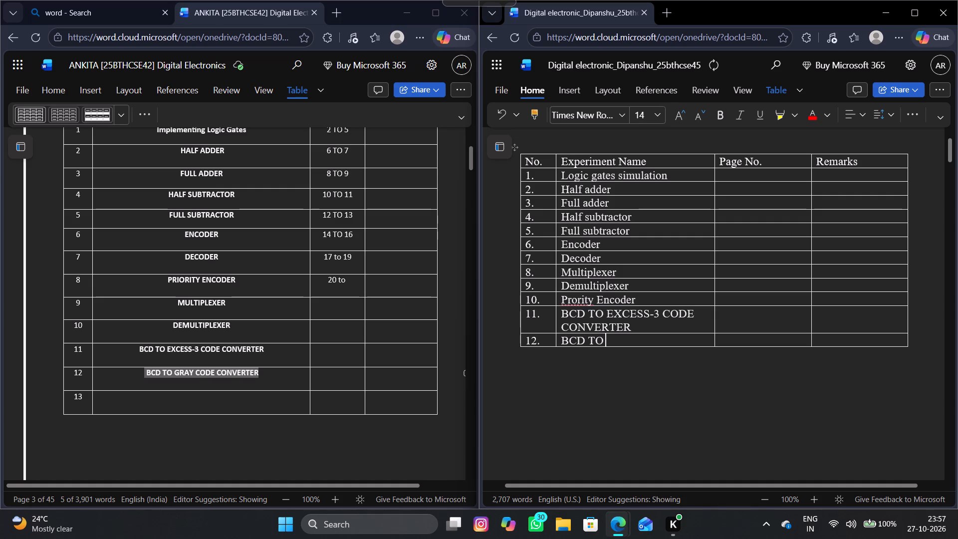
pyautogui.write('GR')
pyautogui.write('AAY')
pyautogui.press('space')
pyautogui.press('BackSpace')
pyautogui.press('BackSpace')
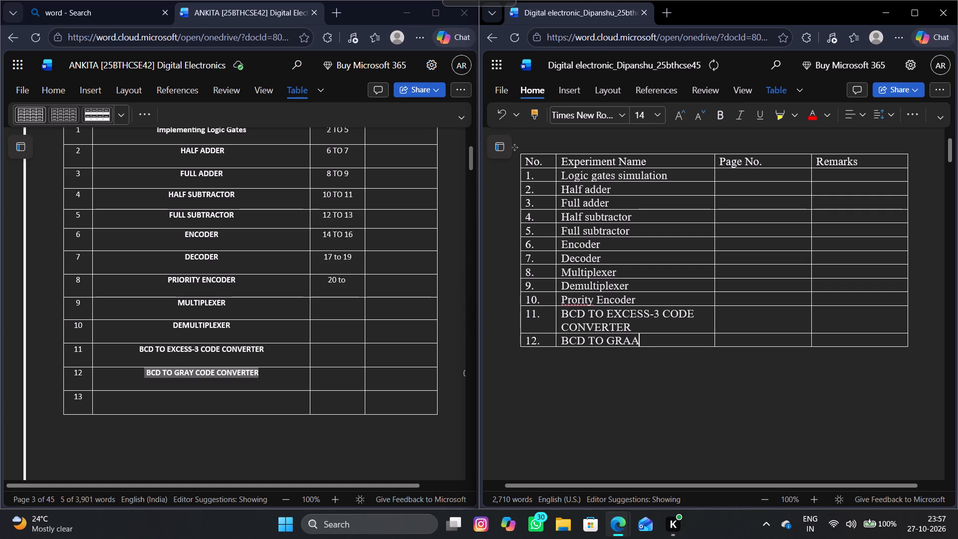
pyautogui.press('BackSpace')
pyautogui.write('Y')
pyautogui.press('space')
pyautogui.write('CODE')
pyautogui.press('space')
pyautogui.write('CO')
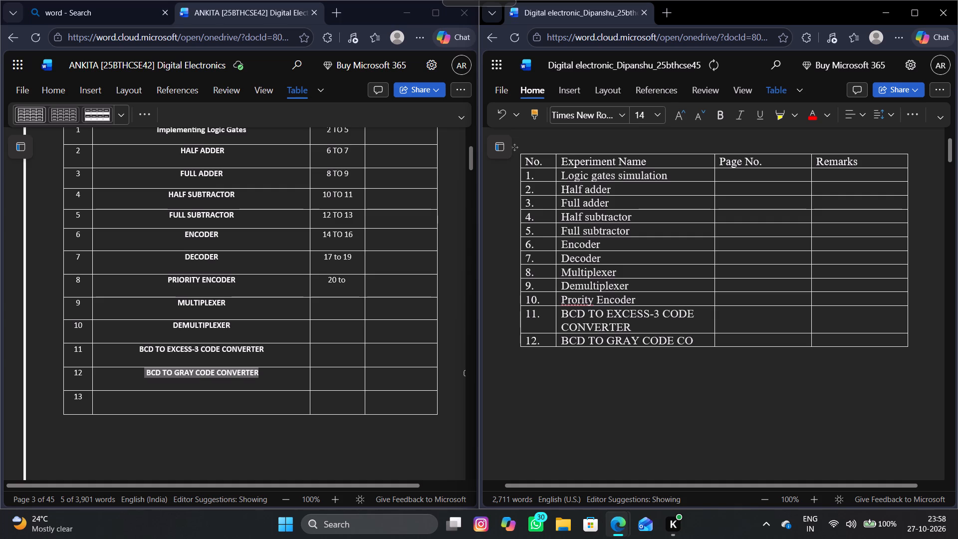
pyautogui.press('n')
pyautogui.write('VE')
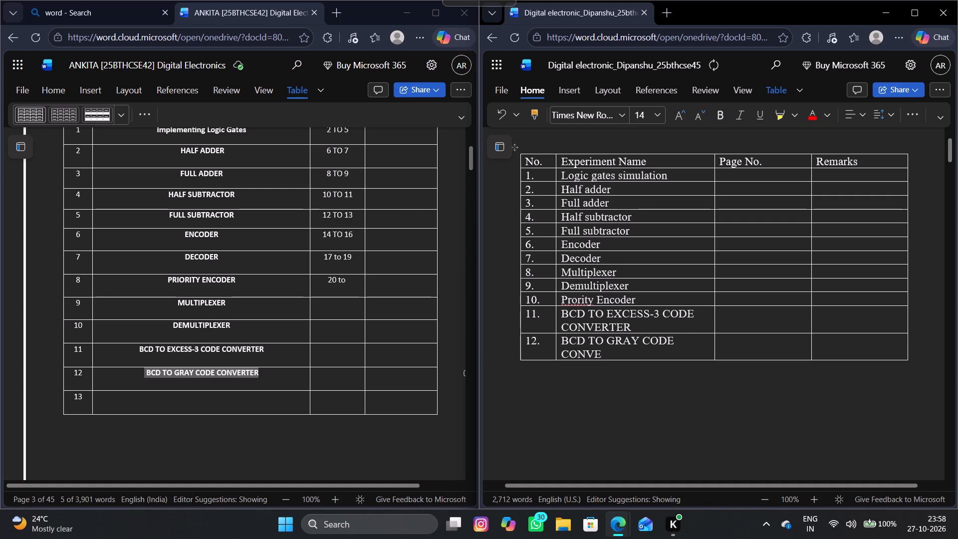
pyautogui.write('RT')
pyautogui.write('ER')
# Widen the Experiment Name column and narrow the Page No. and Remarks columns until the row 11 and 12 names each fit on one line.
pyautogui.moveTo(715, 229); pyautogui.dragTo(727, 223)
pyautogui.moveTo(727, 223); pyautogui.dragTo(749, 224)
pyautogui.moveTo(713, 228); pyautogui.dragTo(752, 220)
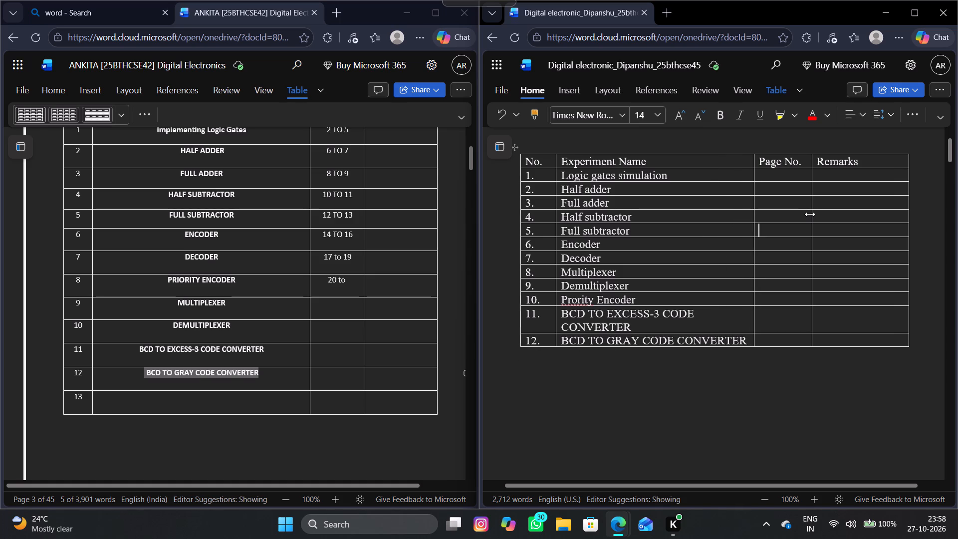
pyautogui.moveTo(810, 214); pyautogui.dragTo(845, 215)
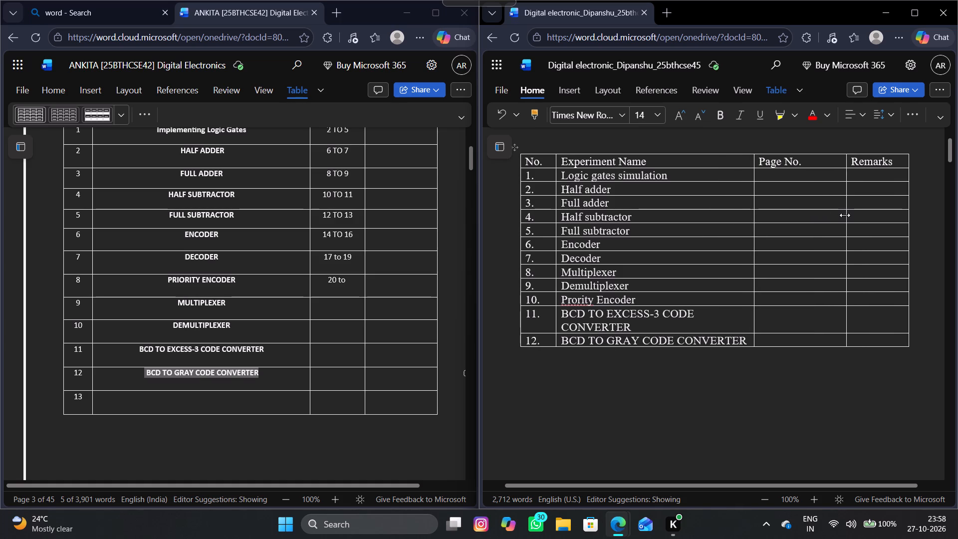
pyautogui.moveTo(845, 215); pyautogui.dragTo(853, 215)
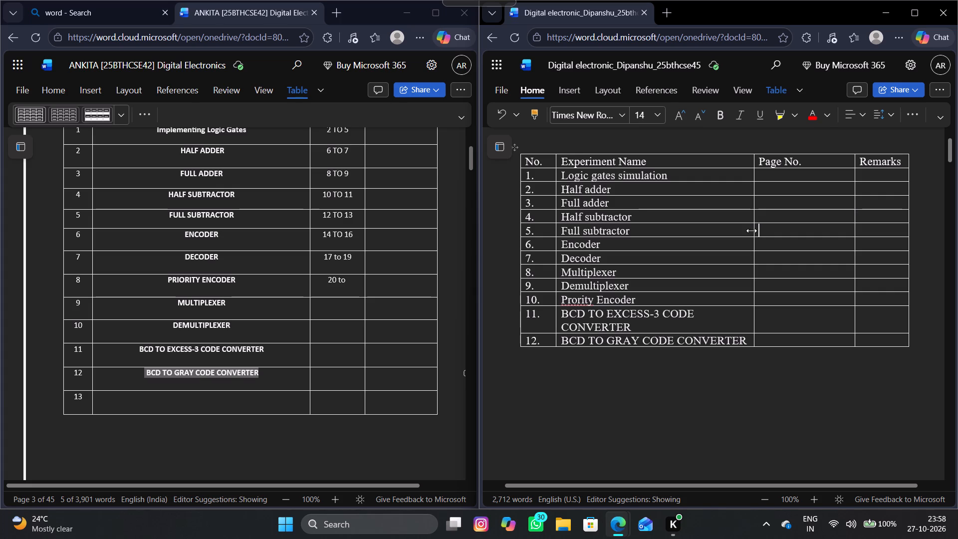
pyautogui.moveTo(751, 230); pyautogui.dragTo(785, 234)
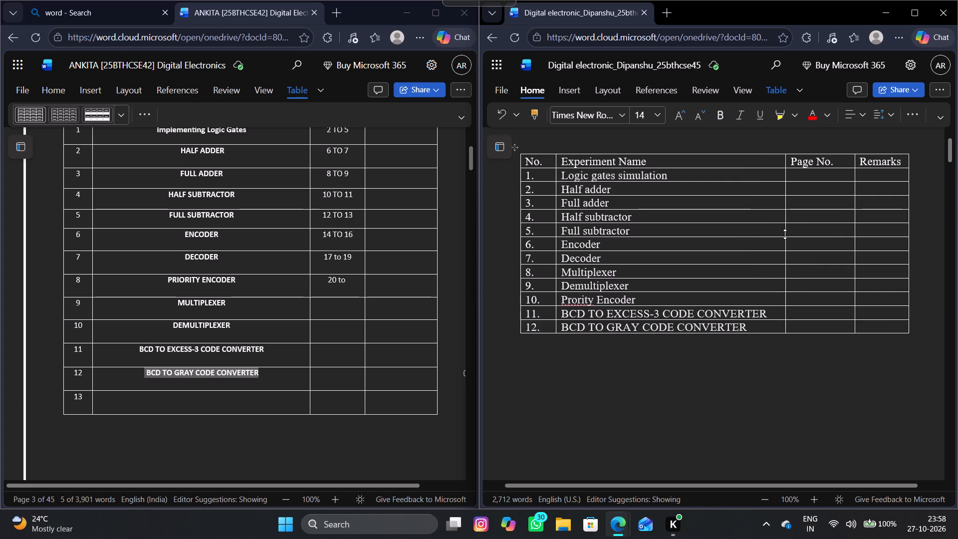
pyautogui.moveTo(785, 234); pyautogui.dragTo(797, 237)
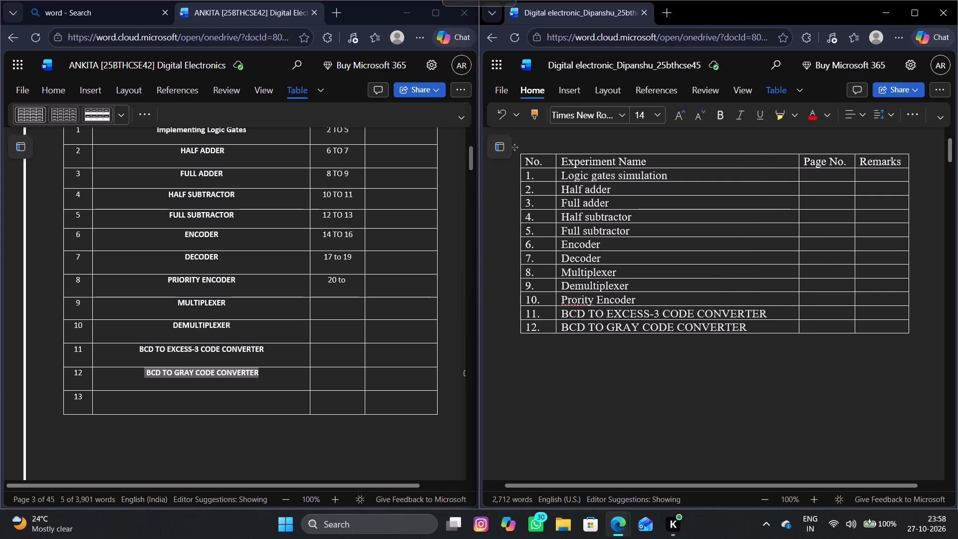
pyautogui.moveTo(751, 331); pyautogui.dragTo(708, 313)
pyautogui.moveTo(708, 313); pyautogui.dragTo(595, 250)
# Set the No. and Experiment Name columns of the Dipanshu index table to Times New Roman at font size 14.
pyautogui.moveTo(561, 187); pyautogui.dragTo(613, 198)
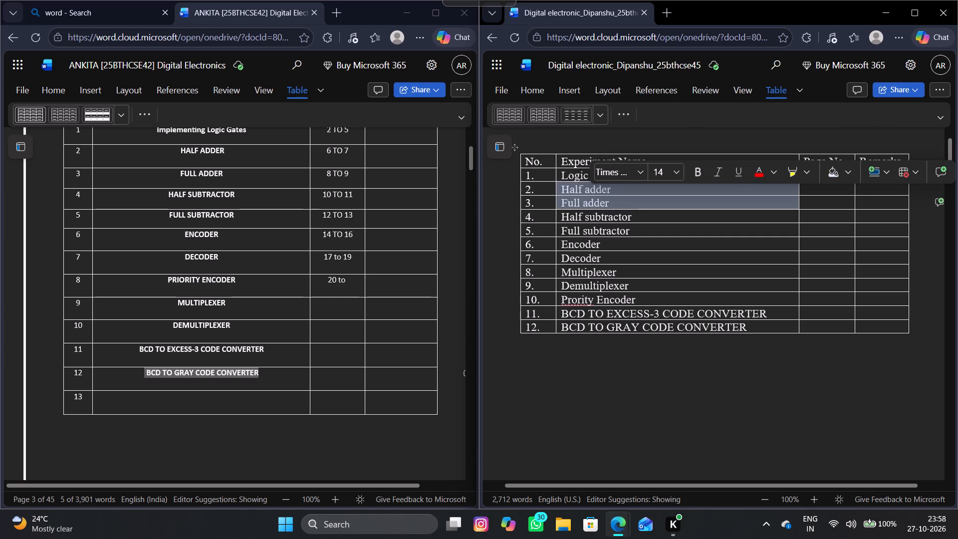
pyautogui.click(613, 198)
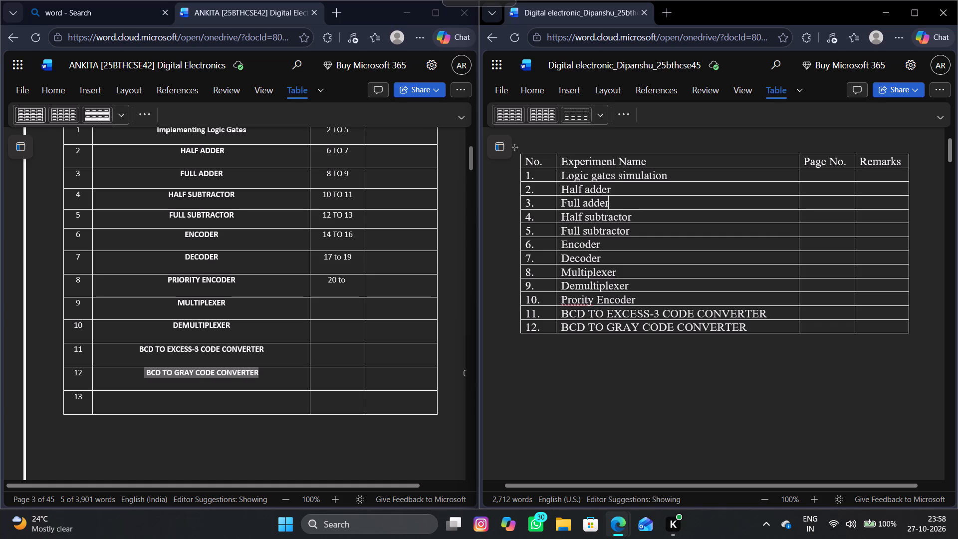
pyautogui.moveTo(749, 330); pyautogui.dragTo(546, 214)
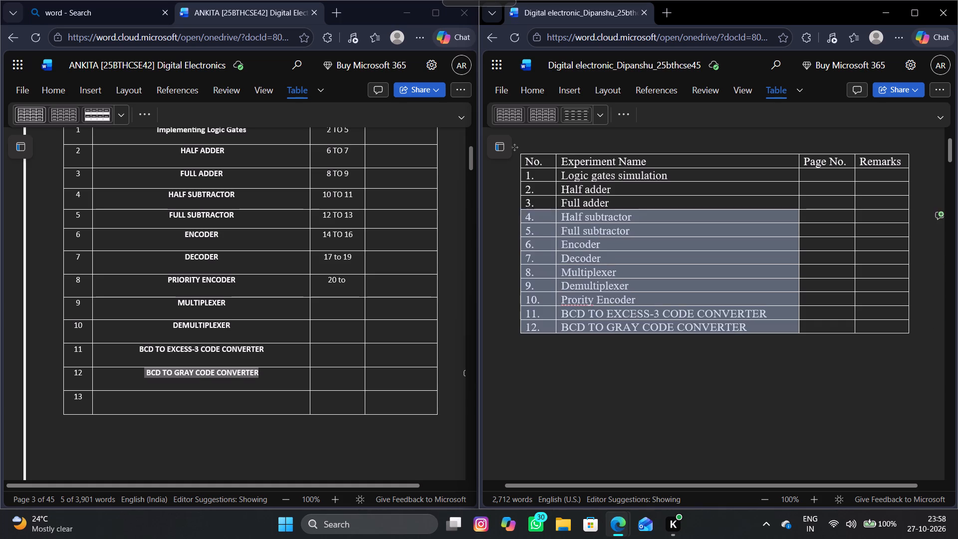
pyautogui.moveTo(546, 214); pyautogui.dragTo(532, 285)
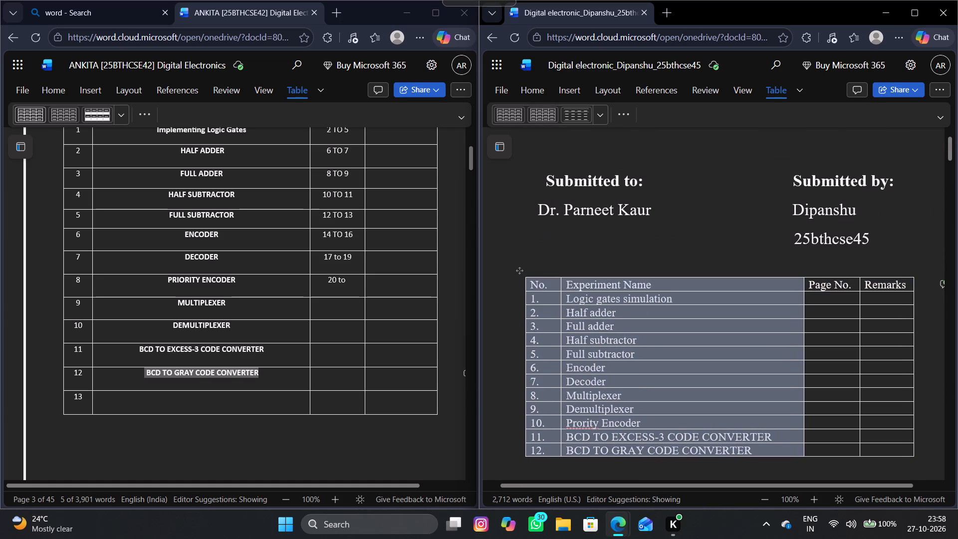
pyautogui.moveTo(532, 285); pyautogui.dragTo(532, 286)
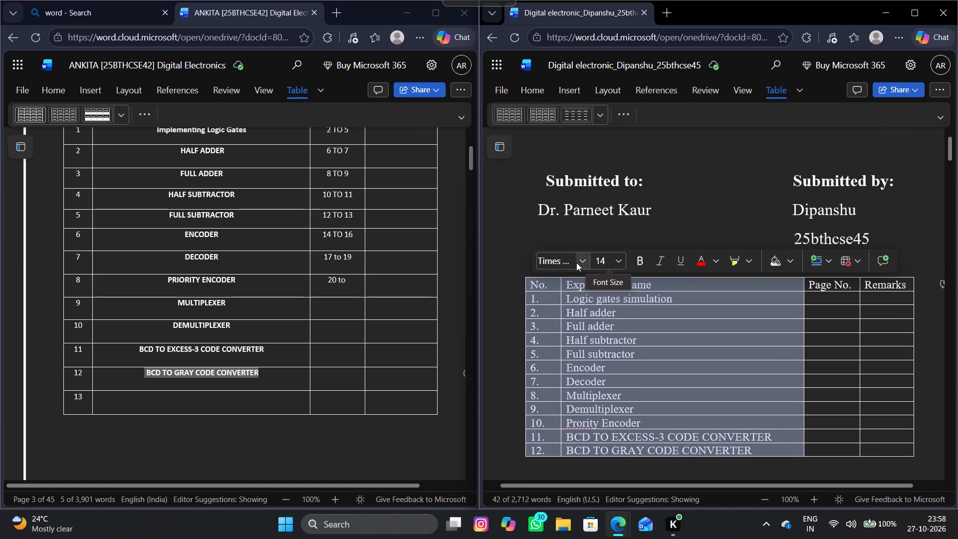
pyautogui.click(573, 262)
pyautogui.click(580, 259)
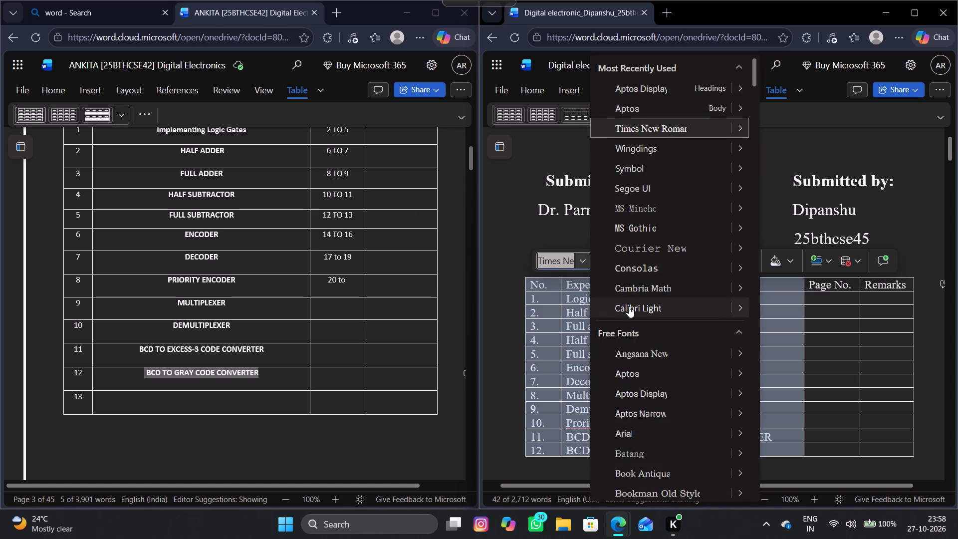
pyautogui.click(631, 127)
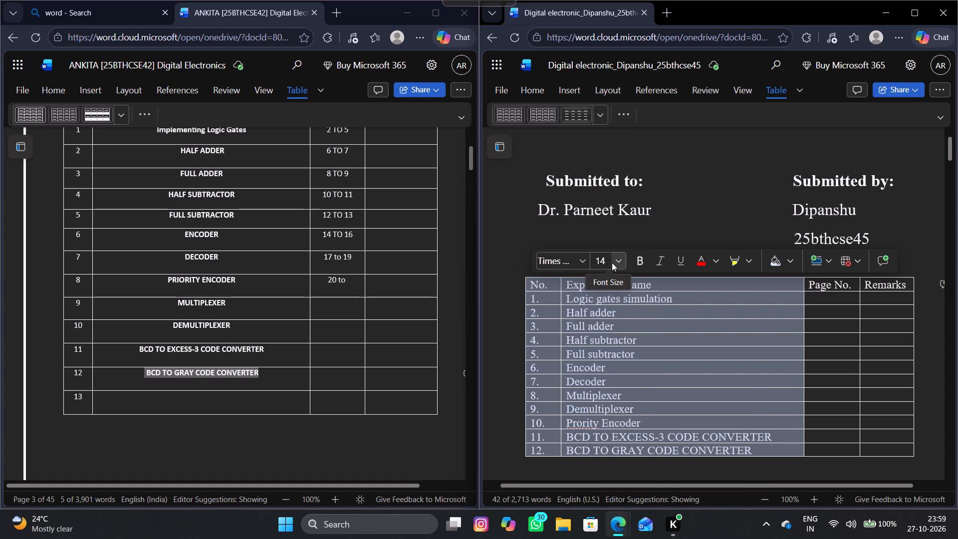
pyautogui.click(616, 263)
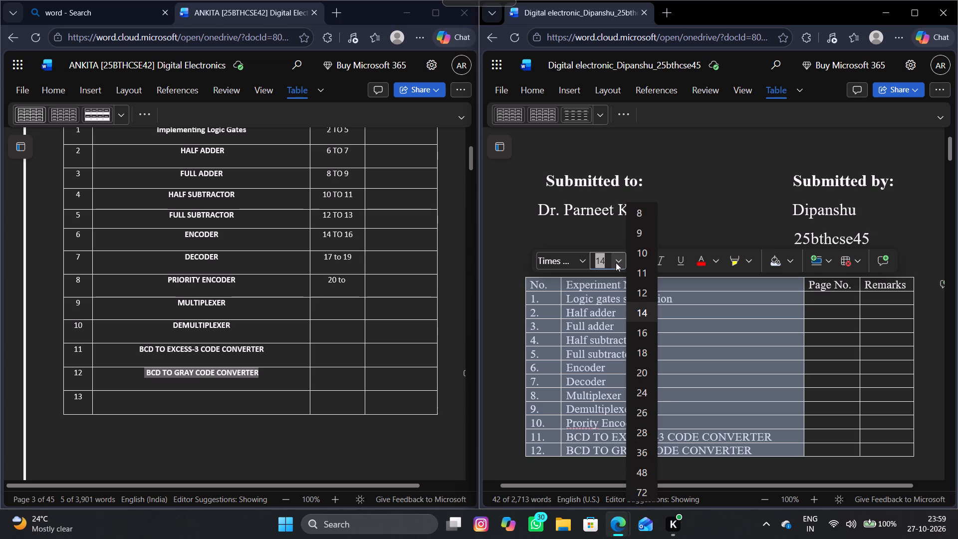
pyautogui.click(638, 312)
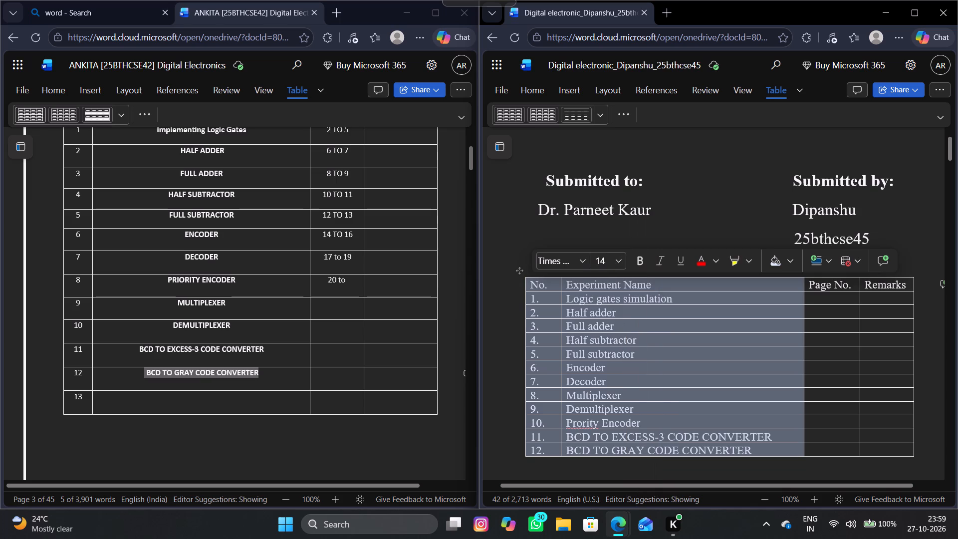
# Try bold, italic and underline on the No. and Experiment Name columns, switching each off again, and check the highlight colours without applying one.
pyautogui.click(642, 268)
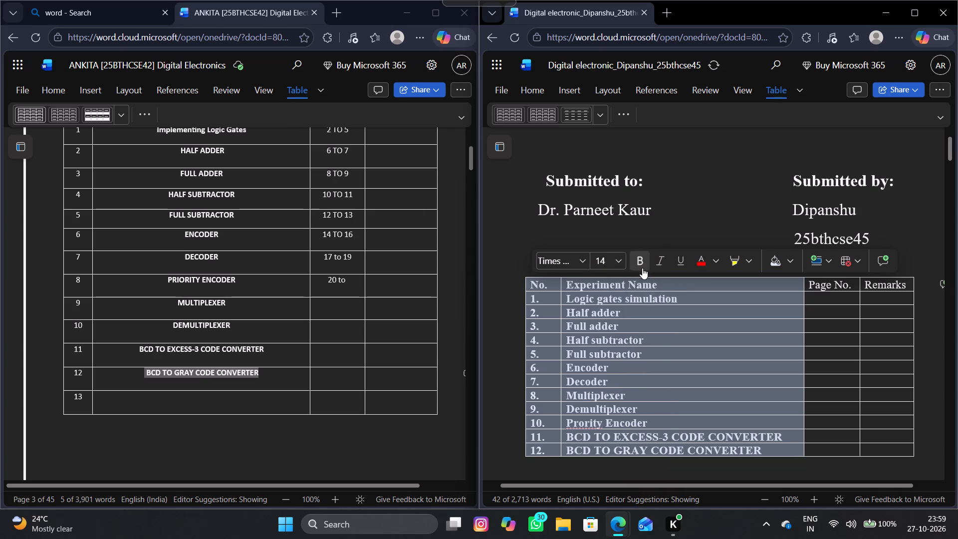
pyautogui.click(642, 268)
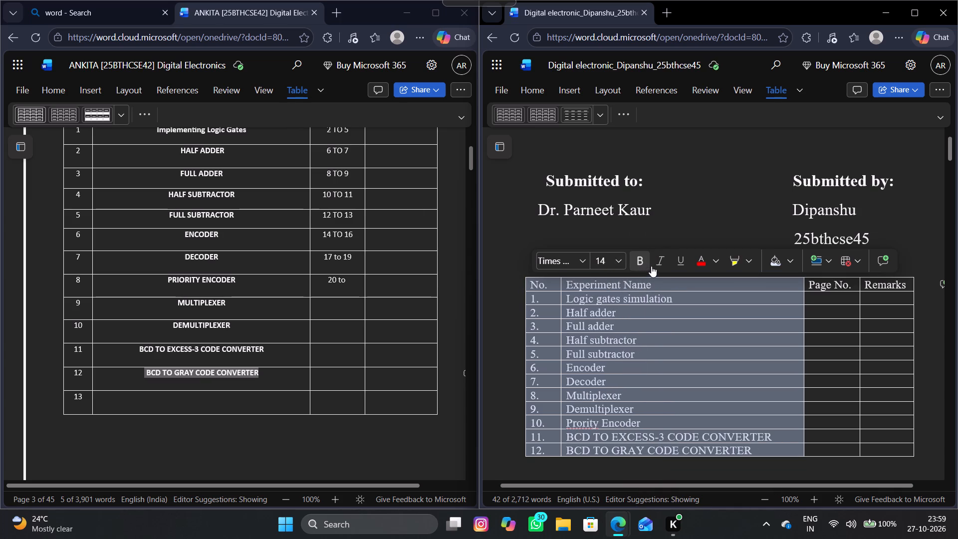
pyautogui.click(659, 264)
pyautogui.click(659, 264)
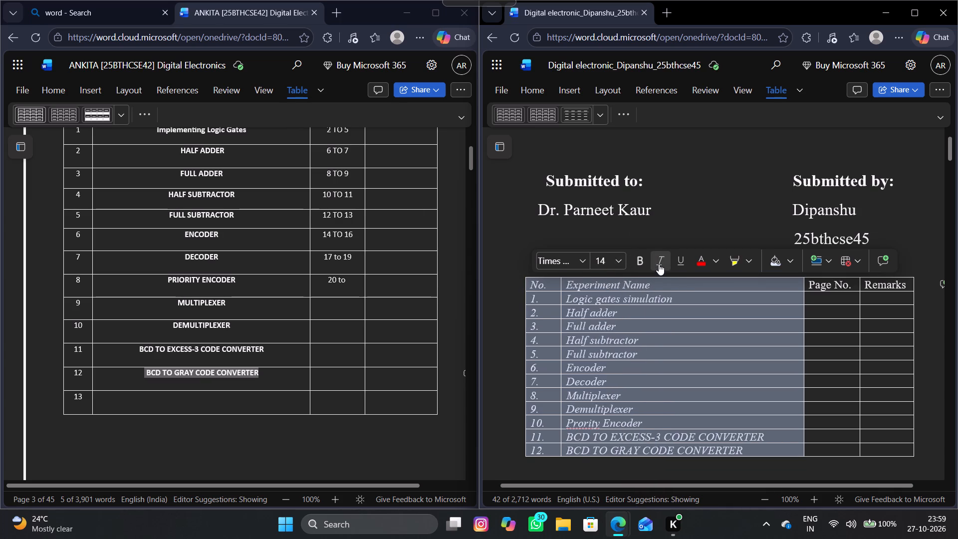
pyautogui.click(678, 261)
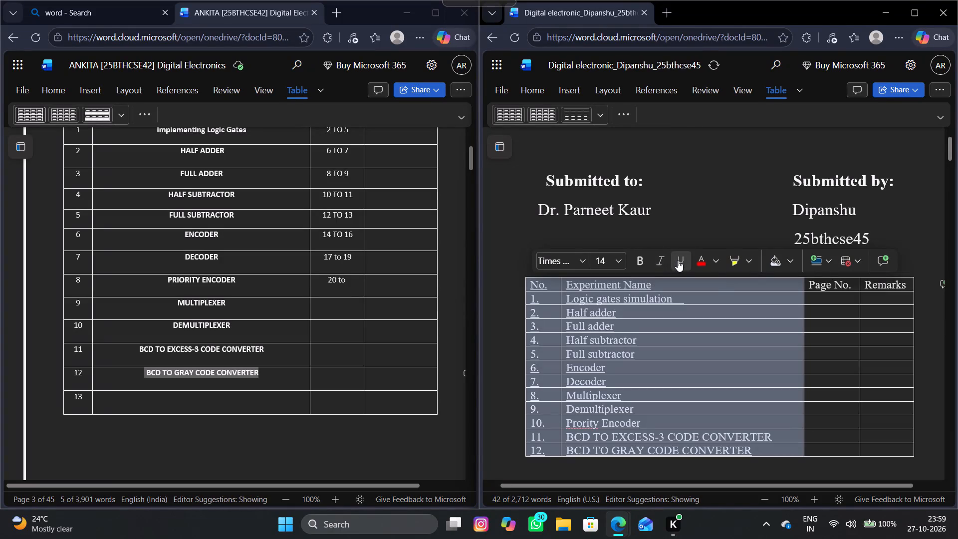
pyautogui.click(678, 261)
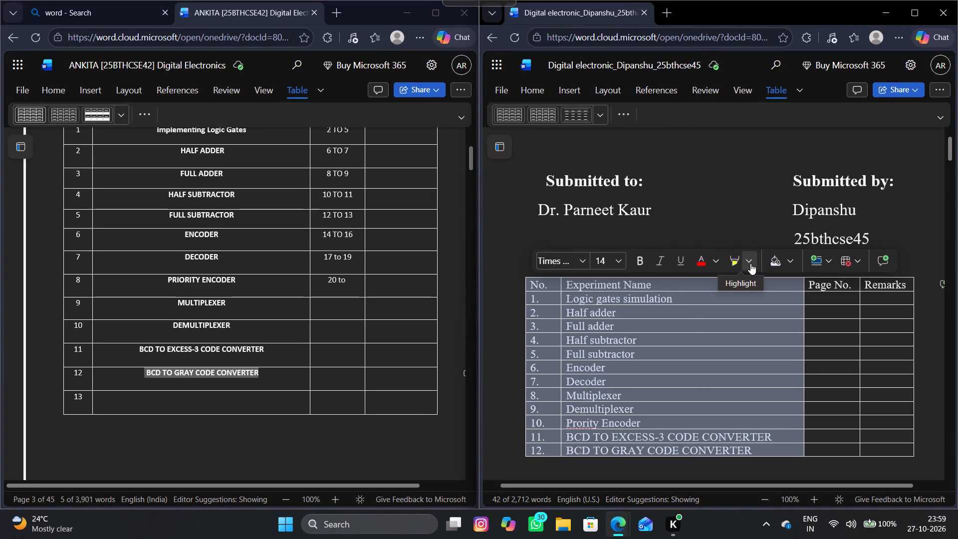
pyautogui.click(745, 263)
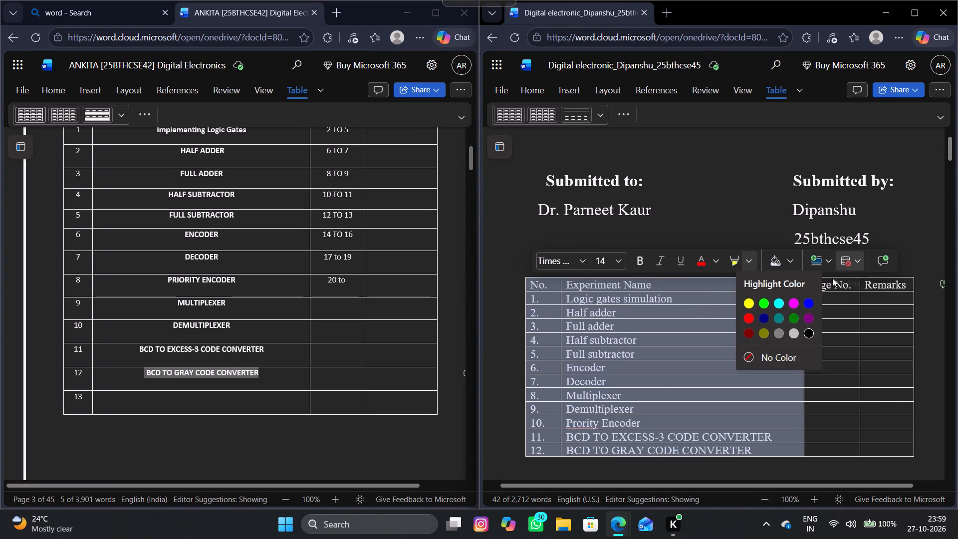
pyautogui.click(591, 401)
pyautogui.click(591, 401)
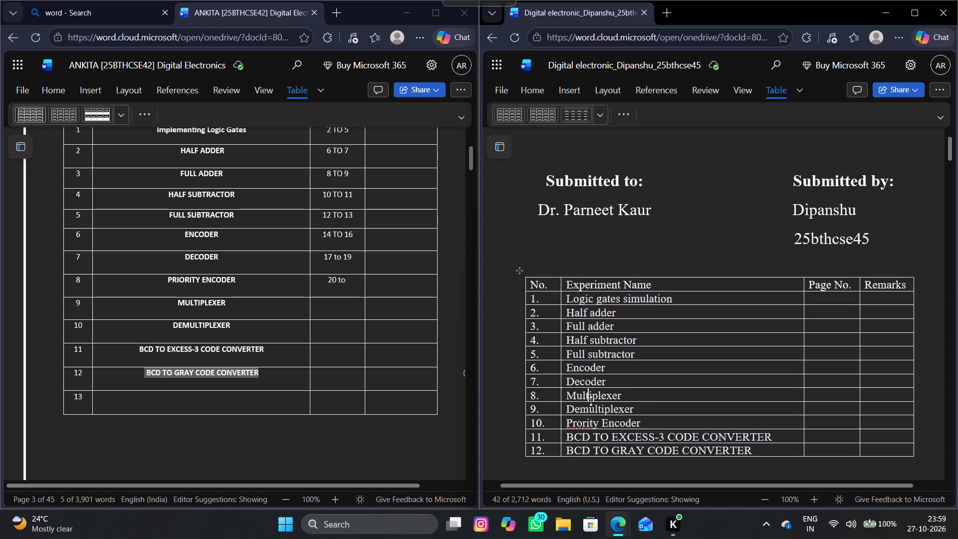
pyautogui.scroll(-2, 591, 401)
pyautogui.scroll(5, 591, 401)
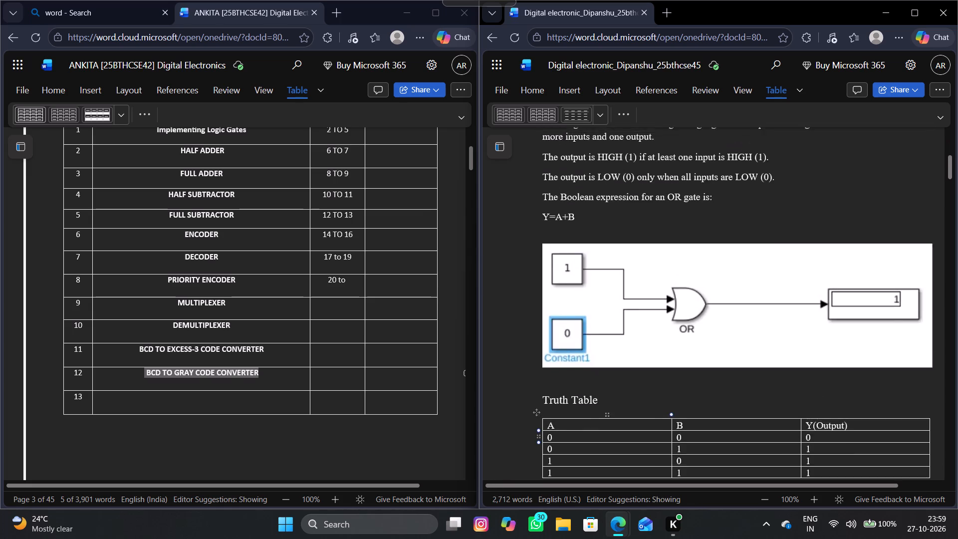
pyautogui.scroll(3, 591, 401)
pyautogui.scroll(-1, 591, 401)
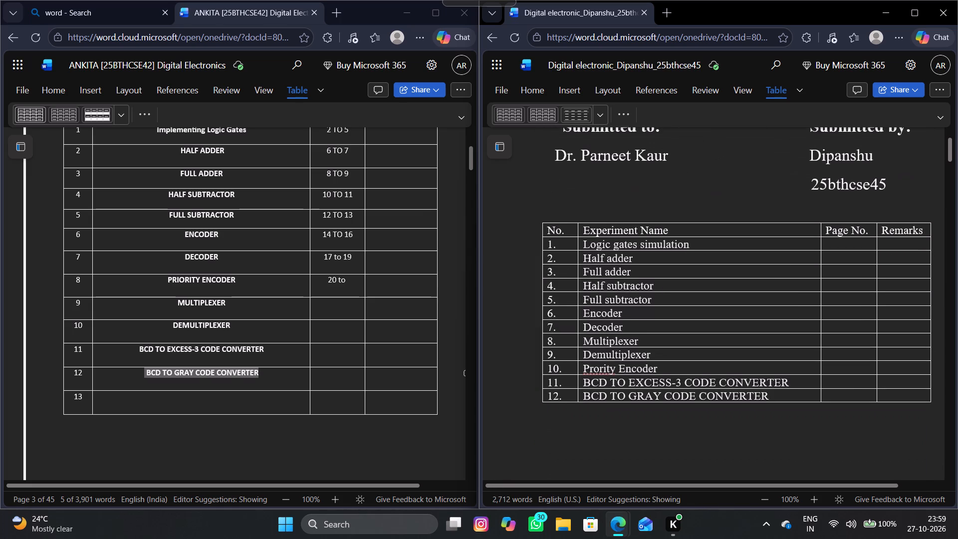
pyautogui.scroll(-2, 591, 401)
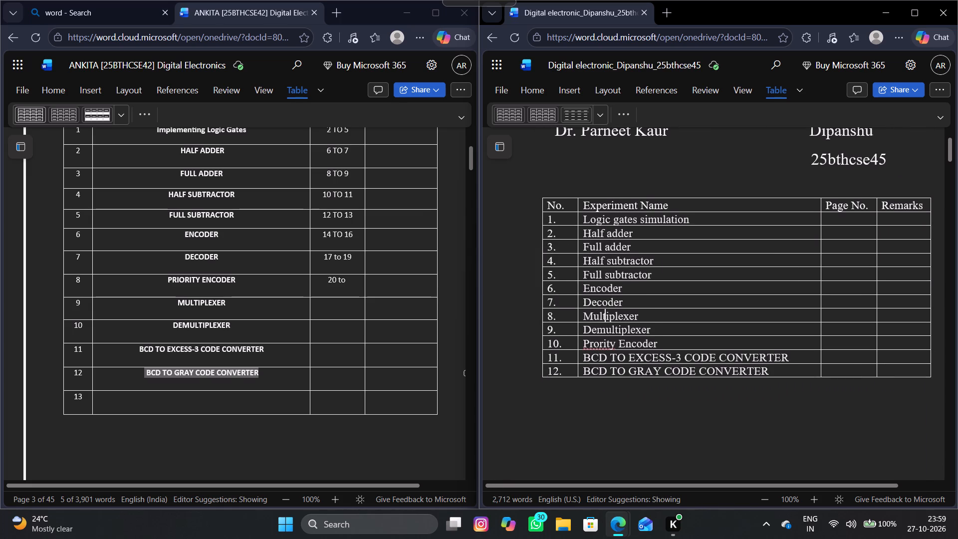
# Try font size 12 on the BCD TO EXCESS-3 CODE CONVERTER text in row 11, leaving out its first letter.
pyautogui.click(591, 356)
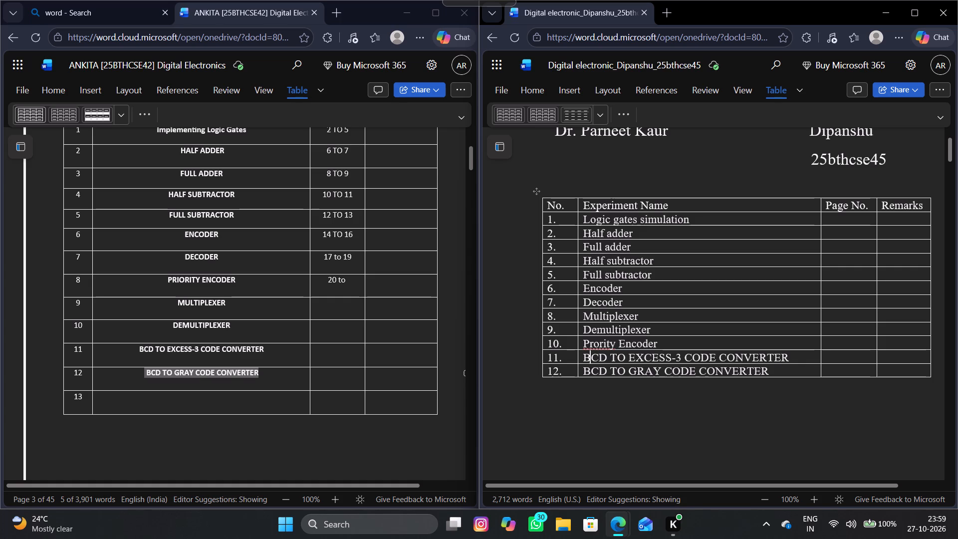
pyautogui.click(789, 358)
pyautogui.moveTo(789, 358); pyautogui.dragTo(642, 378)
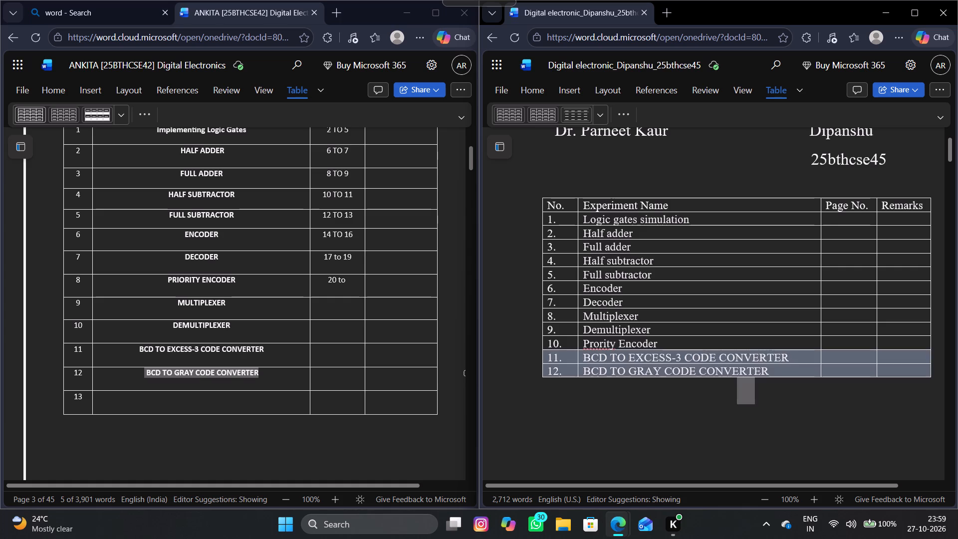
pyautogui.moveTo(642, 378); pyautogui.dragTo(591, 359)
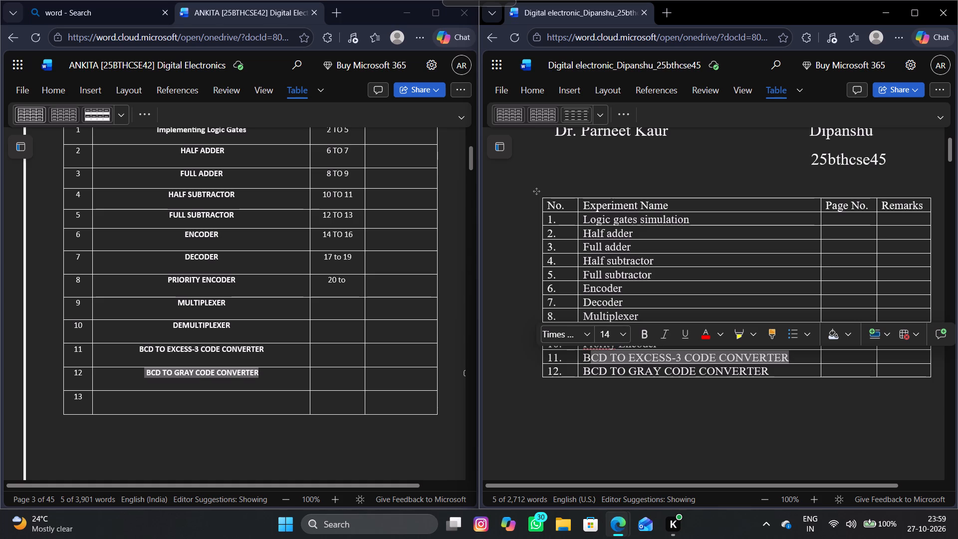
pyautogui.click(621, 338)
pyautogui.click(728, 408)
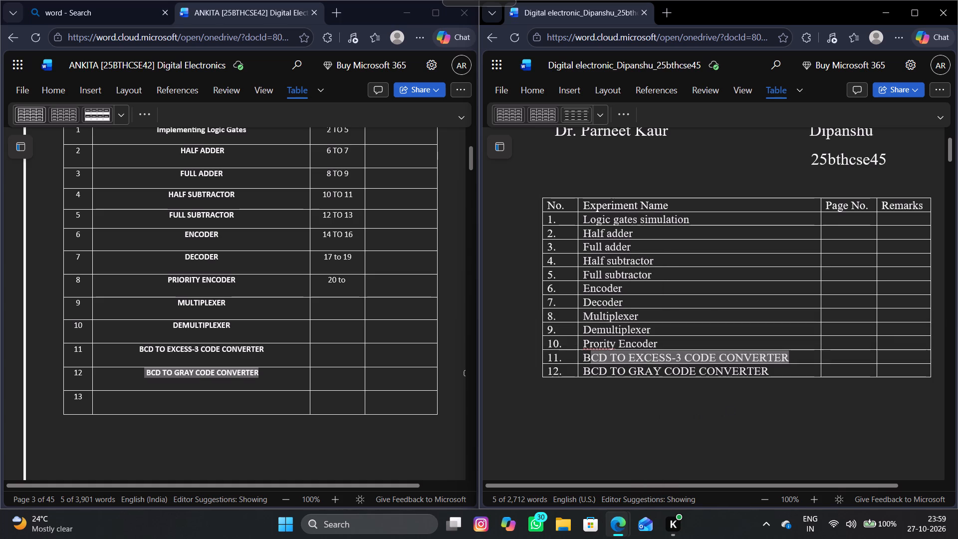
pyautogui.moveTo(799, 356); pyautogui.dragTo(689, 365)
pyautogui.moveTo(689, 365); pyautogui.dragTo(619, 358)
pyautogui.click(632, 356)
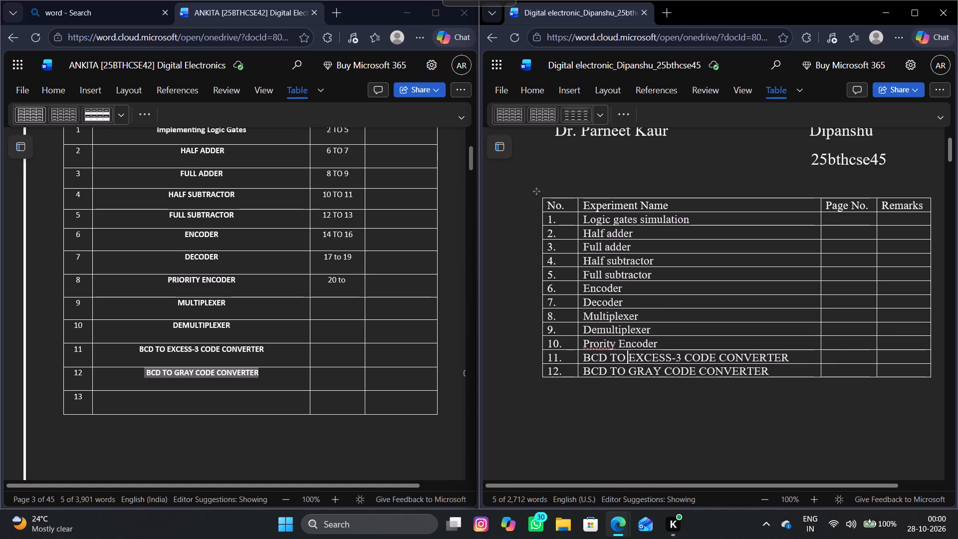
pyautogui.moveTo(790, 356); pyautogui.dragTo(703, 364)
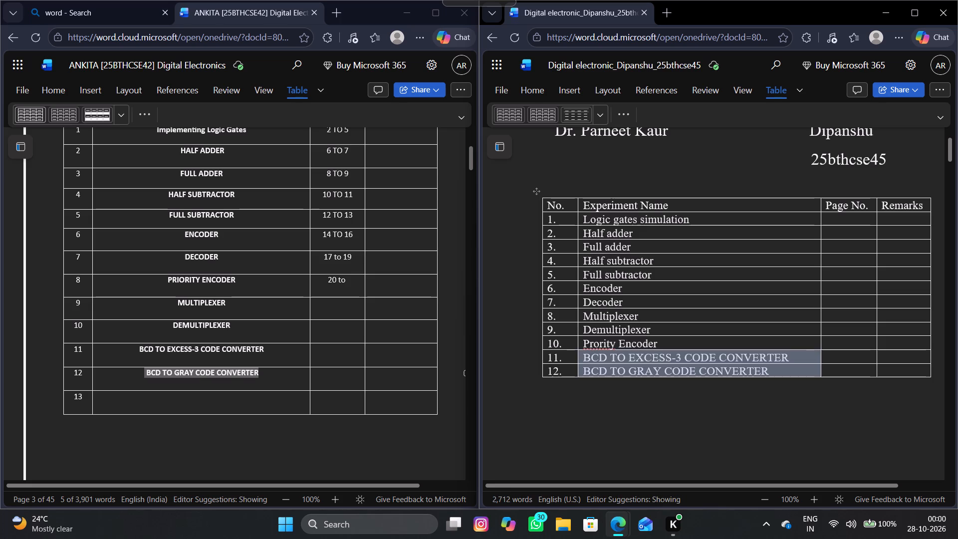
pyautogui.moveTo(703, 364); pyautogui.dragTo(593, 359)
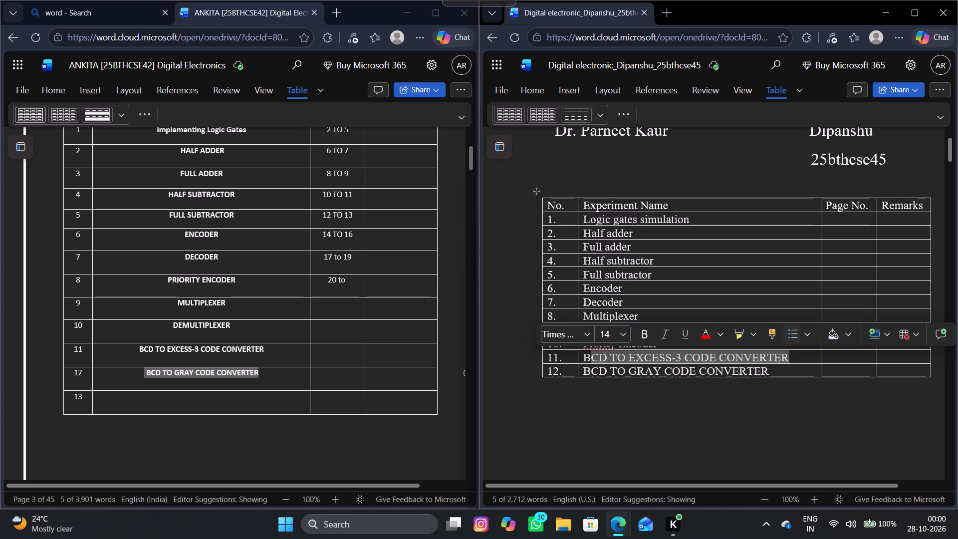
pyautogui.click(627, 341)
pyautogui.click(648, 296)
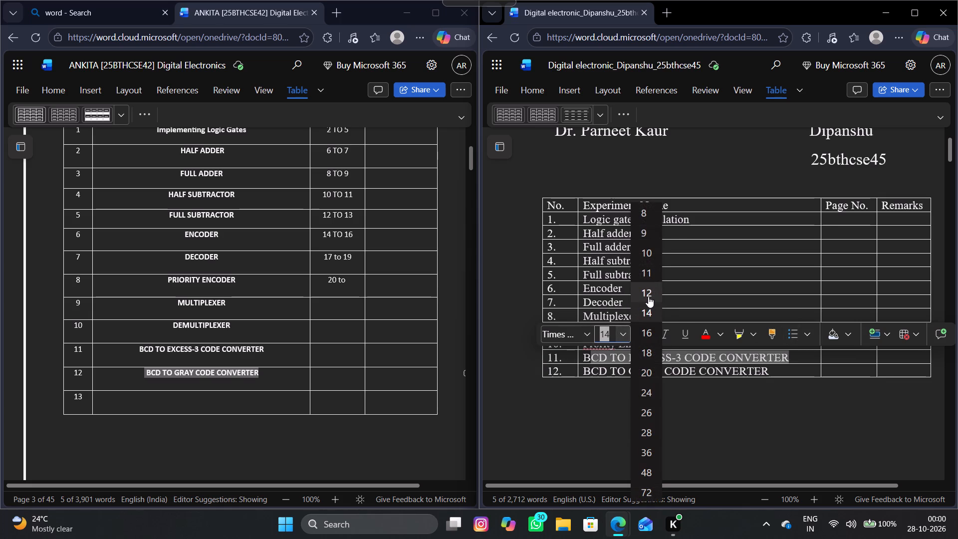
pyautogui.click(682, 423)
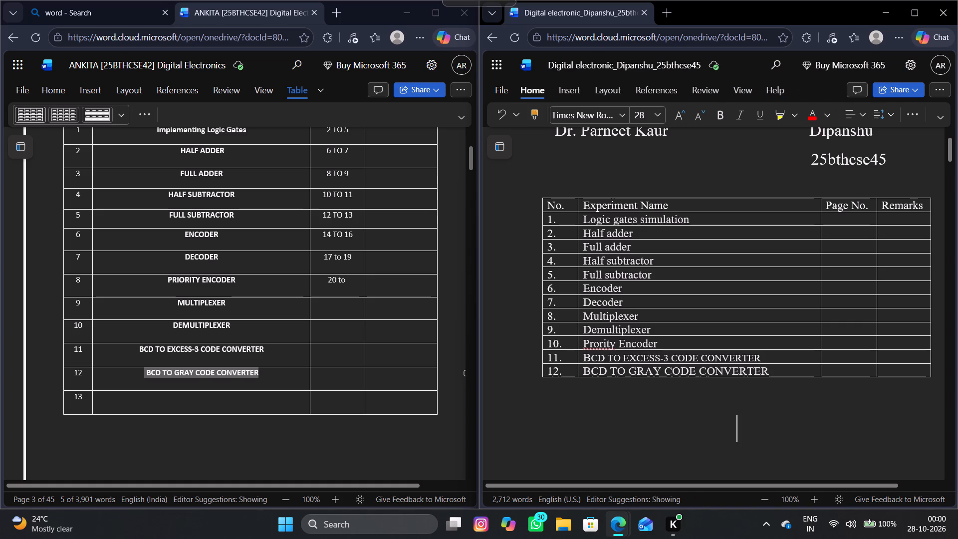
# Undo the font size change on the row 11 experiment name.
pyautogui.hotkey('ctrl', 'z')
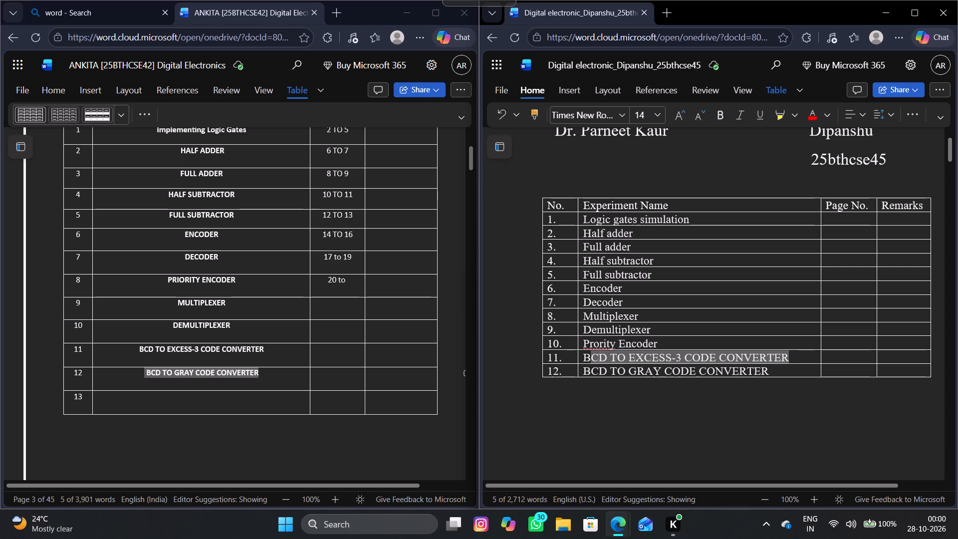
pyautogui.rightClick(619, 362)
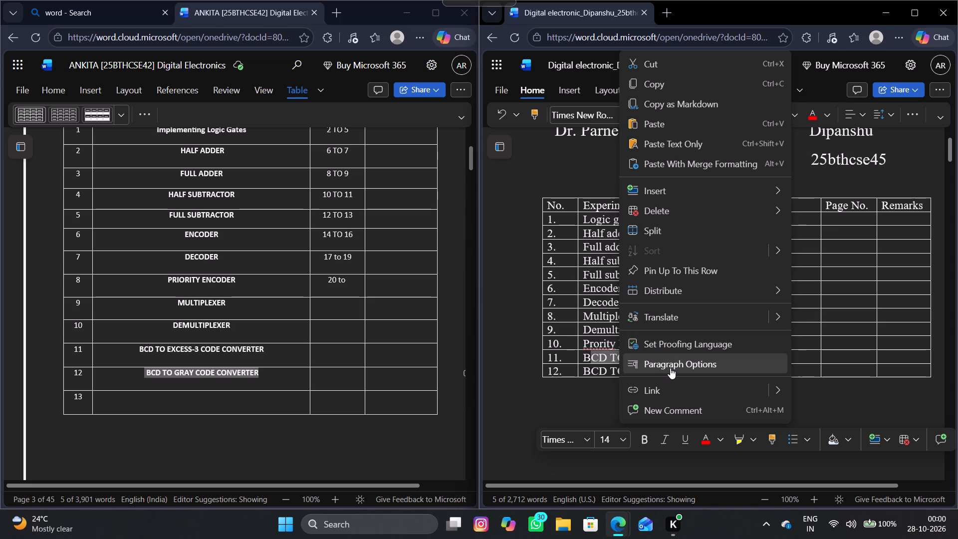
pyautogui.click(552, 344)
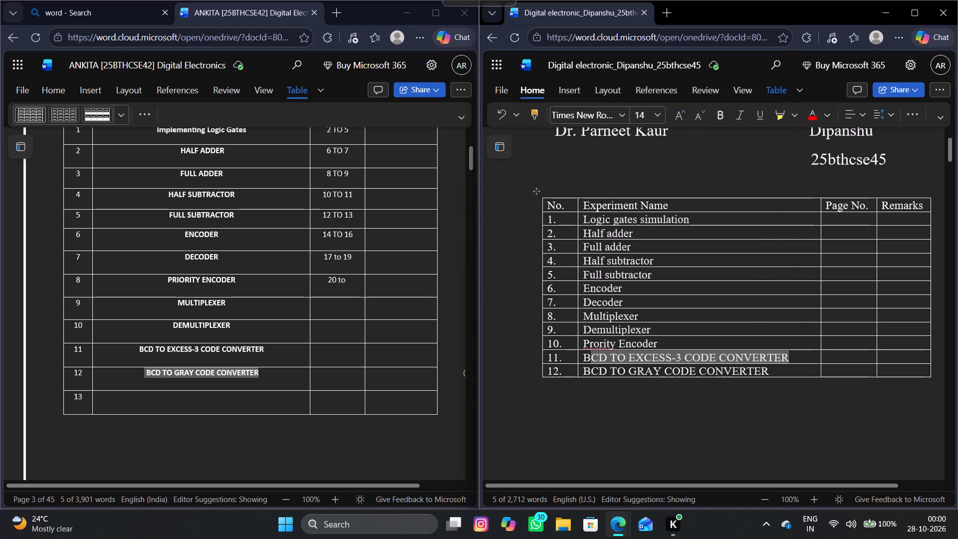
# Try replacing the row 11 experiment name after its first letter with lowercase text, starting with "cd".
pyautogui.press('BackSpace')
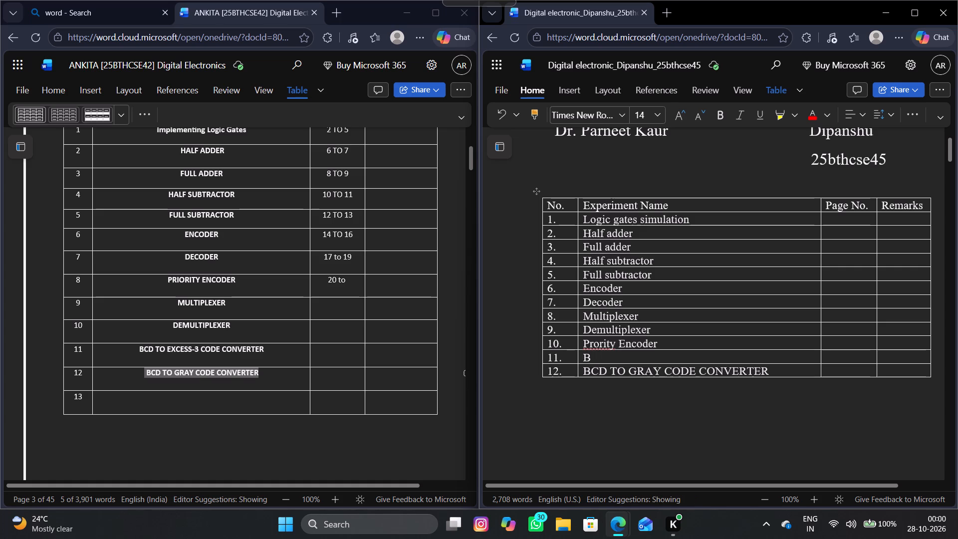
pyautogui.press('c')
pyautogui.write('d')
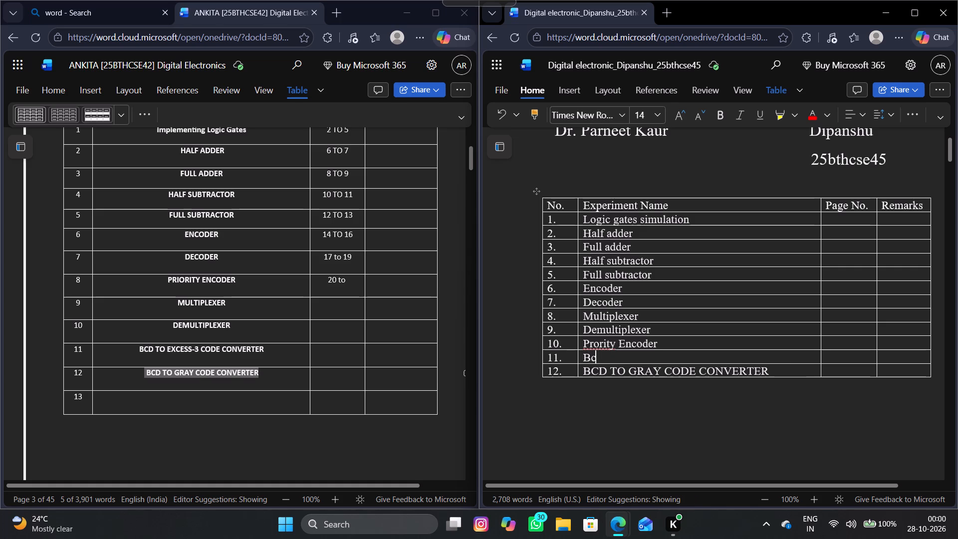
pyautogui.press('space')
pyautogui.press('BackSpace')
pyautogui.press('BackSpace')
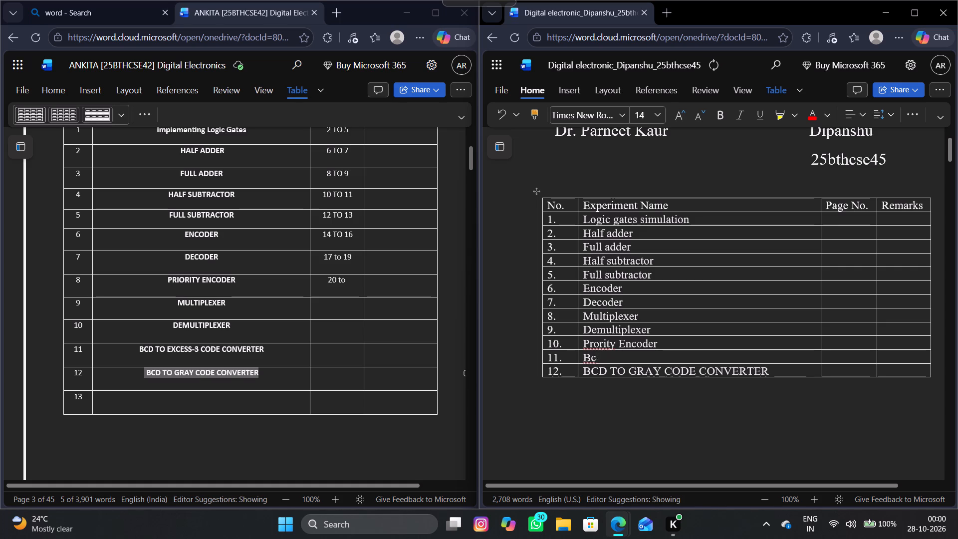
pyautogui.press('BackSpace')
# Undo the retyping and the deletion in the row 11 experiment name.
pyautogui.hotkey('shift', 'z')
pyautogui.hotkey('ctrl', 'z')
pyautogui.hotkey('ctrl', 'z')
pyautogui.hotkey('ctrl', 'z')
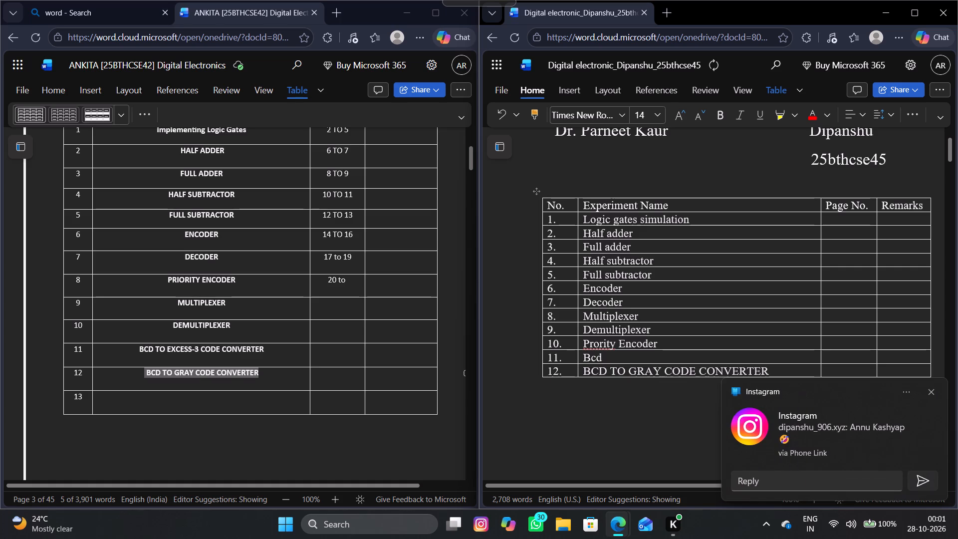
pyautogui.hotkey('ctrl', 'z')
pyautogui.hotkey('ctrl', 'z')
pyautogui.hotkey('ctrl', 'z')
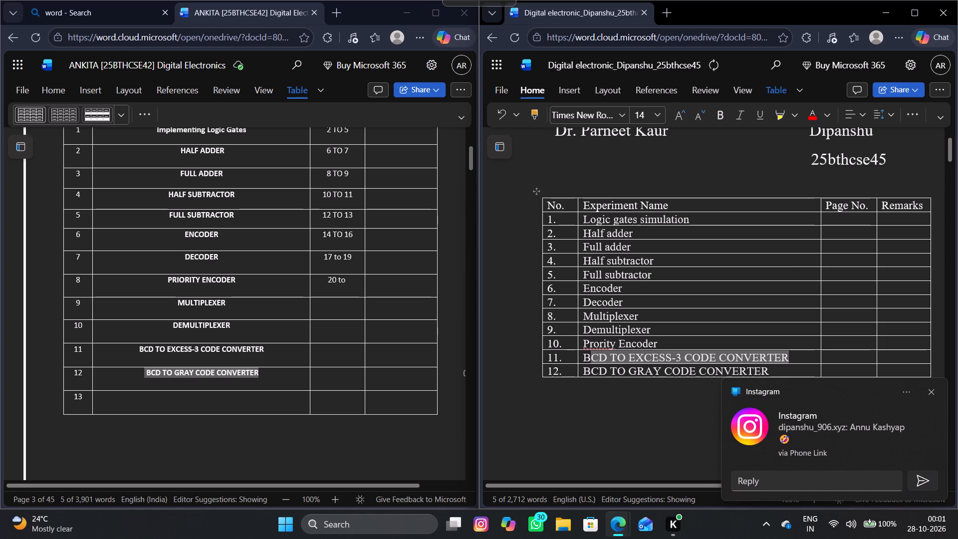
# Replace the text after BCD in the row 11 experiment name with "to excess-3 code converter".
pyautogui.click(791, 353)
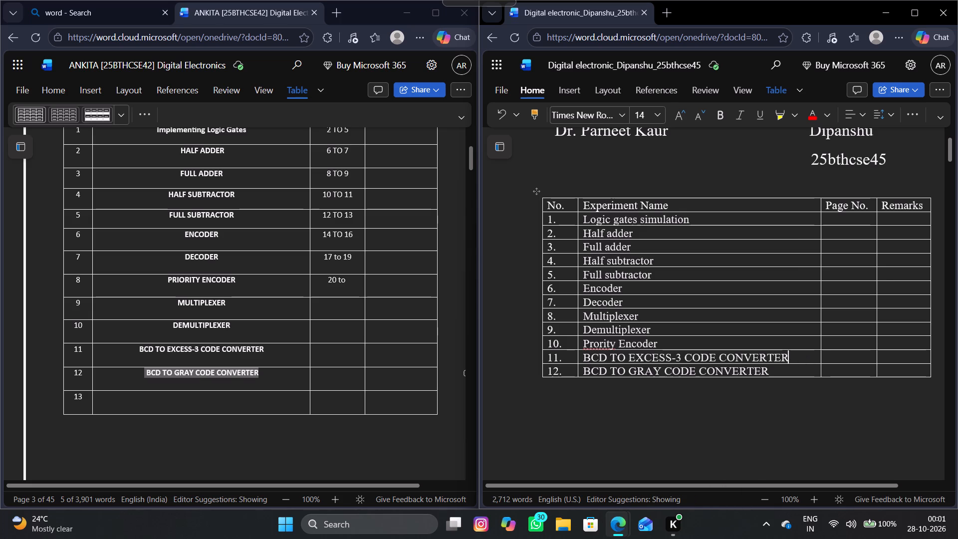
pyautogui.moveTo(790, 356); pyautogui.dragTo(612, 357)
pyautogui.press('BackSpace')
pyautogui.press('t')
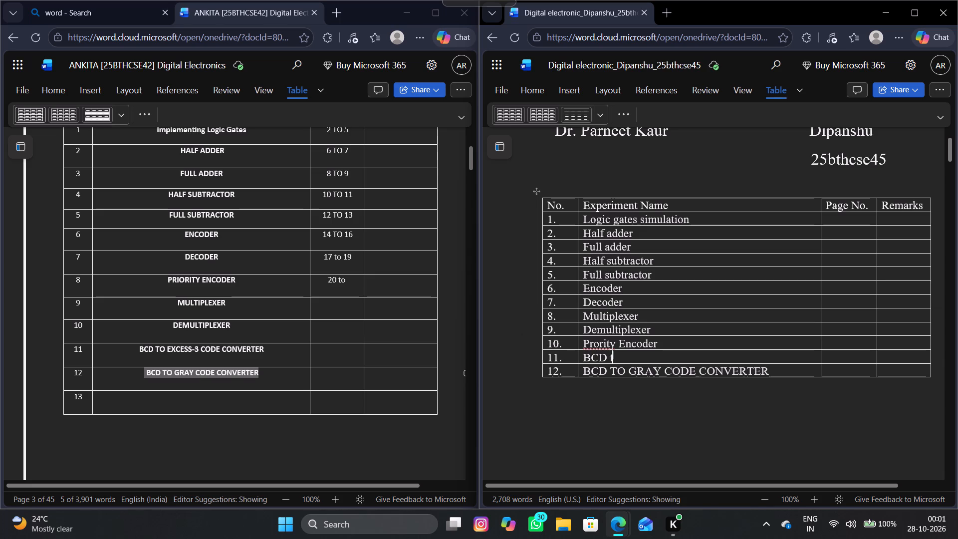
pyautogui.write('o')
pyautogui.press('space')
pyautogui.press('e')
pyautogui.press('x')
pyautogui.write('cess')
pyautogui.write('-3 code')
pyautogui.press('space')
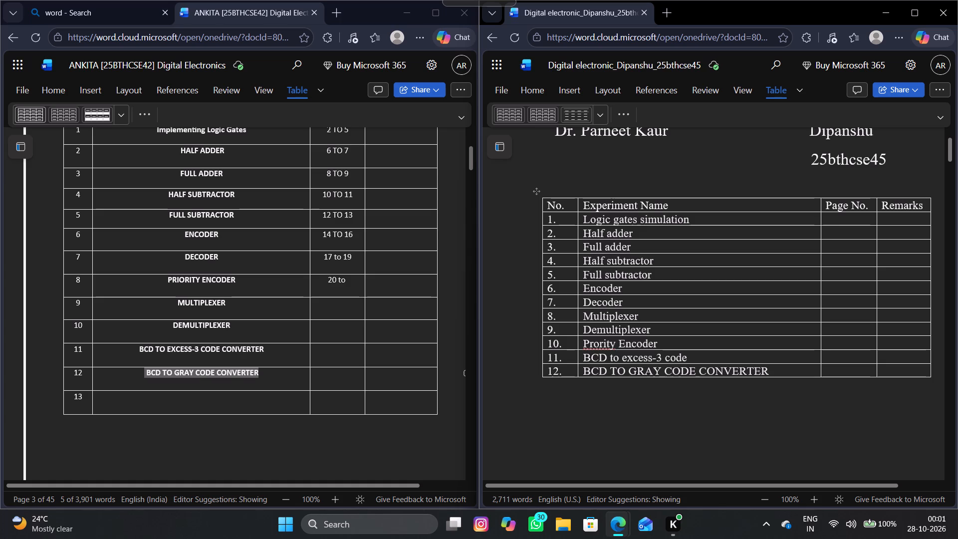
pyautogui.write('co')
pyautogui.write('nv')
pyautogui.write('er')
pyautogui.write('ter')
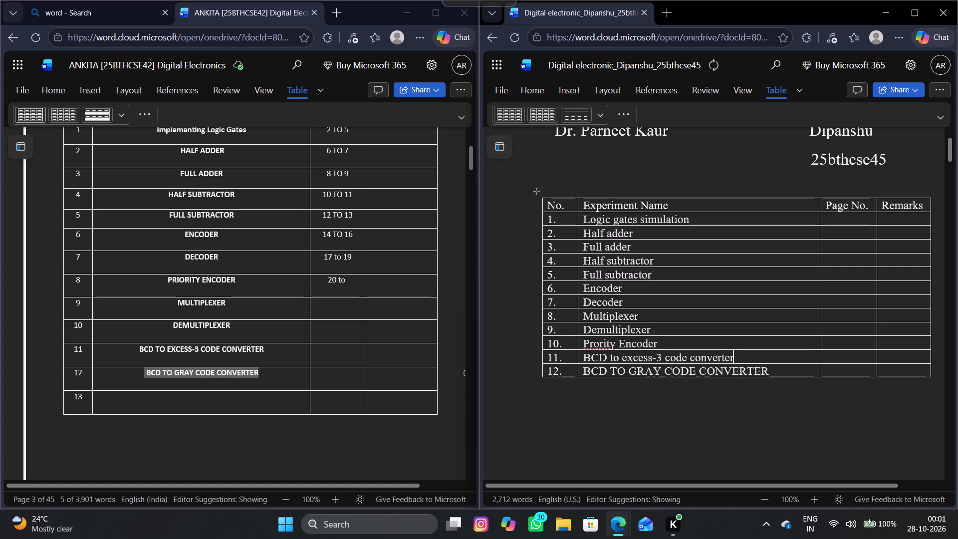
# Replace the capitalised text after BCD in row 12 of the Dipanshu index so the name reads "BCD to gray code converter".
pyautogui.moveTo(612, 371); pyautogui.dragTo(767, 373)
pyautogui.press('BackSpace')
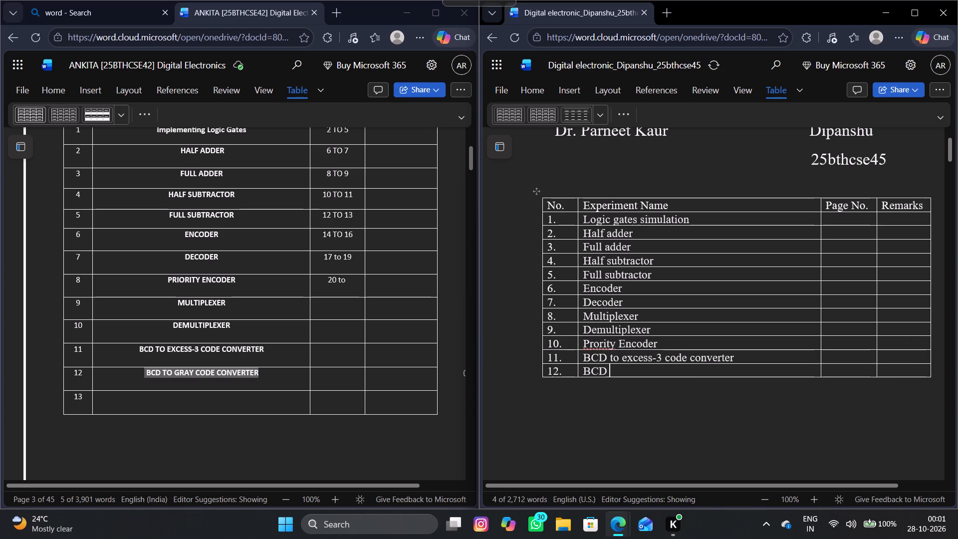
pyautogui.write('to')
pyautogui.press('space')
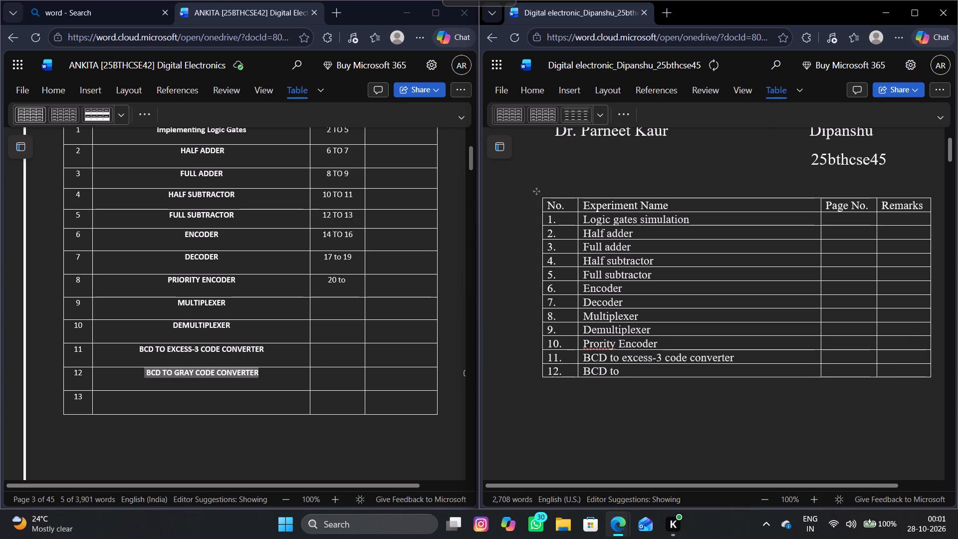
pyautogui.write('gr')
pyautogui.press('a')
pyautogui.press('y')
pyautogui.press('space')
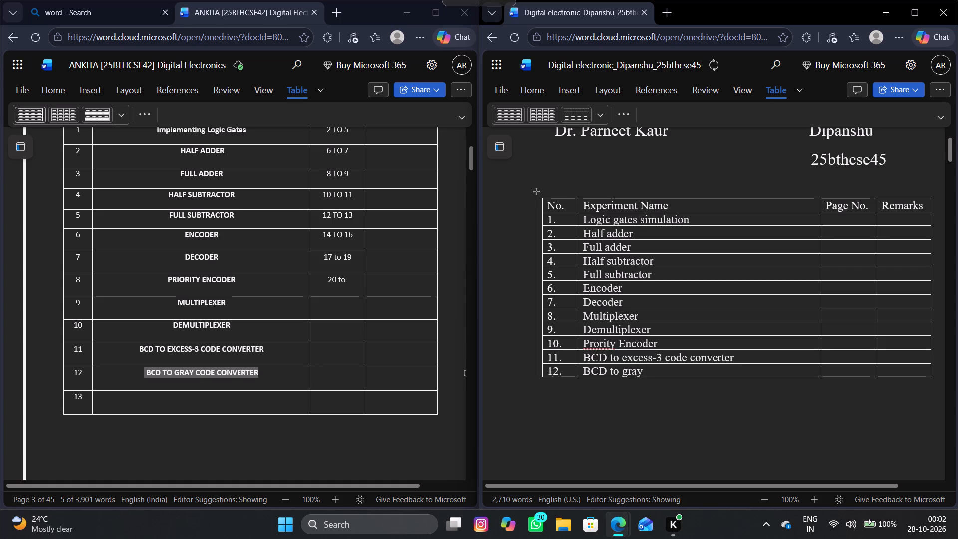
pyautogui.write('code co')
pyautogui.write('nc')
pyautogui.press('BackSpace')
pyautogui.press('v')
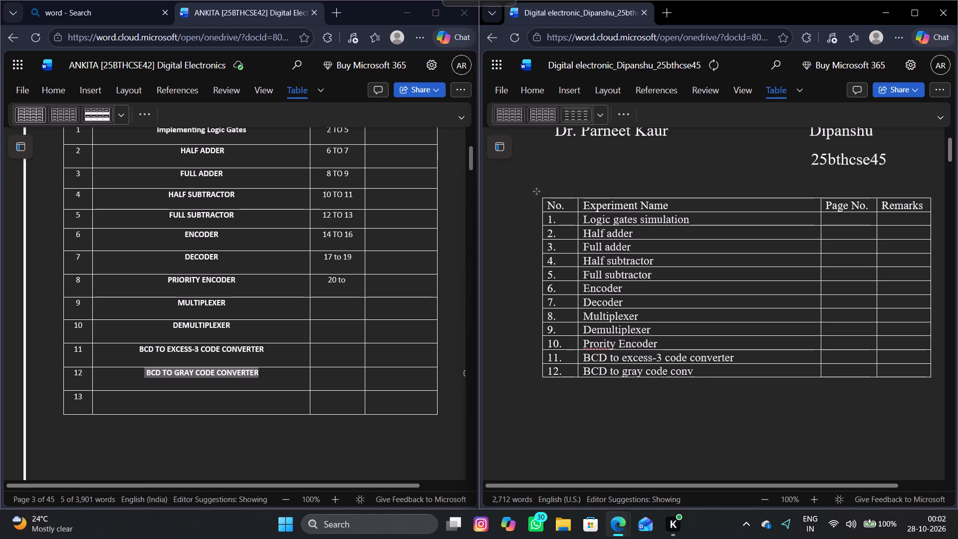
pyautogui.write('er')
pyautogui.write('ter')
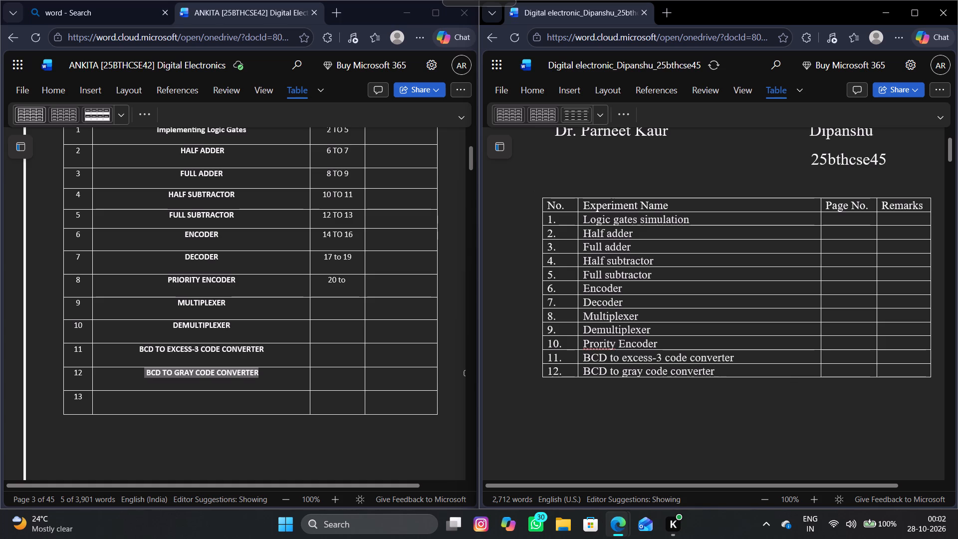
pyautogui.click(786, 382)
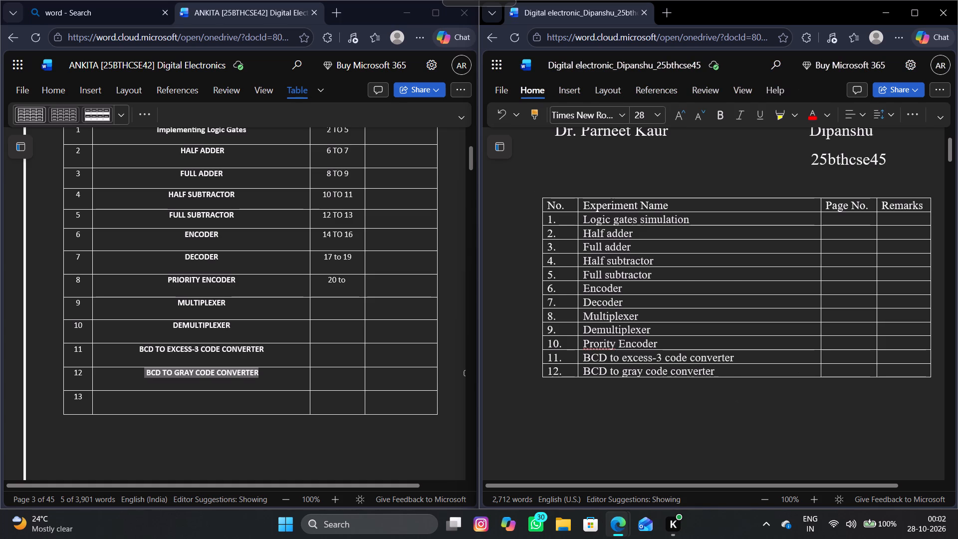
# Look through the logic gate sections that follow the index in the Dipanshu document.
pyautogui.scroll(-10, 786, 382)
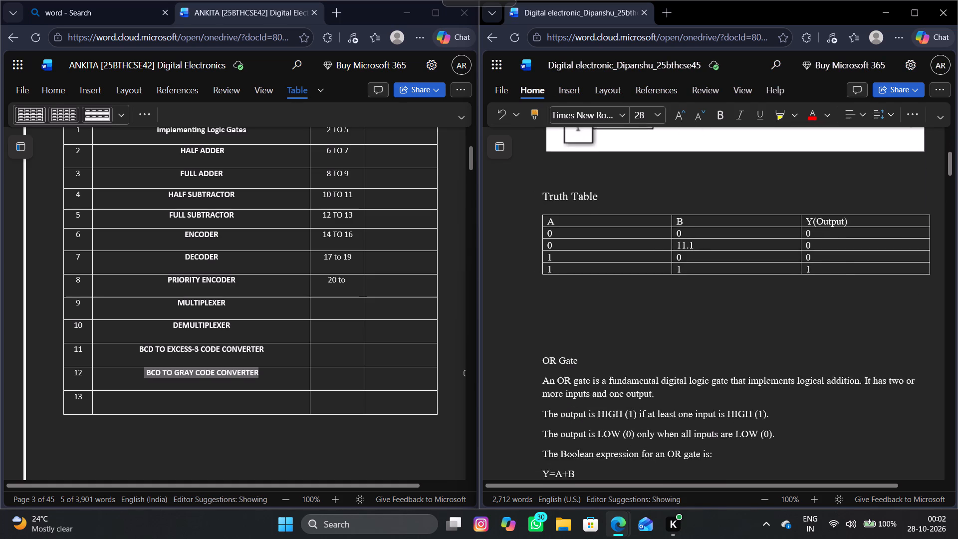
pyautogui.scroll(-1, 786, 382)
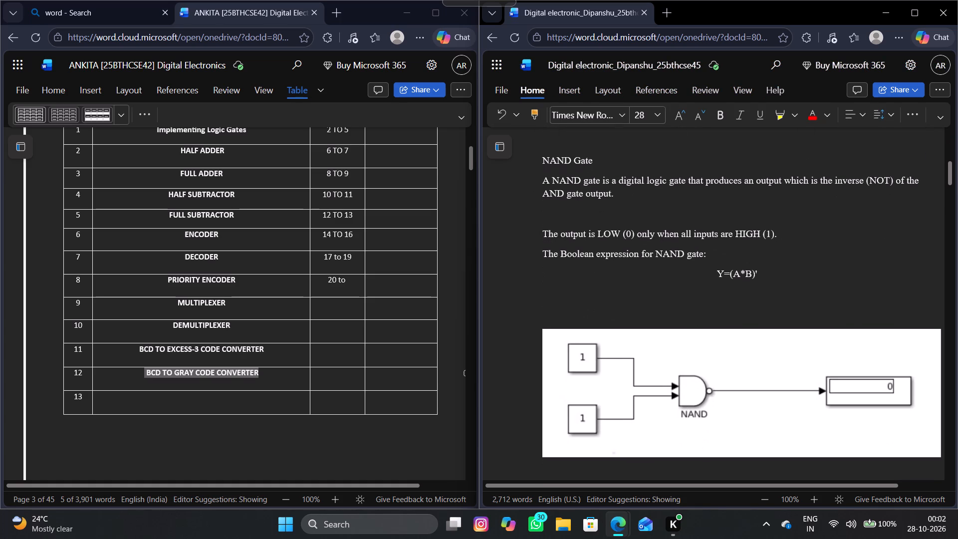
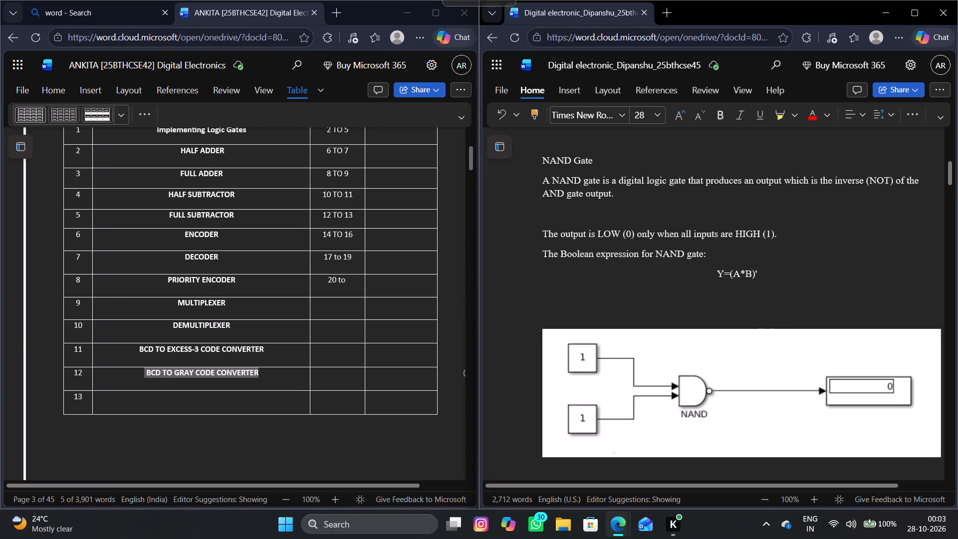
# Look through the Dipanshu document from the NAND gate section down to the code converter experiments at the end.
pyautogui.hscroll(1, 706, 273)
pyautogui.scroll(-7, 706, 273)
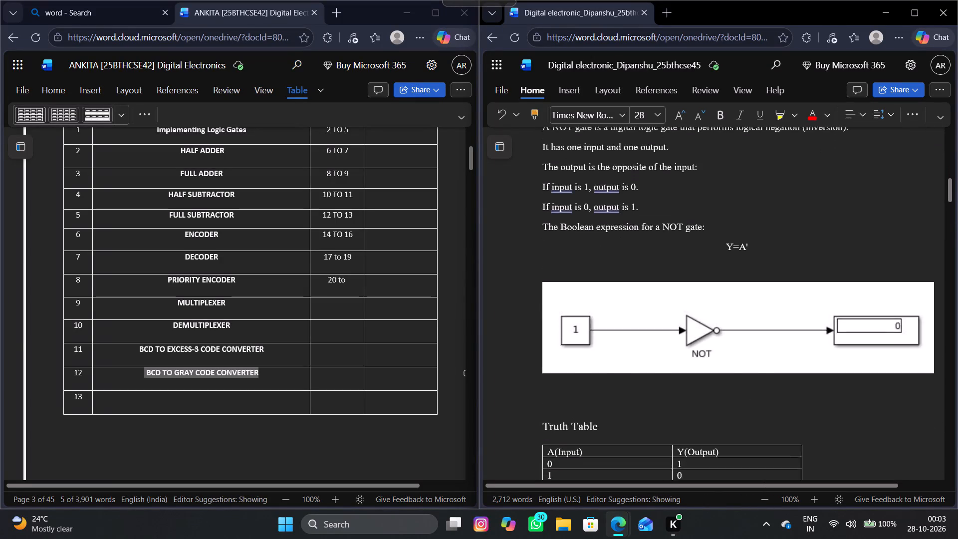
pyautogui.scroll(-13, 706, 273)
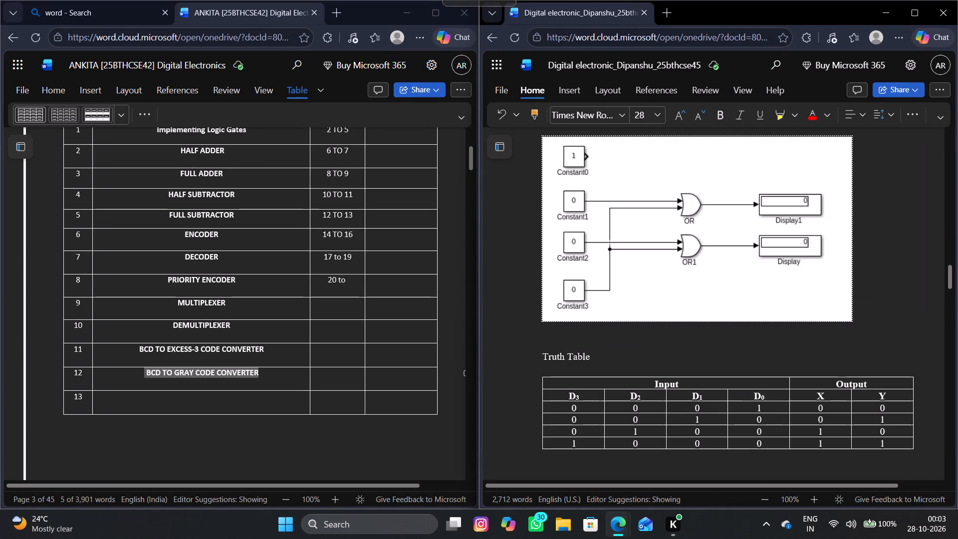
pyautogui.scroll(-17, 706, 273)
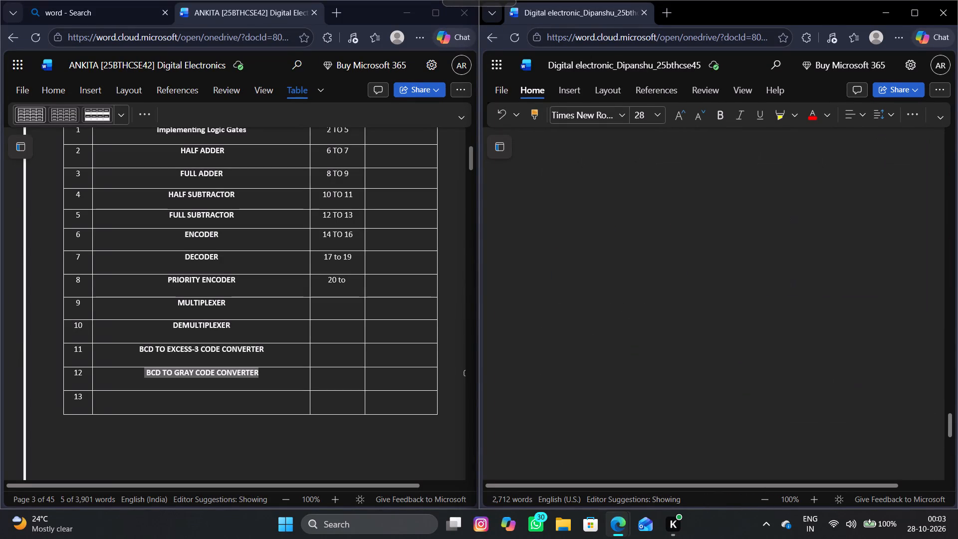
pyautogui.scroll(-4, 706, 273)
# Review the Dipanshu experiments in reverse, from the BCD to gray truth table past Priority Encoder to the S2, S1, S0 Selected Output table.
pyautogui.scroll(3, 706, 273)
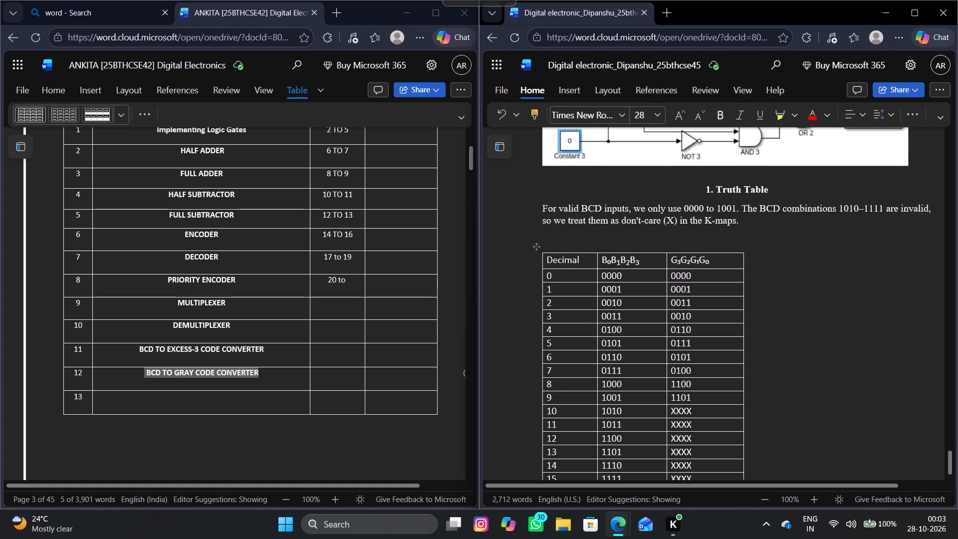
pyautogui.scroll(6, 706, 273)
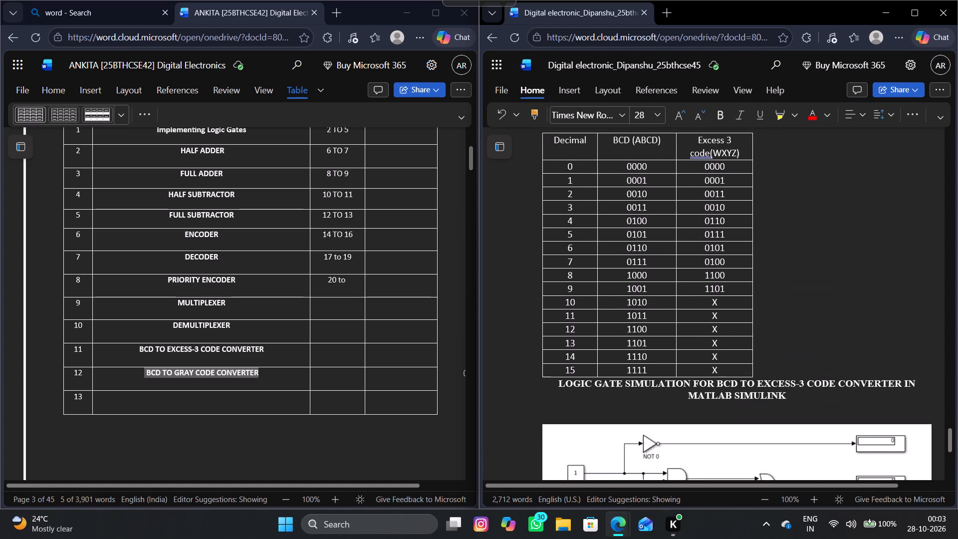
pyautogui.scroll(4, 706, 273)
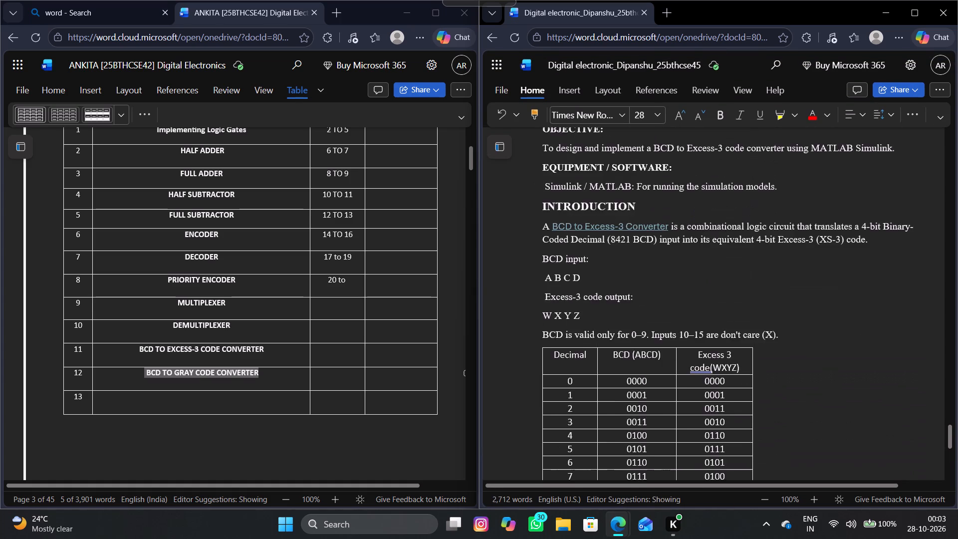
pyautogui.click(746, 209)
pyautogui.scroll(4, 746, 209)
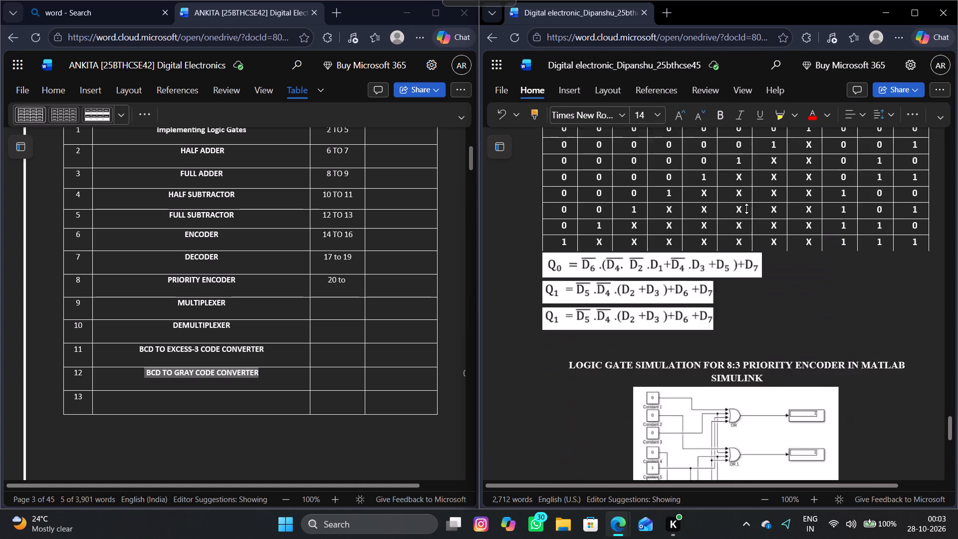
pyautogui.scroll(6, 746, 209)
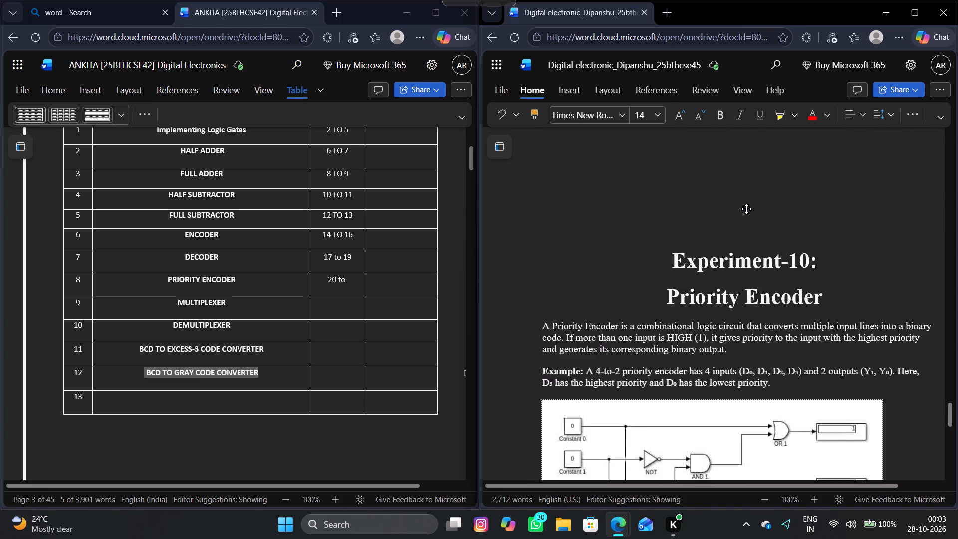
pyautogui.scroll(1, 746, 209)
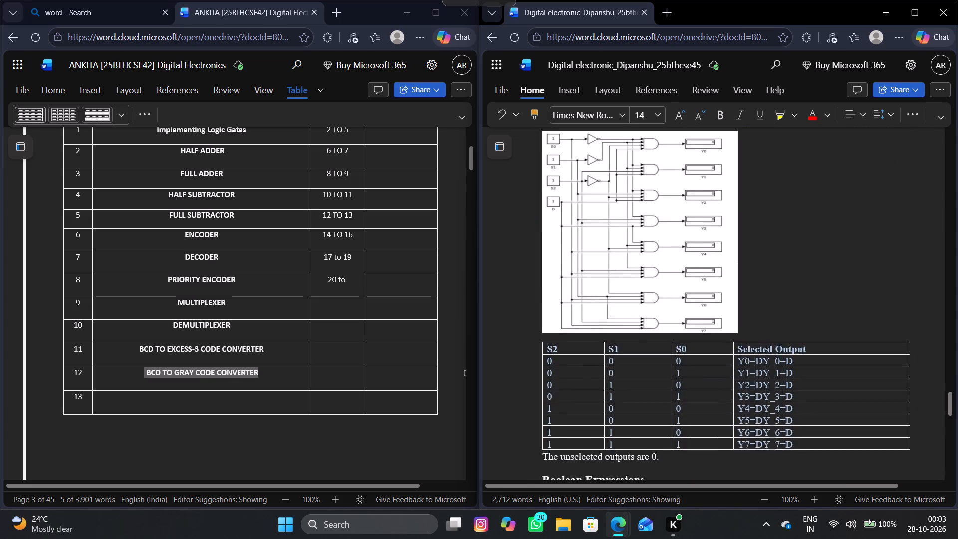
# Change the font colour of all text in the S2, S1, S0 Selected Output table to black.
pyautogui.scroll(1, 746, 209)
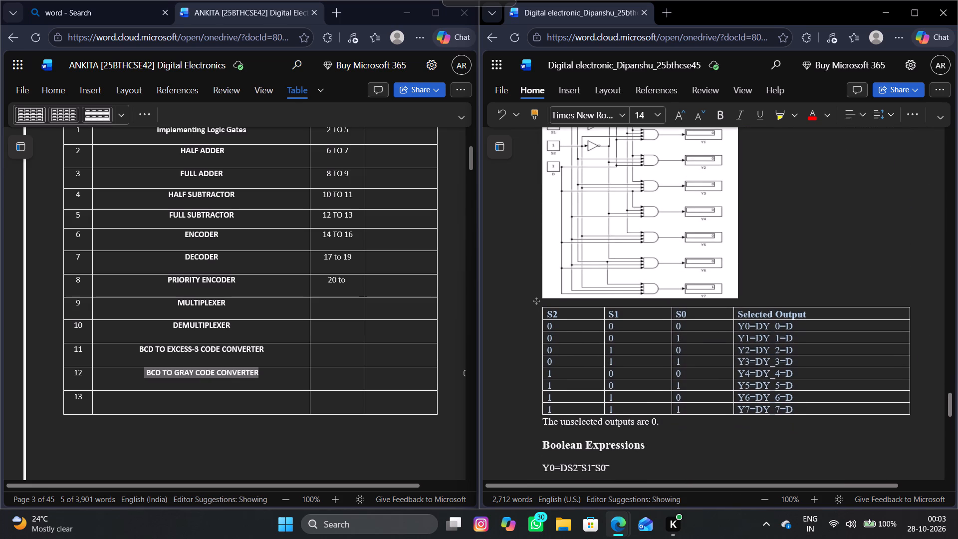
pyautogui.moveTo(804, 405); pyautogui.dragTo(559, 313)
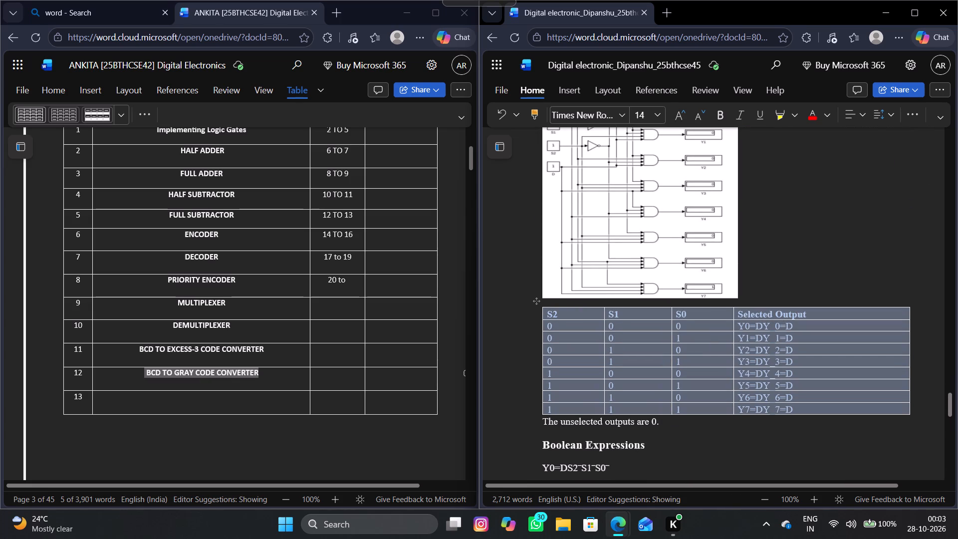
pyautogui.moveTo(559, 313); pyautogui.dragTo(556, 312)
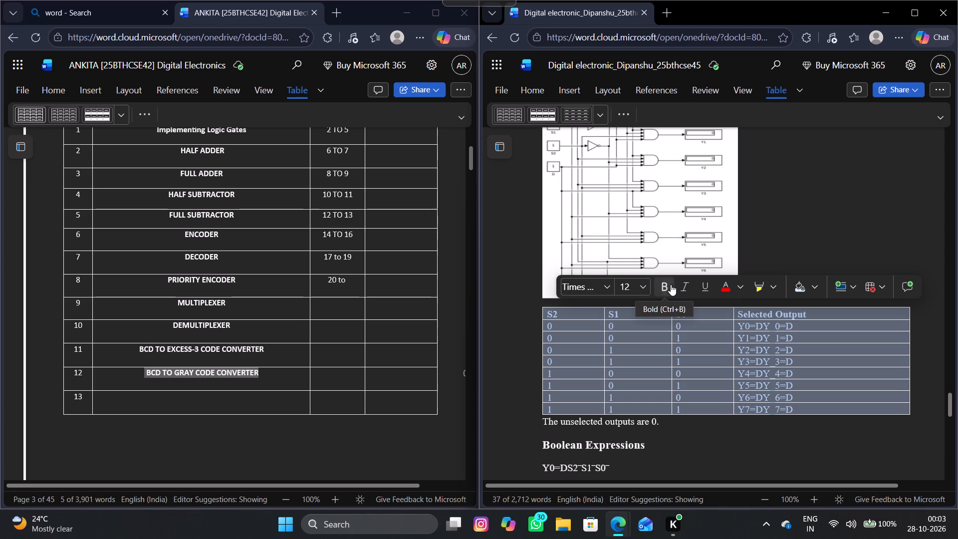
pyautogui.click(730, 284)
pyautogui.click(737, 284)
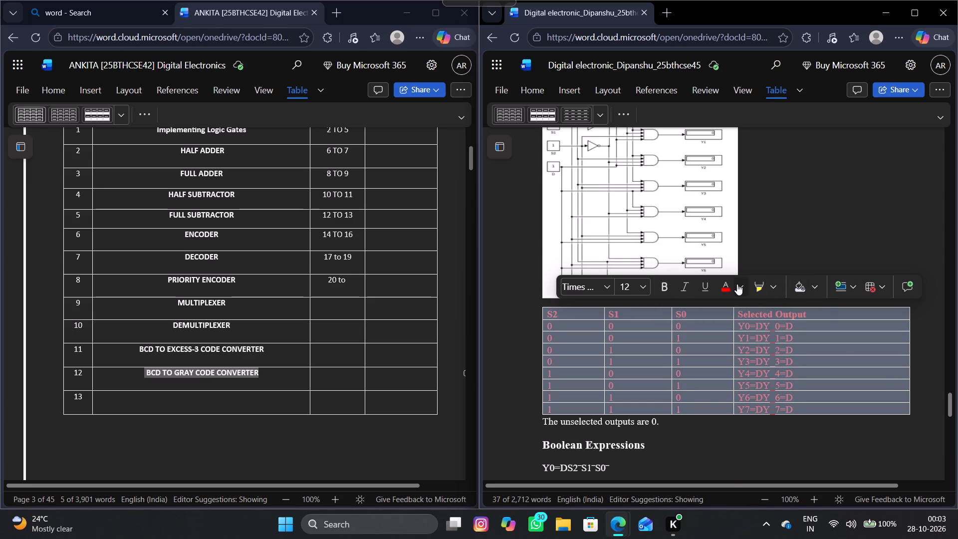
pyautogui.click(759, 336)
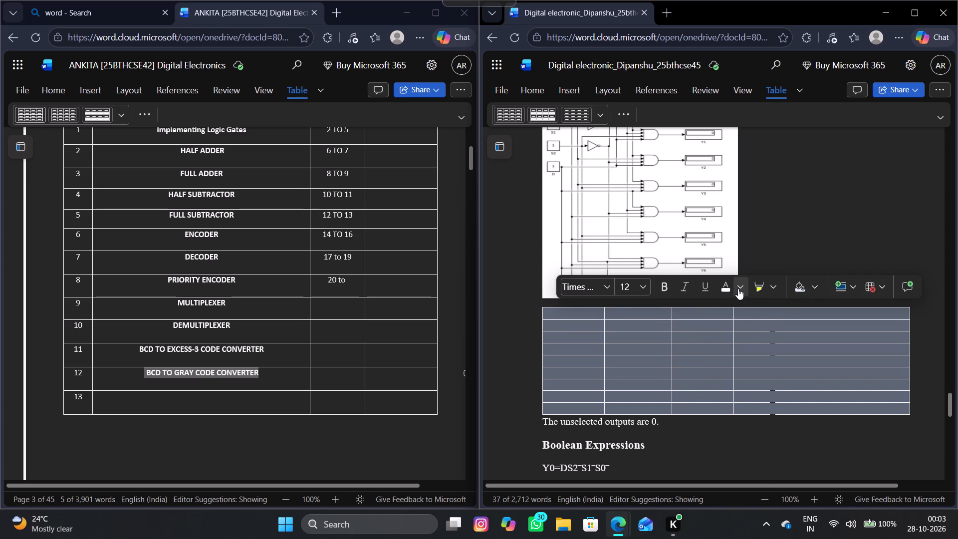
pyautogui.click(738, 288)
pyautogui.click(772, 340)
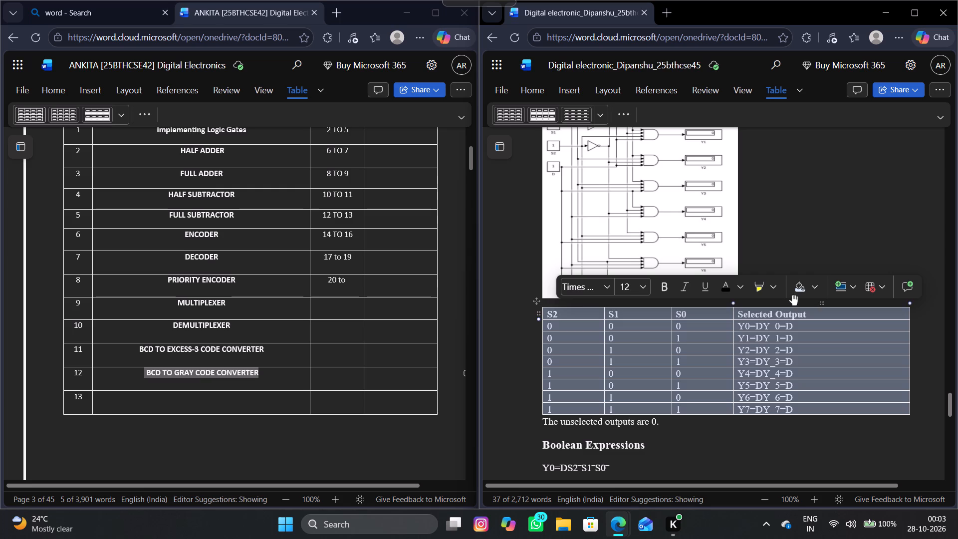
pyautogui.click(803, 217)
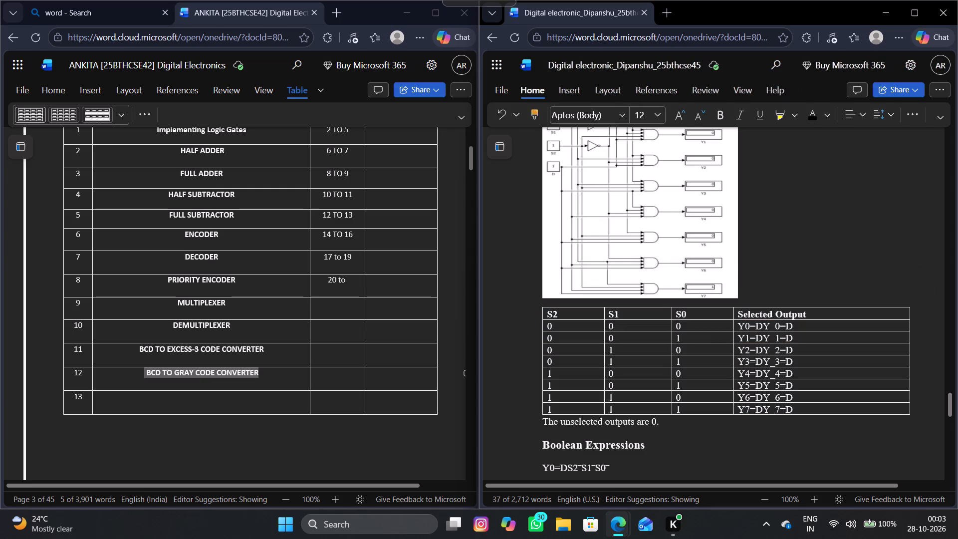
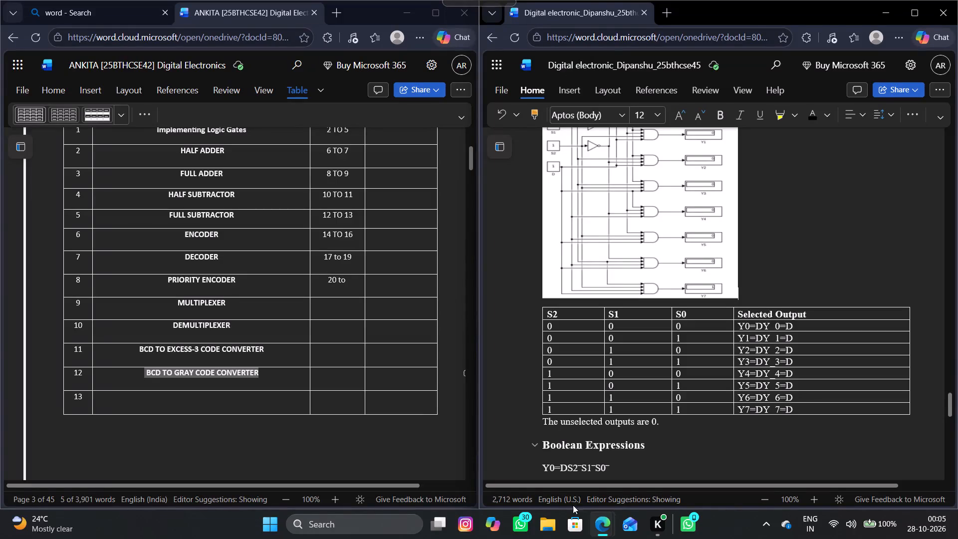
# Switch from the browser documents to WhatsApp.
pyautogui.click(521, 526)
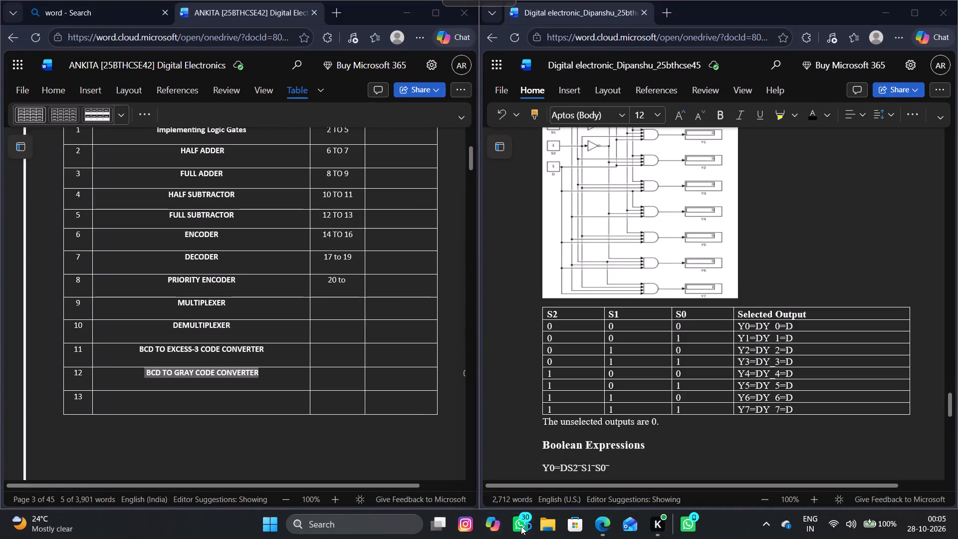
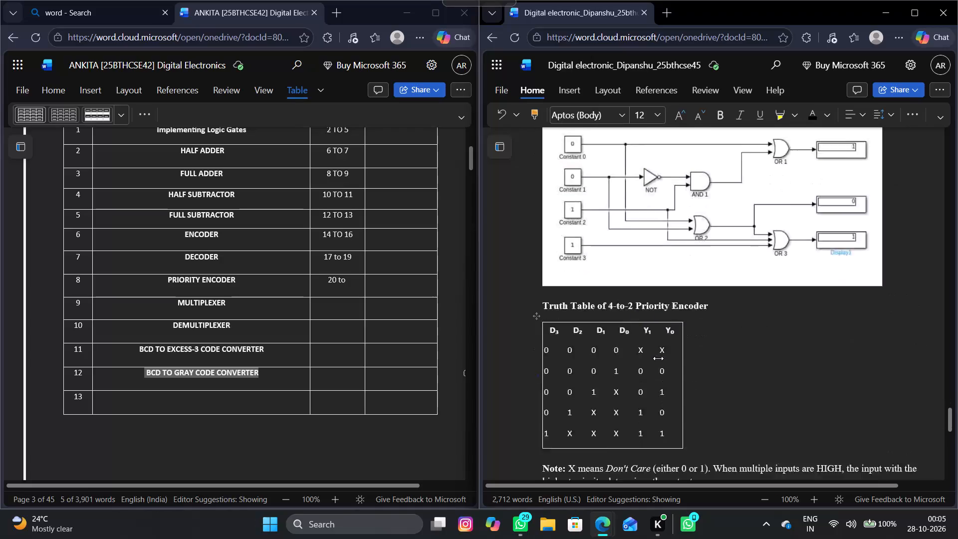
# Look through the Dipanshu document from the 4-to-2 Priority Encoder truth table down to the BCD to gray code table at the end.
pyautogui.scroll(-7, 658, 358)
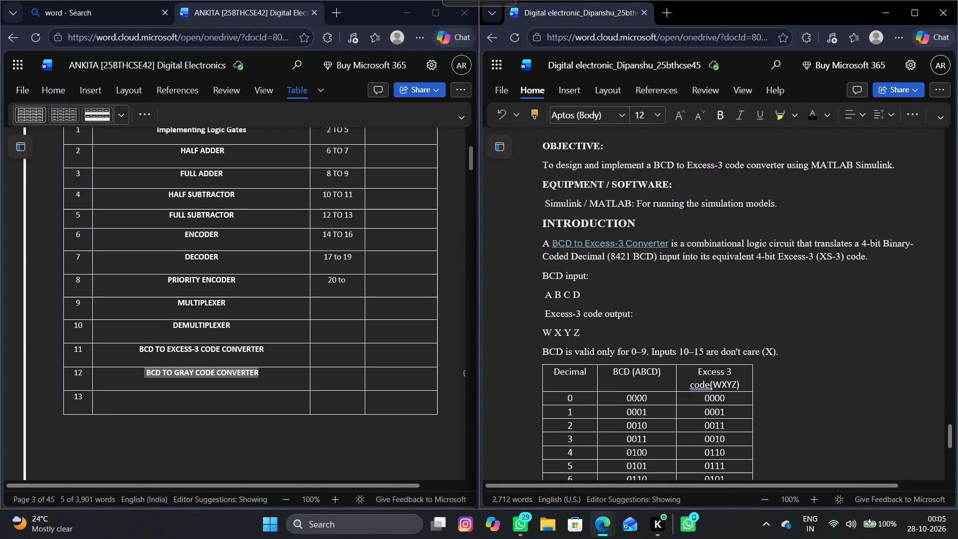
pyautogui.scroll(-16, 658, 358)
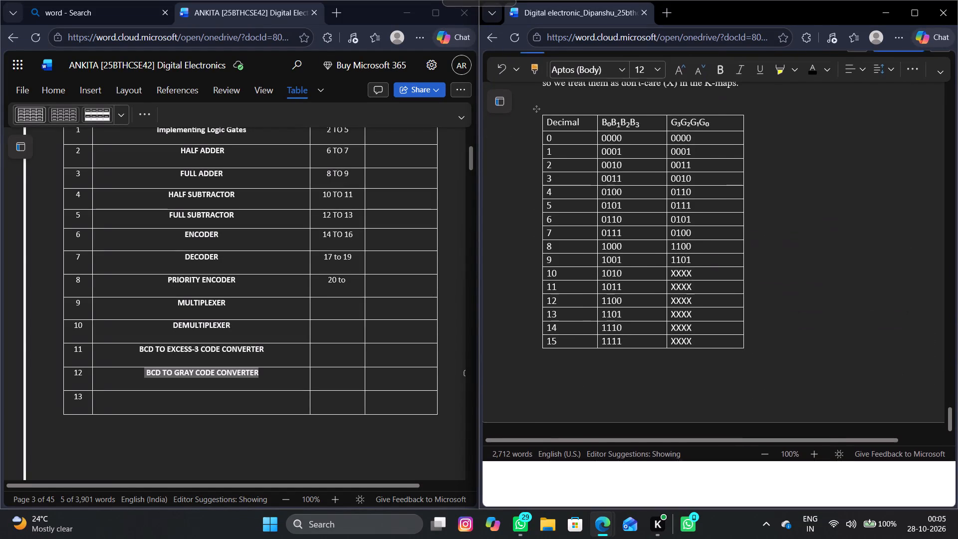
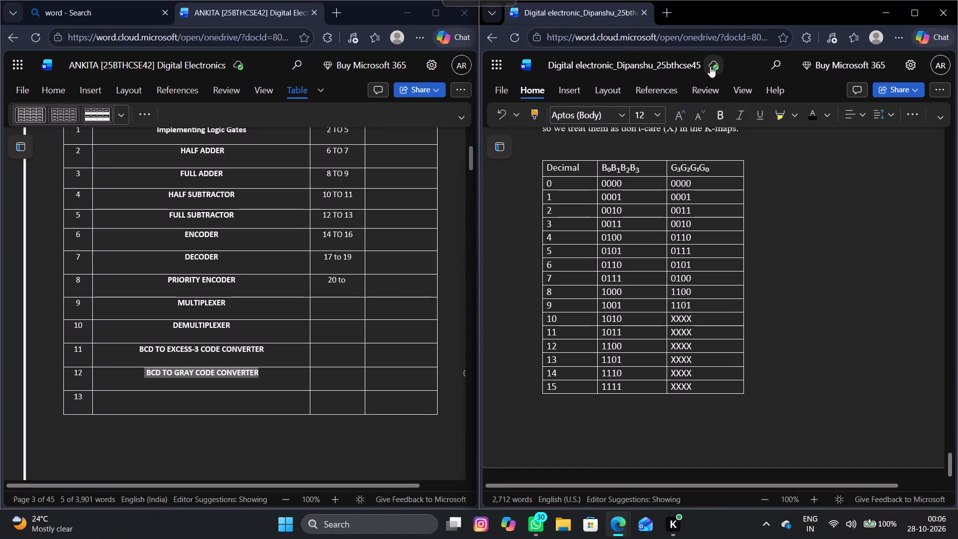
# Check the Dipanshu document's save status and file location.
pyautogui.click(710, 66)
pyautogui.click(722, 114)
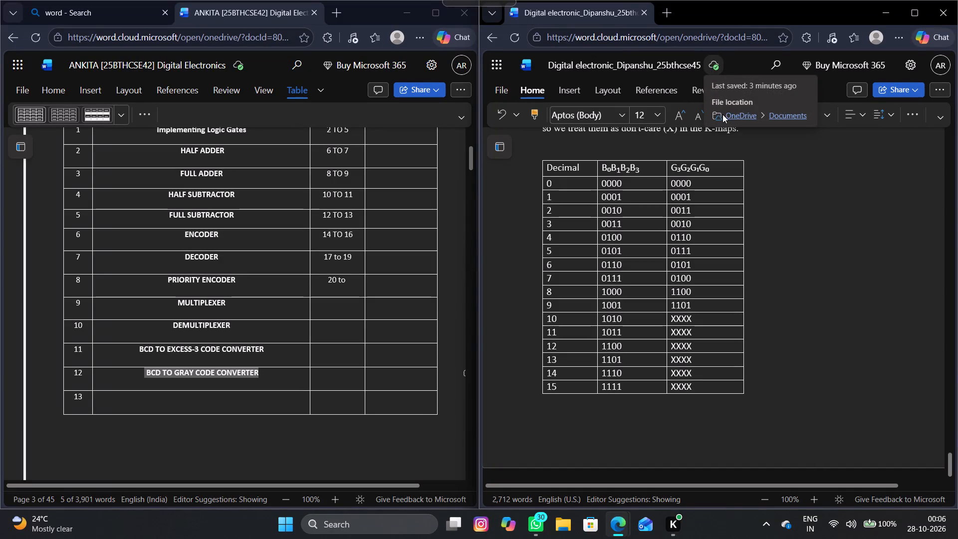
pyautogui.click(732, 115)
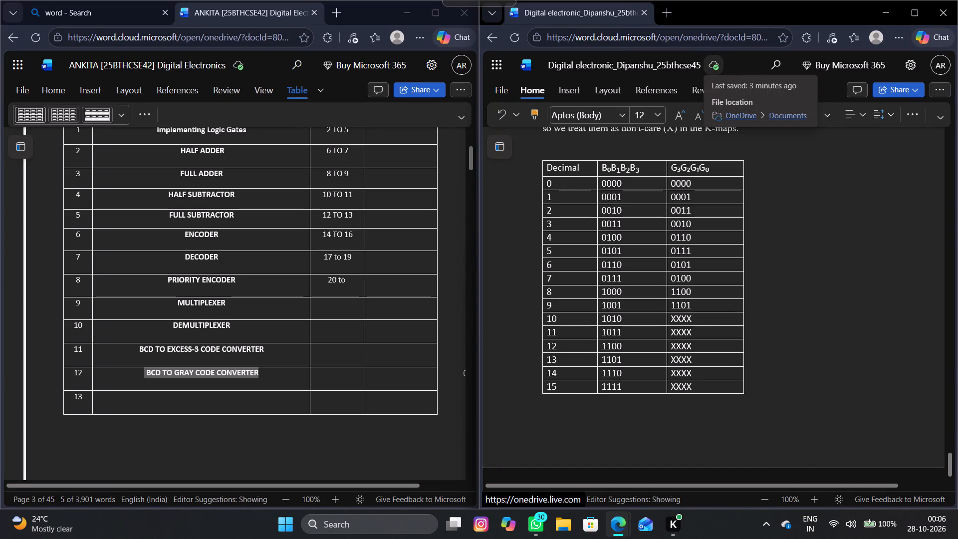
pyautogui.click(776, 146)
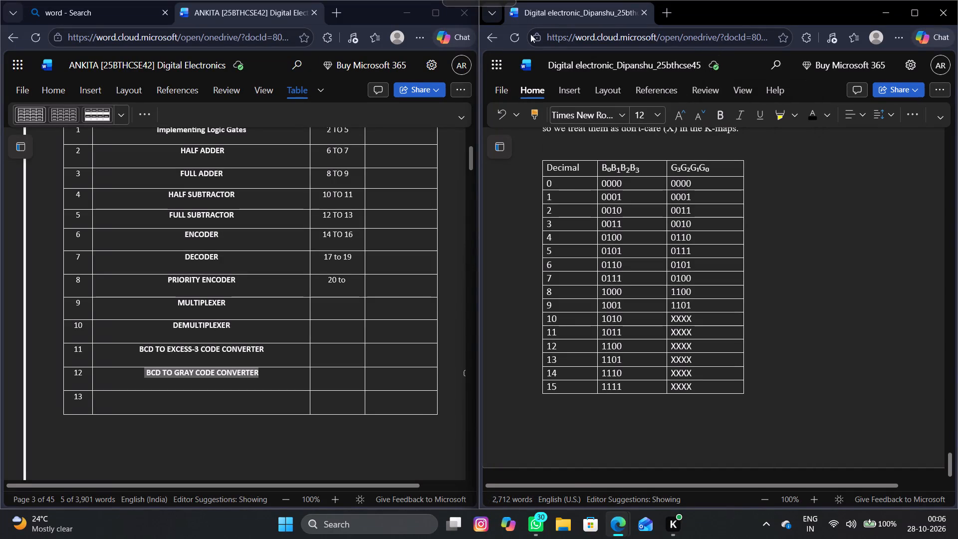
# Reload the Dipanshu document.
pyautogui.click(516, 34)
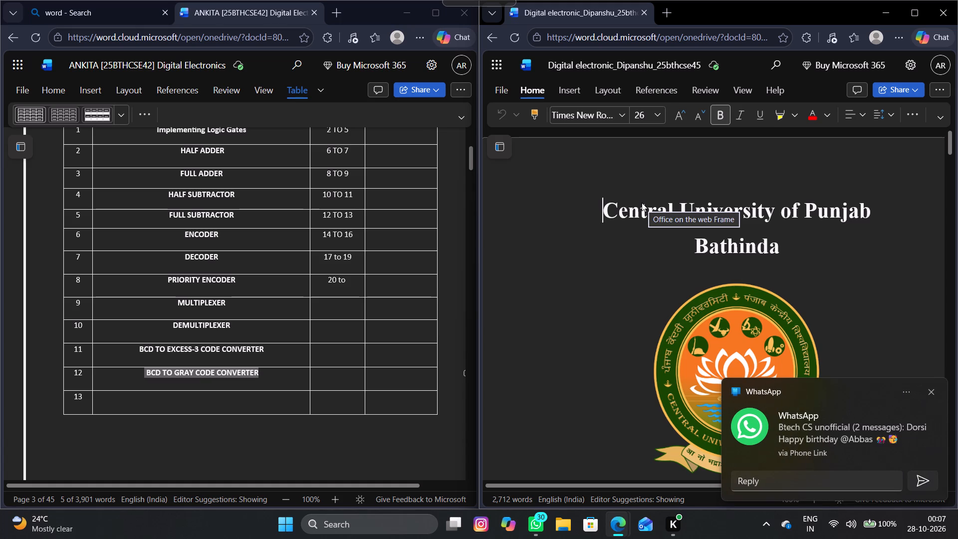
# Look through the reloaded Dipanshu document from the cover page past the experiment index to the AND gate section, and return to the cover.
pyautogui.scroll(-2, 721, 213)
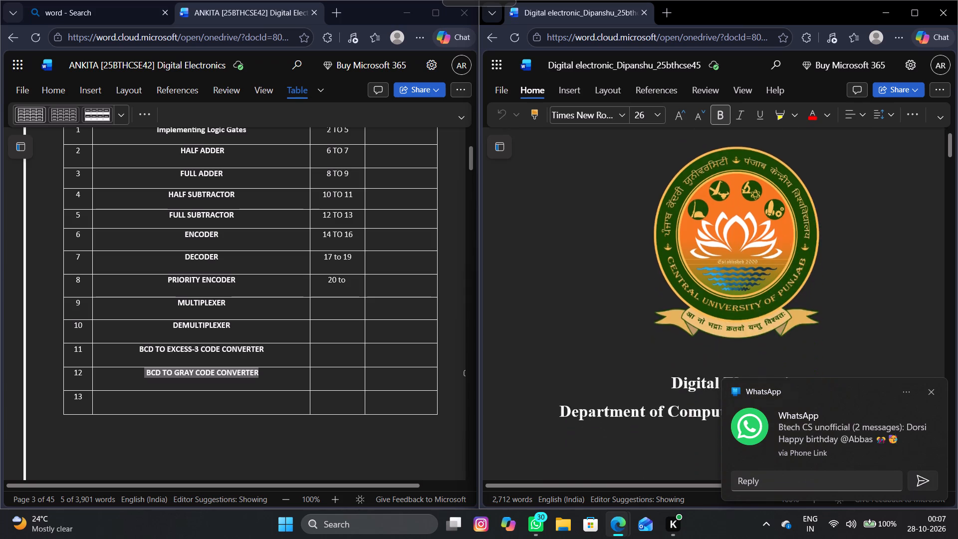
pyautogui.scroll(-4, 721, 213)
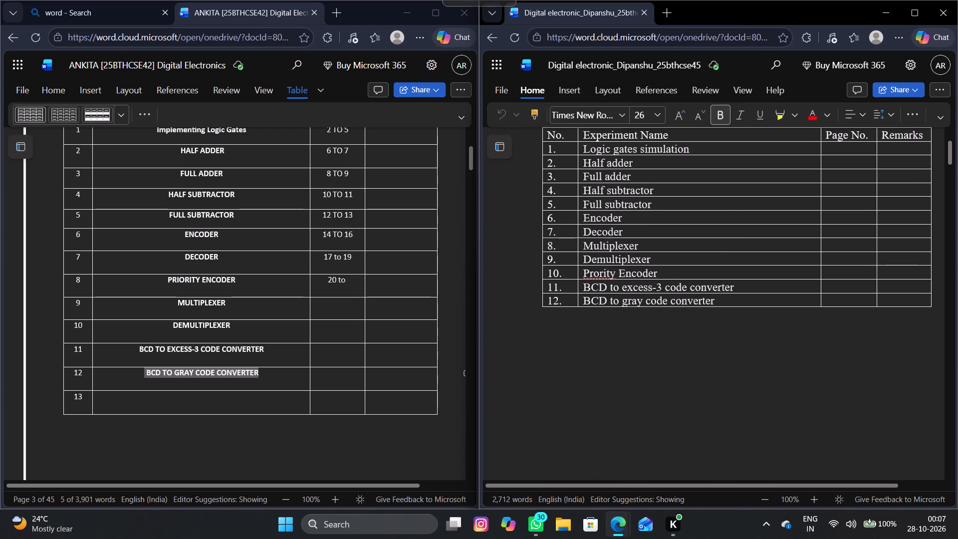
pyautogui.scroll(-1, 721, 213)
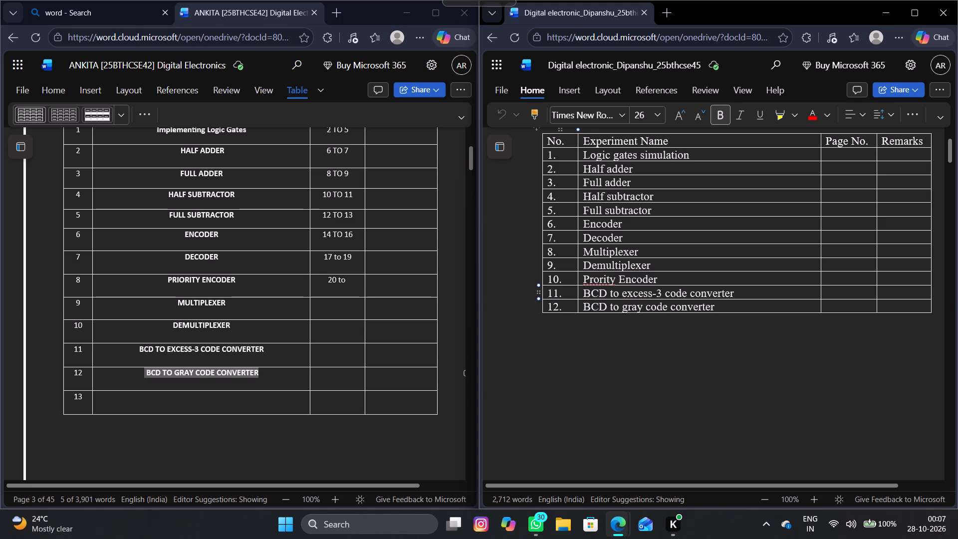
pyautogui.scroll(-6, 569, 294)
pyautogui.scroll(1, 569, 294)
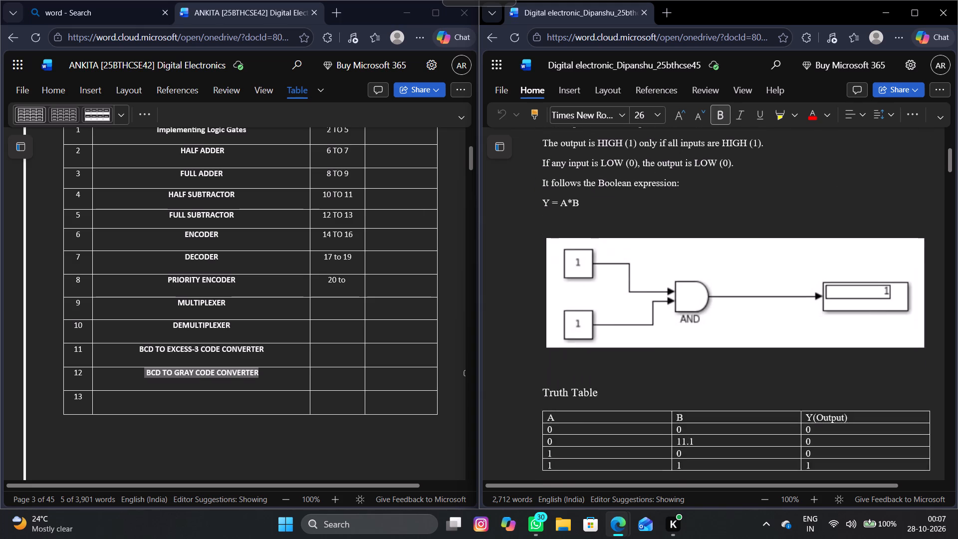
pyautogui.scroll(5, 569, 294)
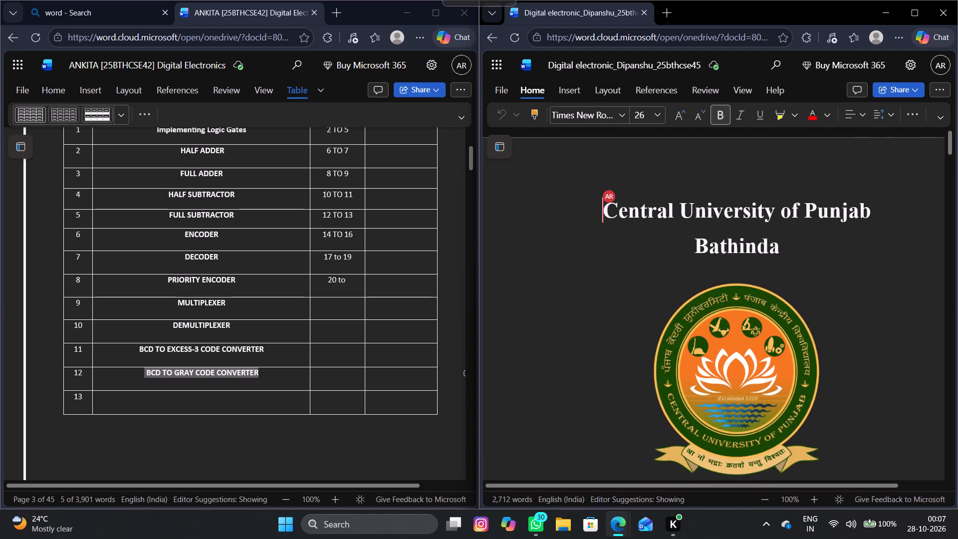
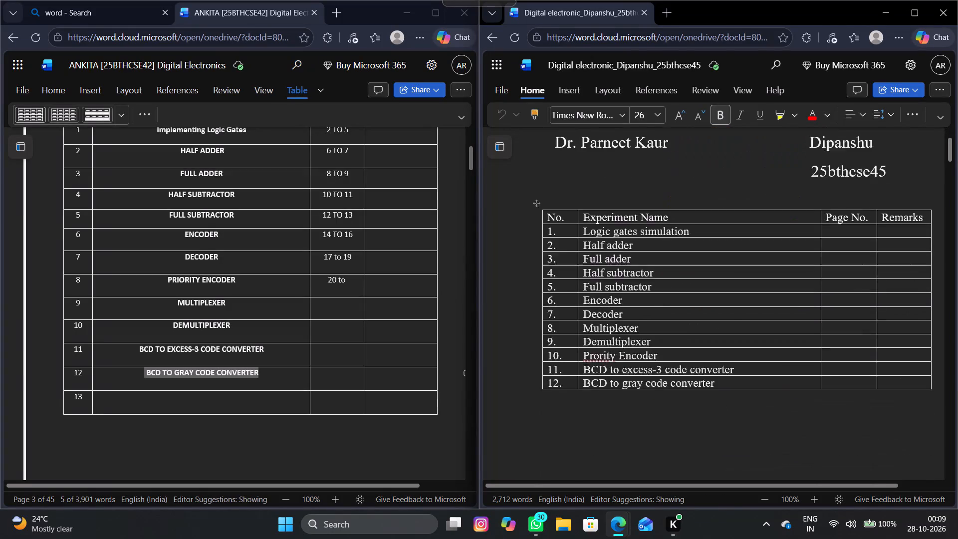
# Look through the Dipanshu document from the index to its end, and back up to the Experiment-10 Priority Encoder heading.
pyautogui.scroll(-17, 738, 329)
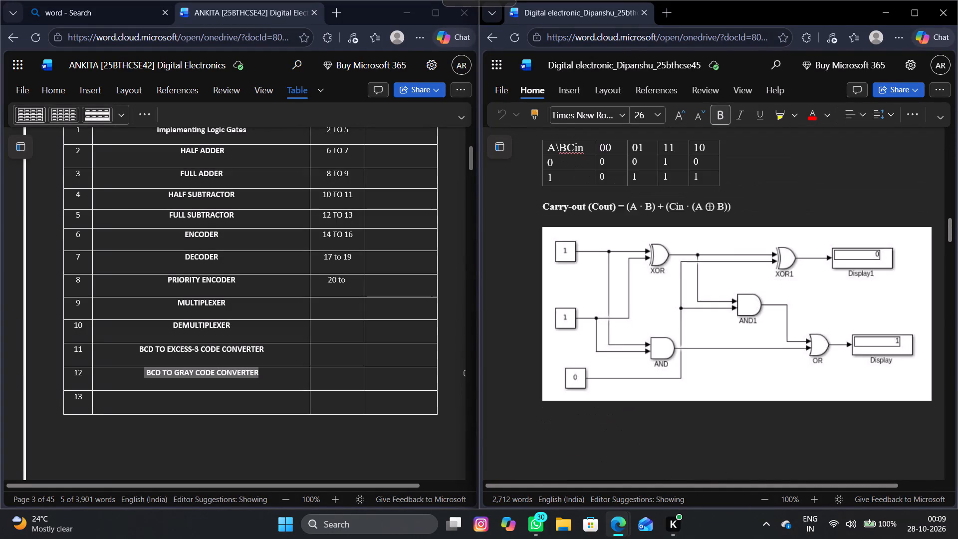
pyautogui.scroll(-17, 738, 329)
pyautogui.scroll(-5, 738, 329)
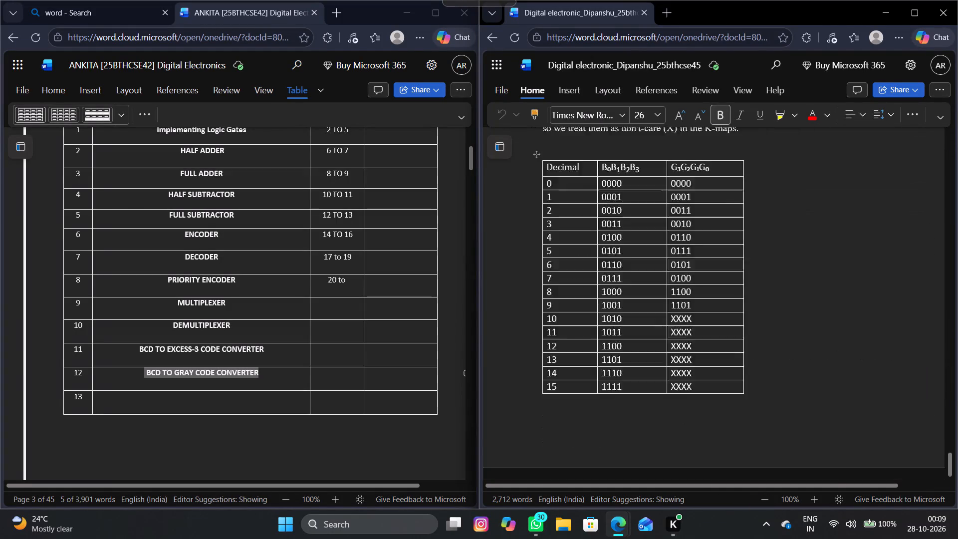
pyautogui.scroll(3, 738, 329)
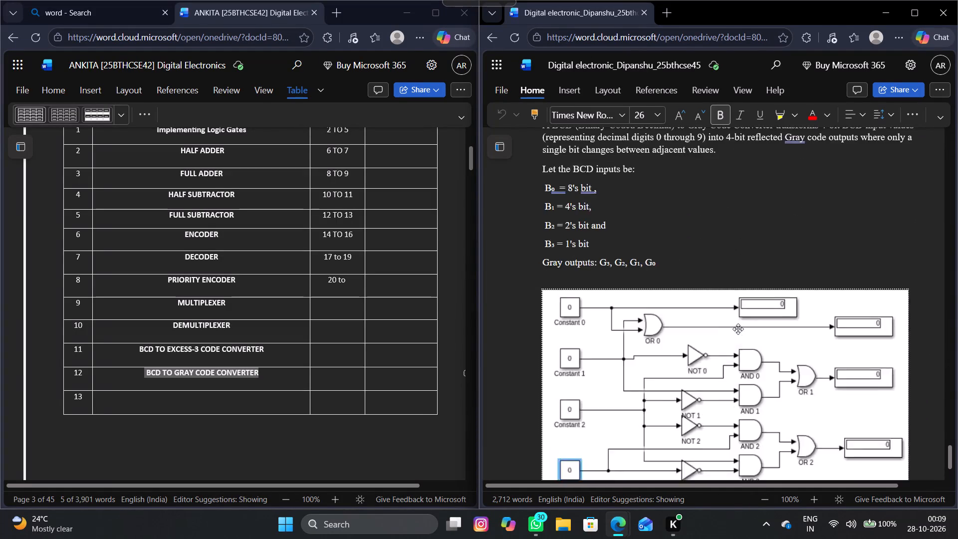
pyautogui.scroll(9, 738, 329)
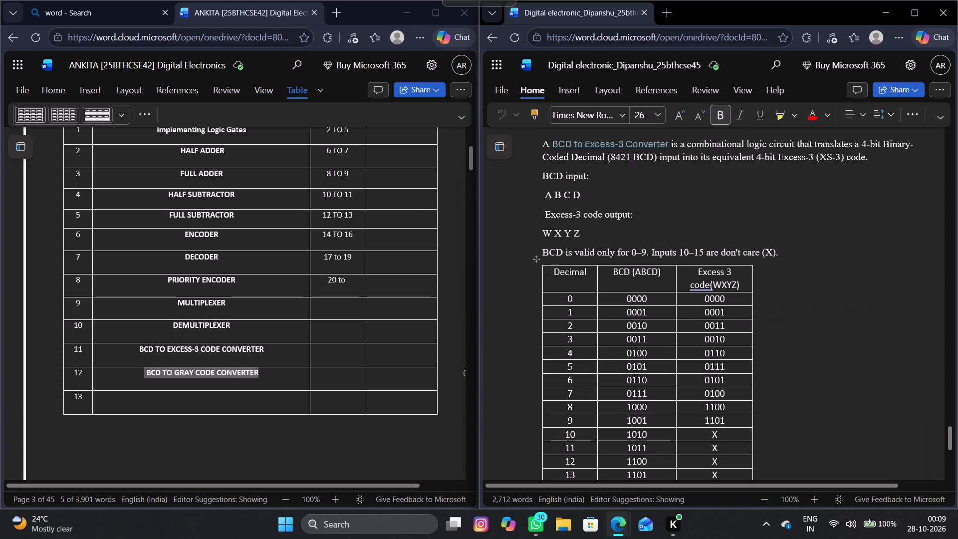
pyautogui.scroll(1, 738, 329)
pyautogui.click(793, 278)
pyautogui.scroll(2, 793, 278)
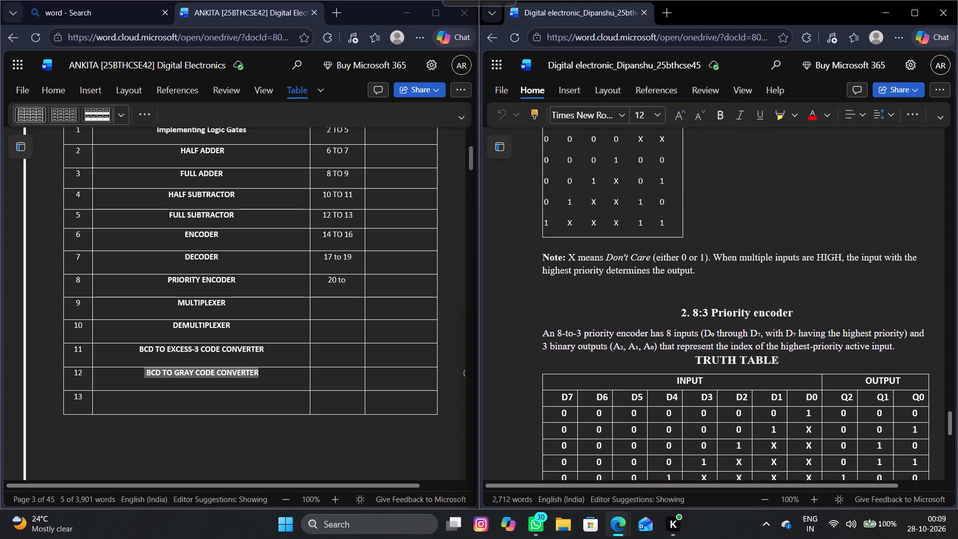
pyautogui.scroll(6, 793, 278)
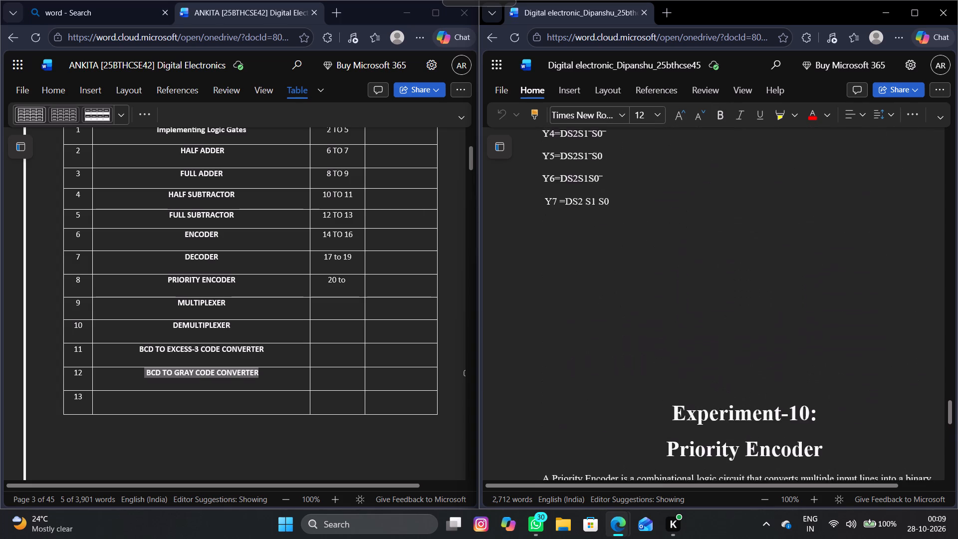
pyautogui.scroll(2, 793, 278)
pyautogui.hscroll(1, 793, 278)
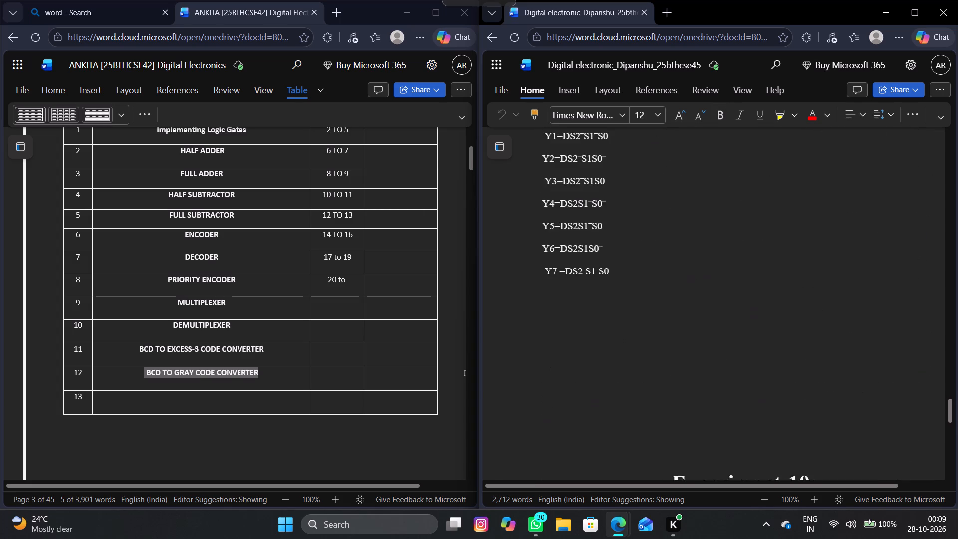
pyautogui.hscroll(1, 793, 278)
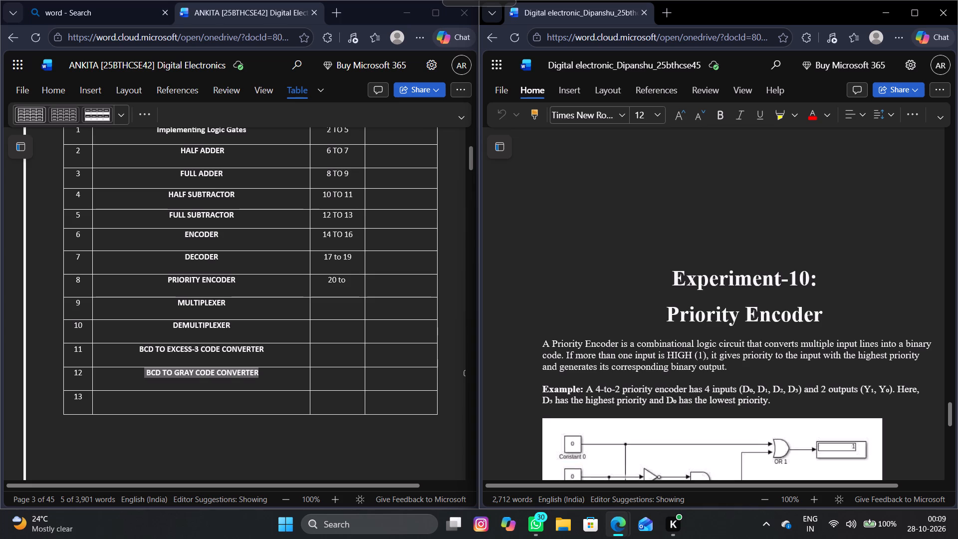
# Using the copied "Experiment-10:" heading, restyle the Experiment 11 heading as "Experiment-11:" and set its BCD TO EXCESS-3 CODE CONVERTER title to size 26.
pyautogui.moveTo(818, 277); pyautogui.dragTo(787, 280)
pyautogui.moveTo(787, 280); pyautogui.dragTo(676, 281)
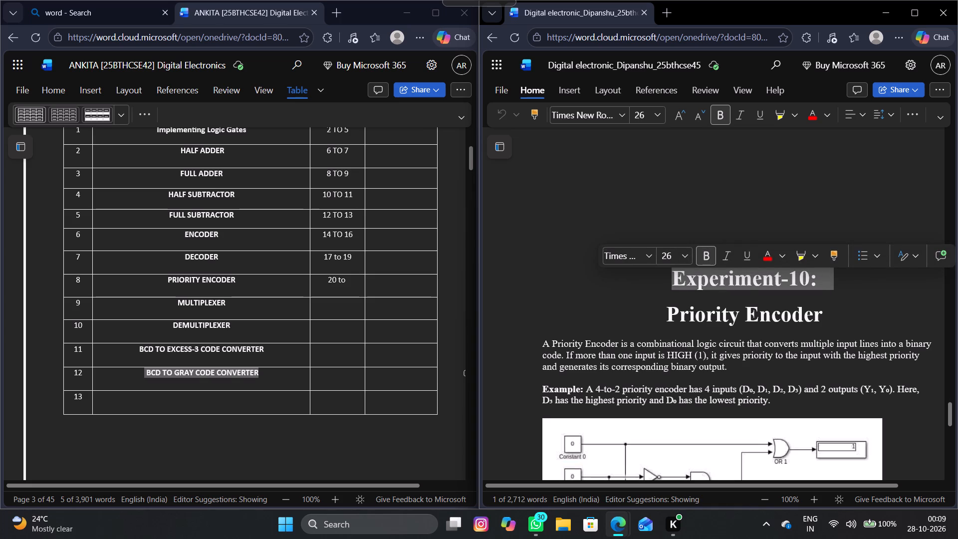
pyautogui.hotkey('ctrl', 'c')
pyautogui.hotkey('ctrl', 'c')
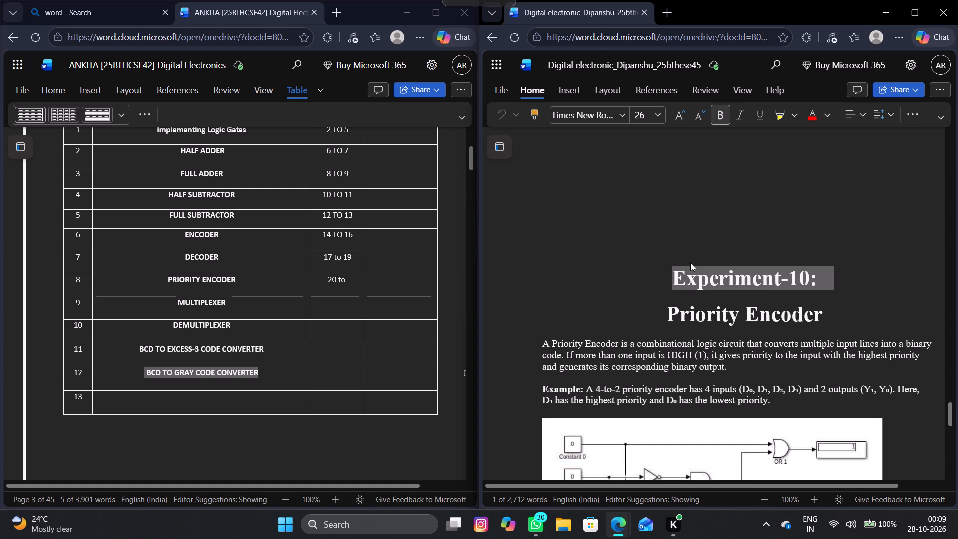
pyautogui.click(690, 263)
pyautogui.scroll(-8, 690, 263)
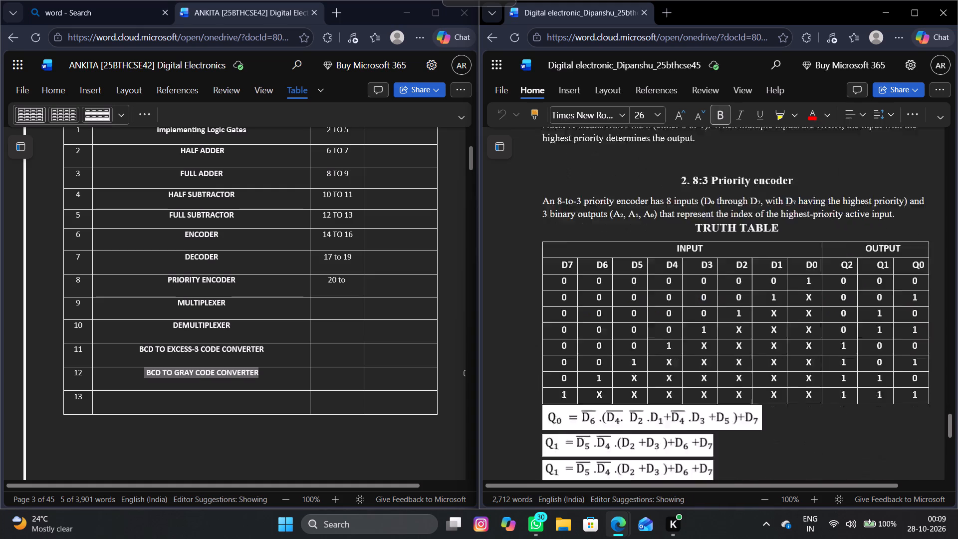
pyautogui.scroll(-1, 690, 263)
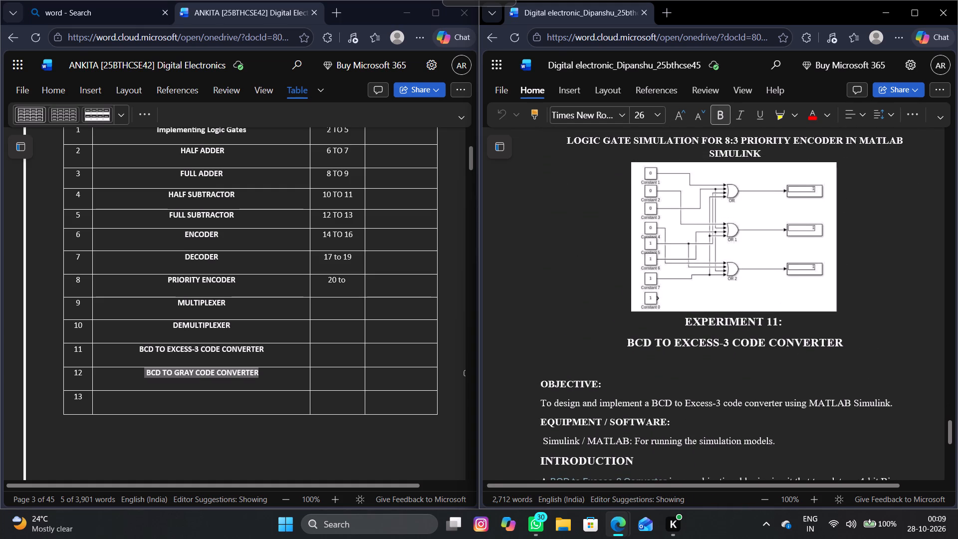
pyautogui.click(786, 324)
pyautogui.moveTo(786, 324); pyautogui.dragTo(701, 328)
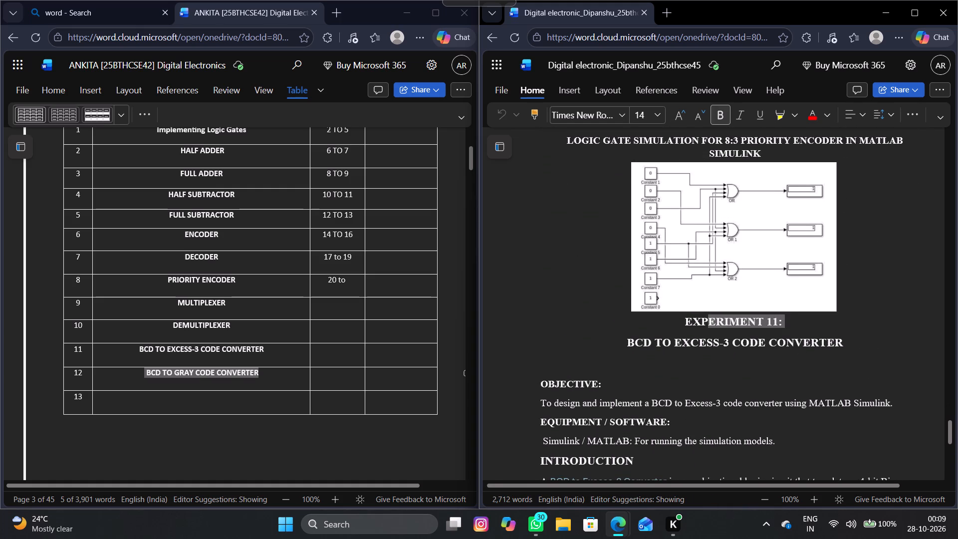
# Replace the "EXPERIMENT 11:" heading with the copied "Experiment-10:" heading and edit its number so it reads "Experiment-11:".
pyautogui.moveTo(701, 328); pyautogui.dragTo(682, 322)
pyautogui.press('BackSpace')
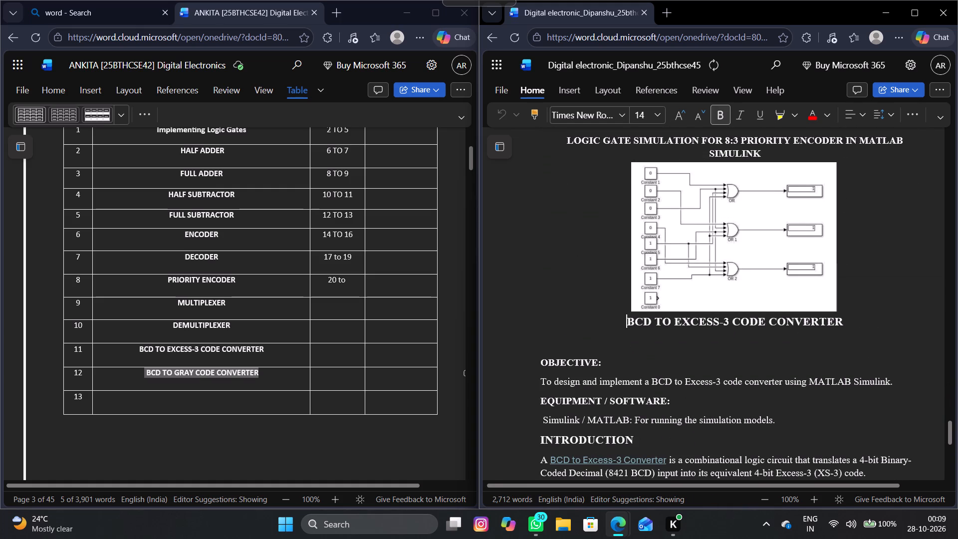
pyautogui.press('Return')
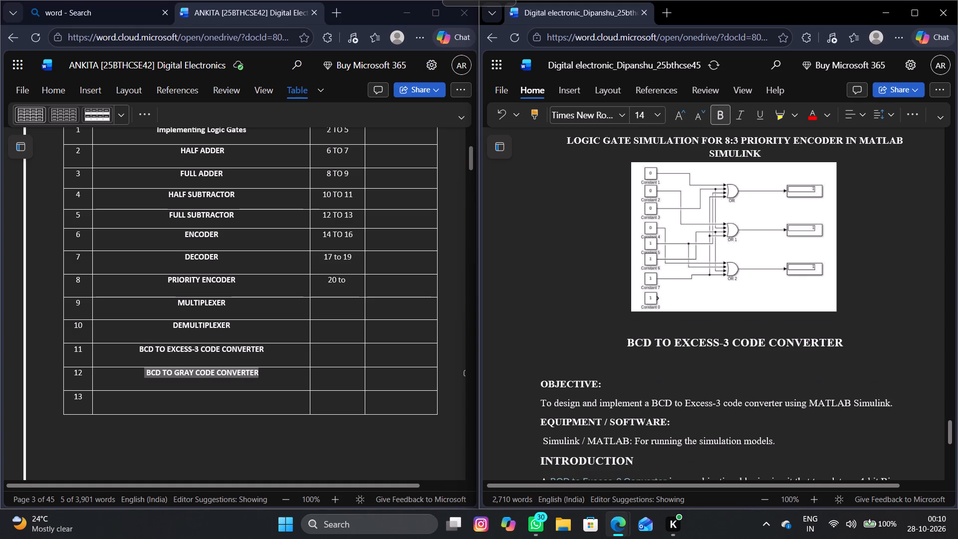
pyautogui.press('Up')
pyautogui.hotkey('ctrl', 'v')
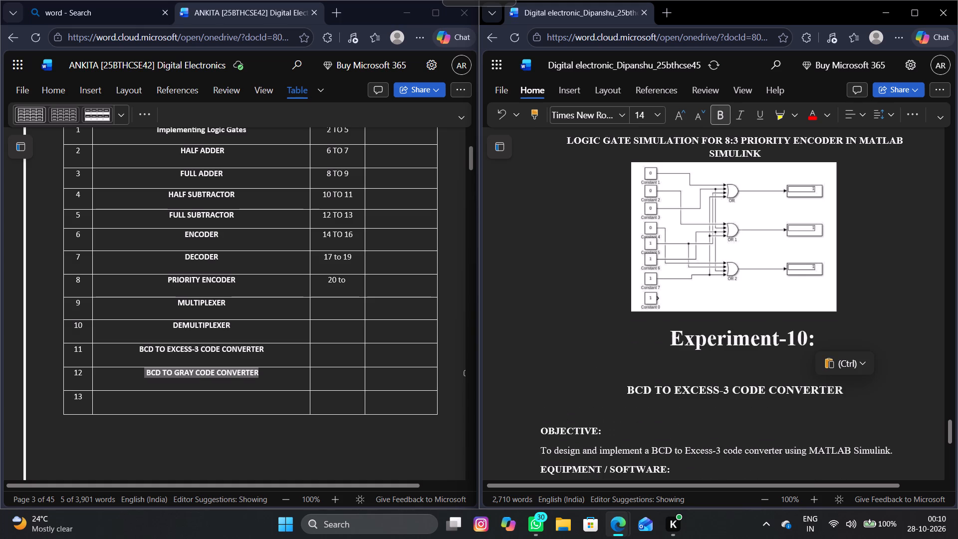
pyautogui.click(817, 340)
pyautogui.press('Left')
pyautogui.press('BackSpace')
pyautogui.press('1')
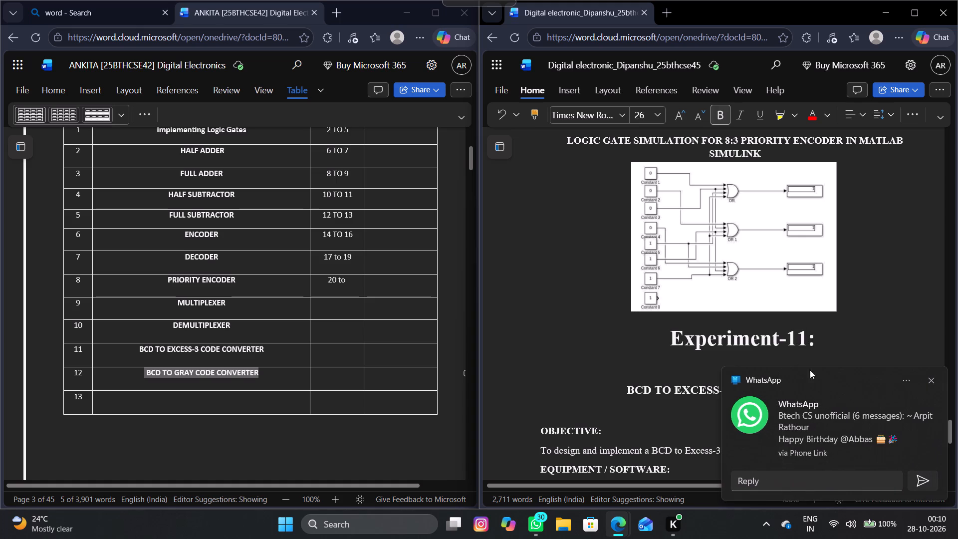
# Set the BCD TO EXCESS-3 CODE CONVERTER title under Experiment-11 to font size 26 and remove its bold formatting.
pyautogui.moveTo(816, 340); pyautogui.dragTo(704, 337)
pyautogui.click(657, 354)
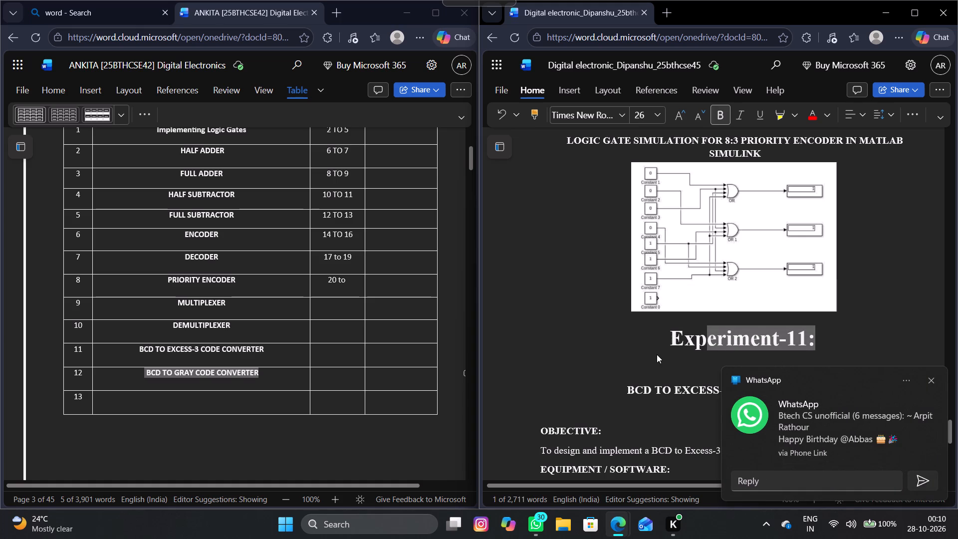
pyautogui.click(669, 372)
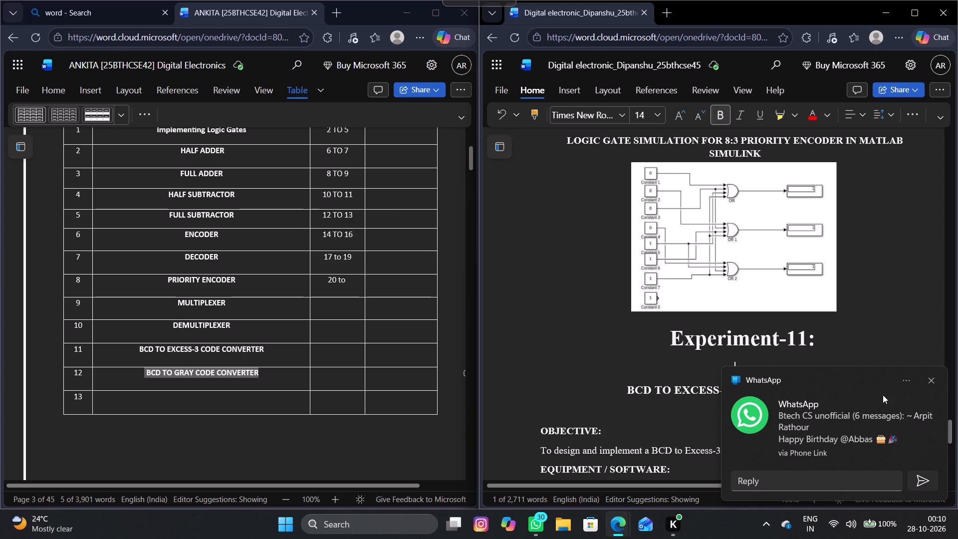
pyautogui.click(929, 376)
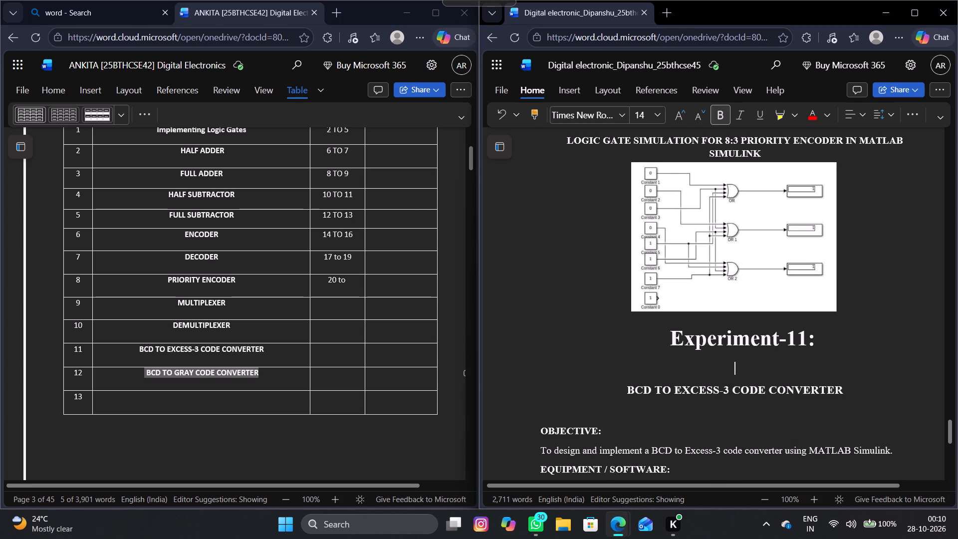
pyautogui.moveTo(842, 389); pyautogui.dragTo(683, 387)
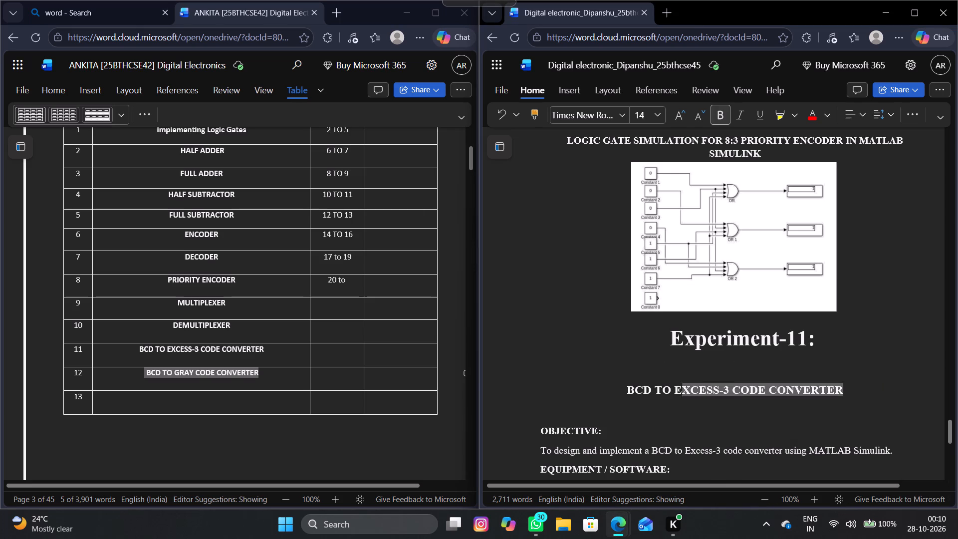
pyautogui.moveTo(683, 387); pyautogui.dragTo(634, 382)
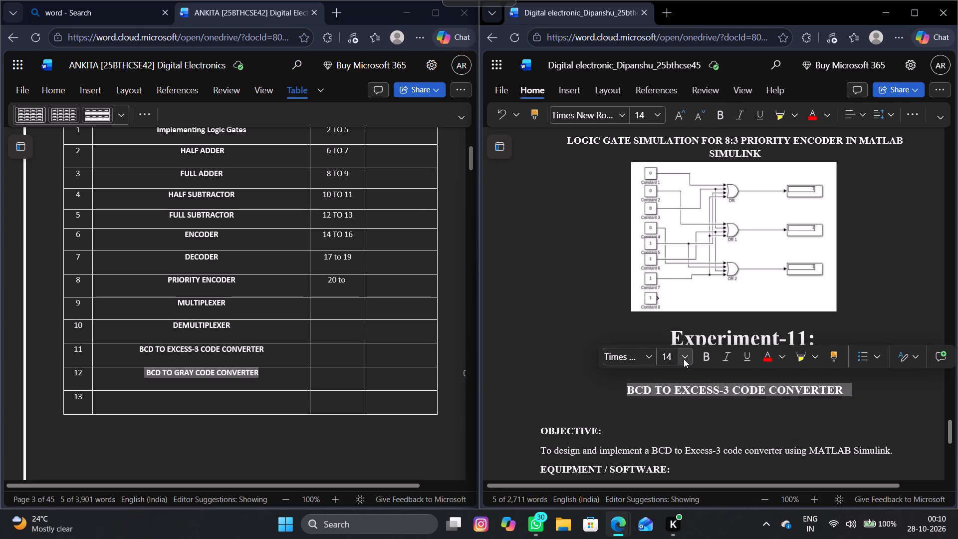
pyautogui.click(684, 358)
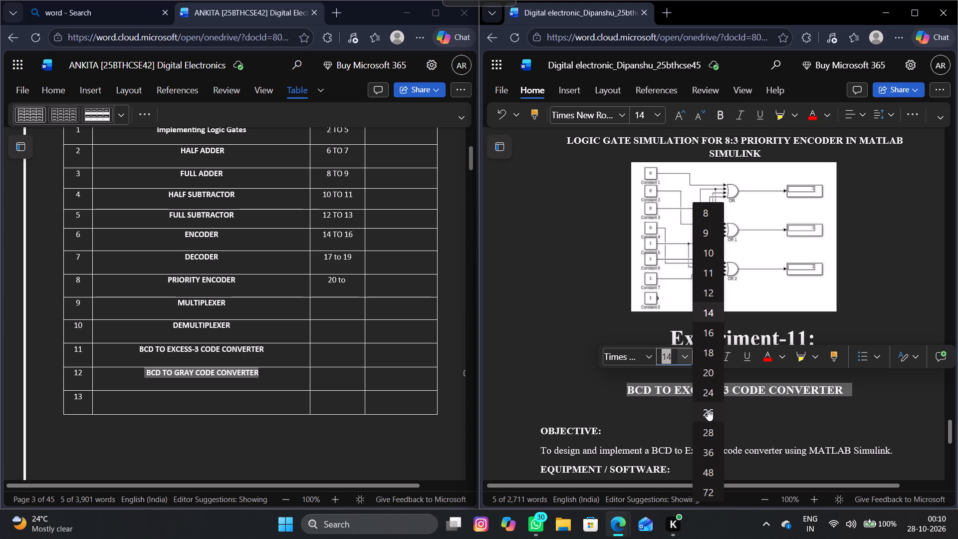
pyautogui.click(708, 410)
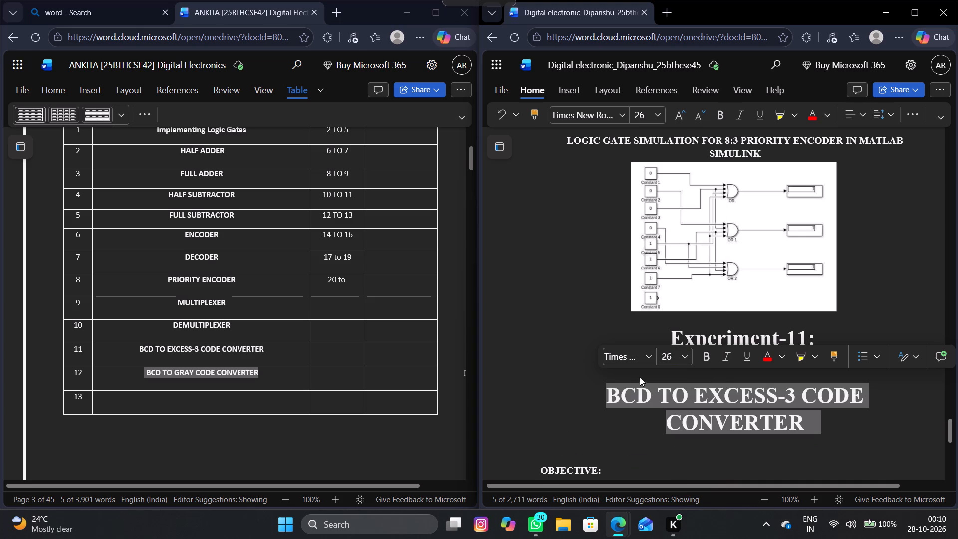
pyautogui.click(707, 360)
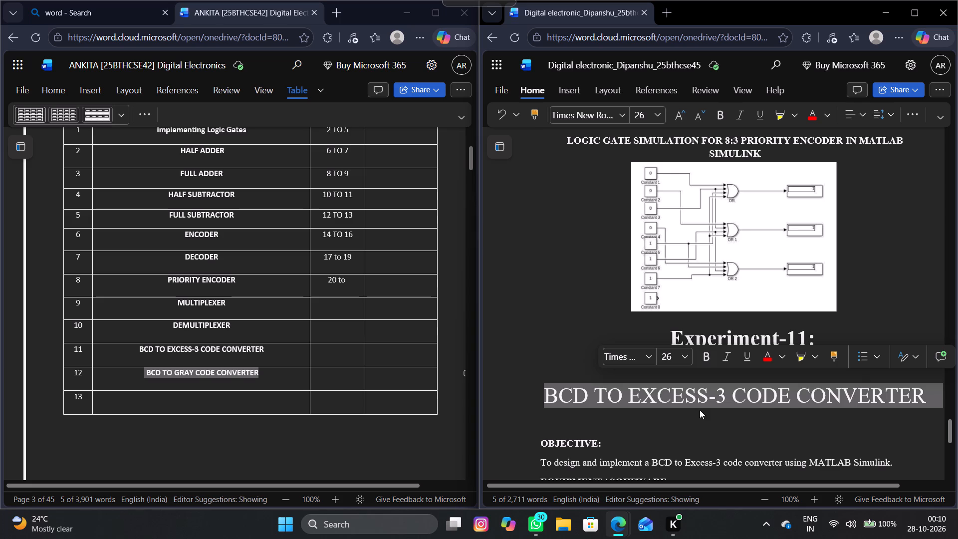
# Remove the blank line between the "Experiment-11:" heading and the BCD TO EXCESS-3 CODE CONVERTER title.
pyautogui.click(700, 410)
pyautogui.click(715, 377)
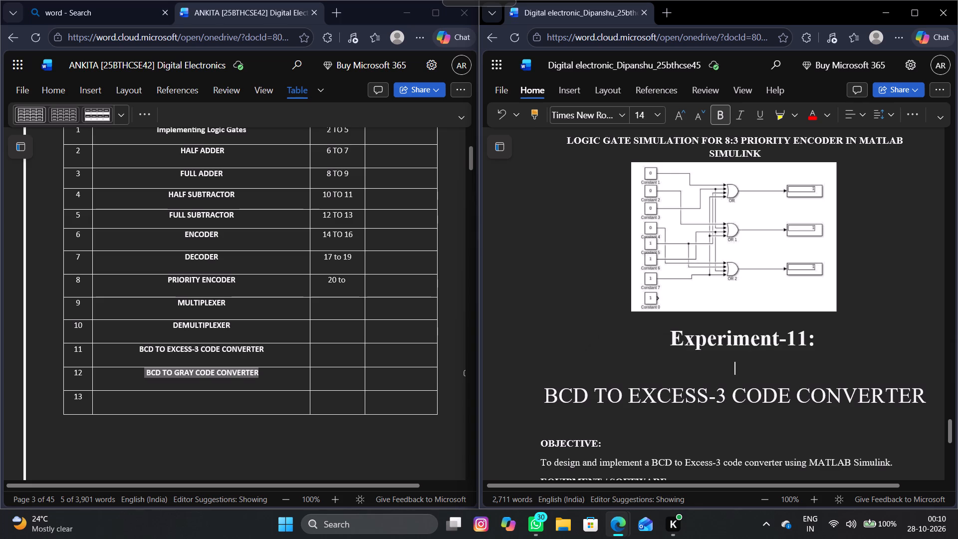
pyautogui.press('BackSpace')
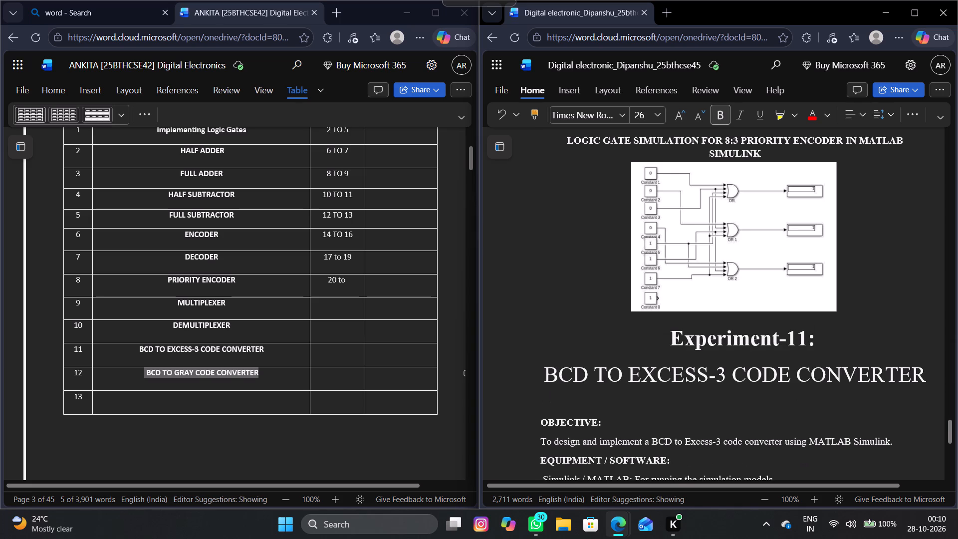
# Select the EXPERIMENT 12 heading with its BCD TO GRAY CODE CONVERTER title and open their font size for editing.
pyautogui.scroll(-2, 768, 346)
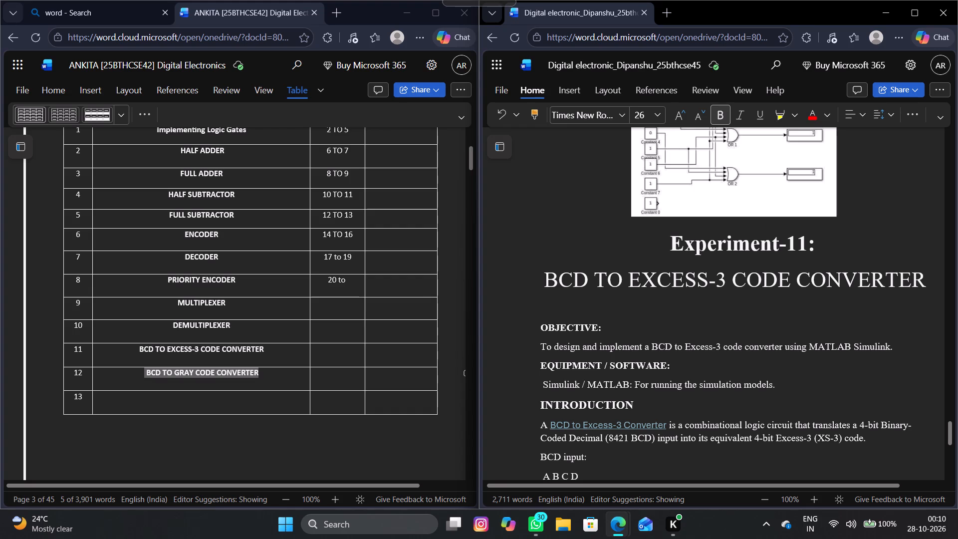
pyautogui.scroll(-5, 768, 393)
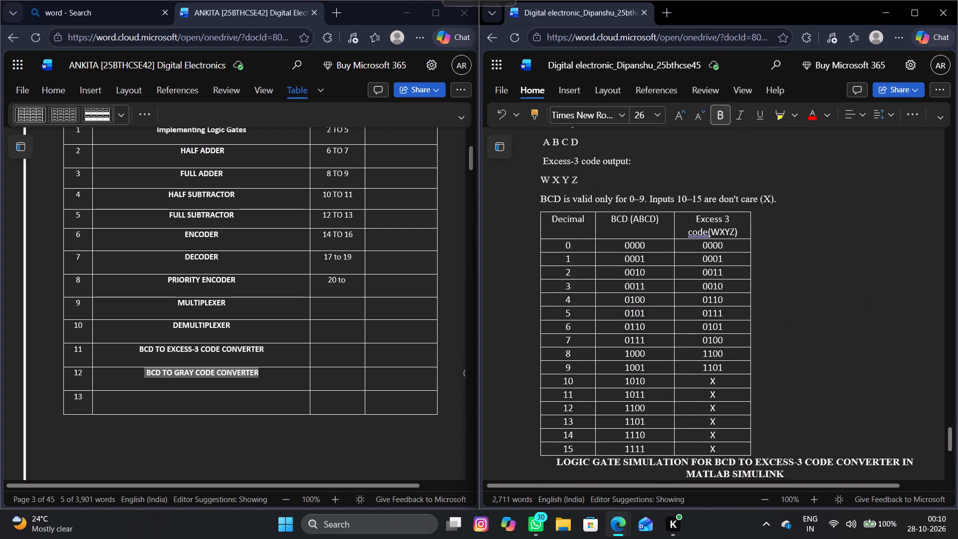
pyautogui.scroll(-4, 768, 393)
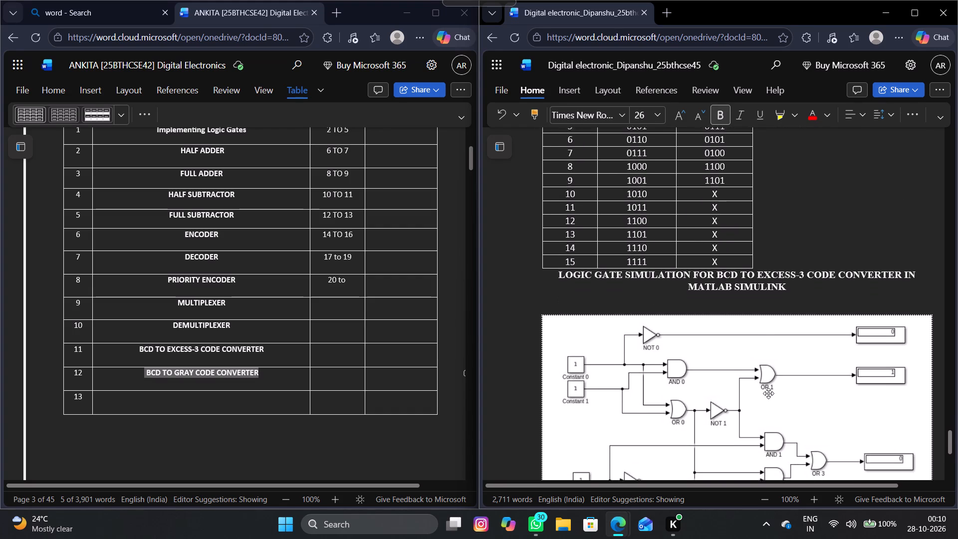
pyautogui.scroll(-5, 768, 393)
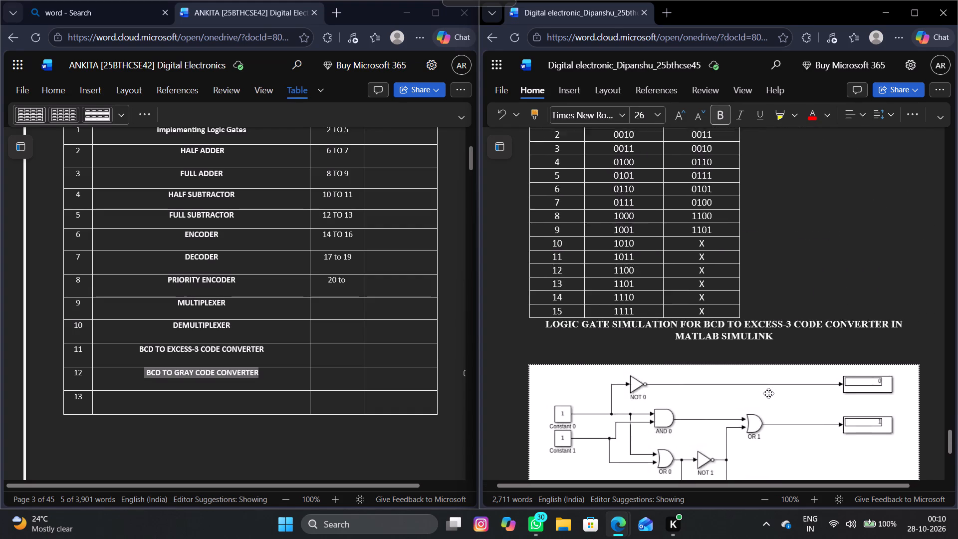
pyautogui.scroll(-1, 768, 393)
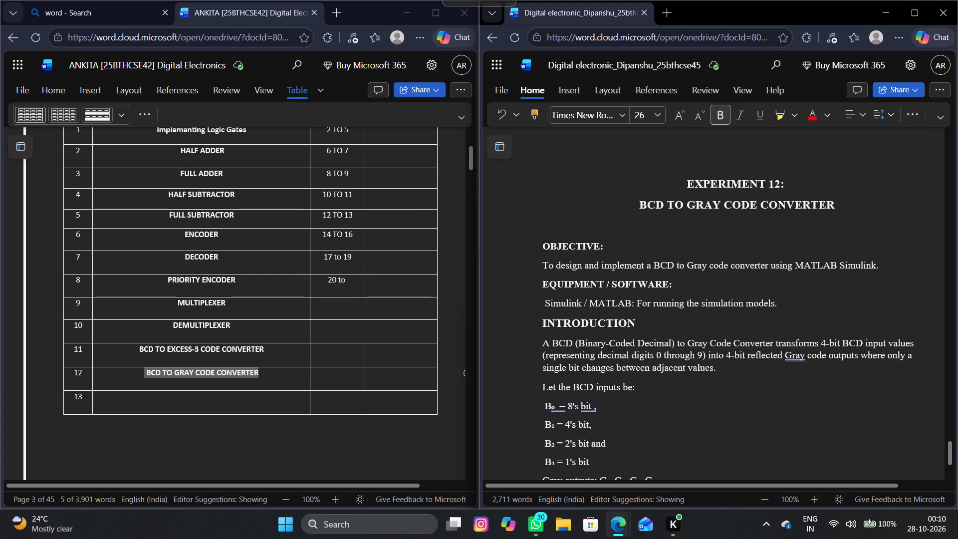
pyautogui.moveTo(841, 205); pyautogui.dragTo(687, 181)
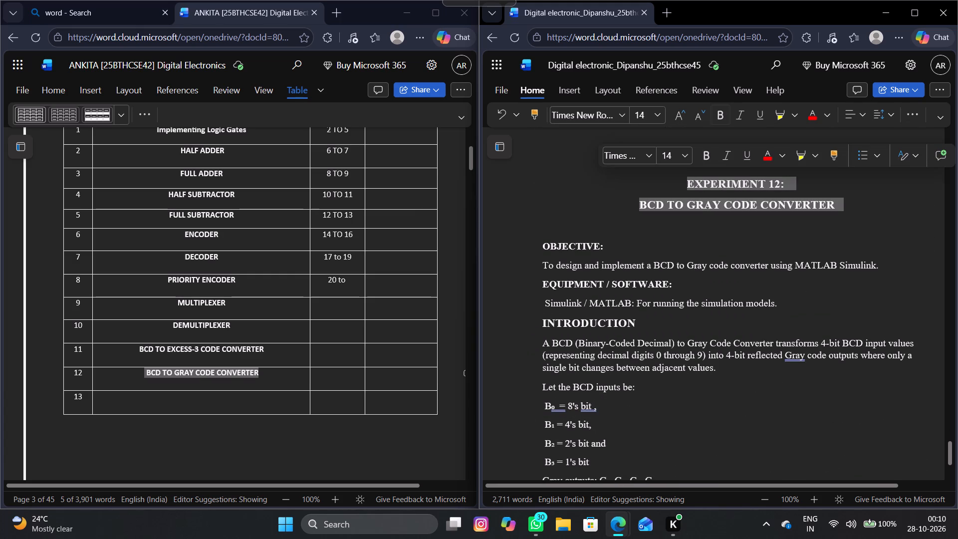
pyautogui.click(681, 152)
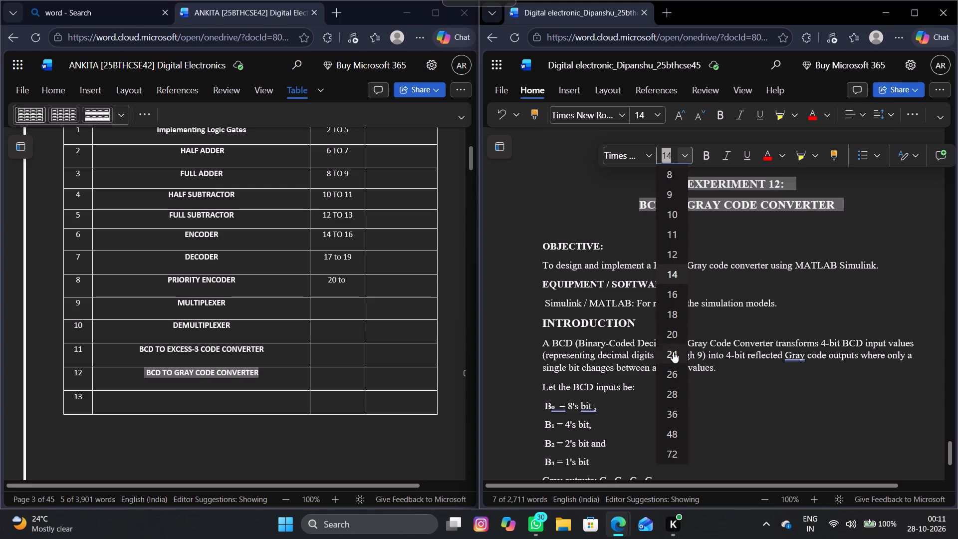
# Set the EXPERIMENT 12 heading and its BCD TO GRAY CODE CONVERTER title to font size 26 and remove their bold formatting.
pyautogui.click(673, 369)
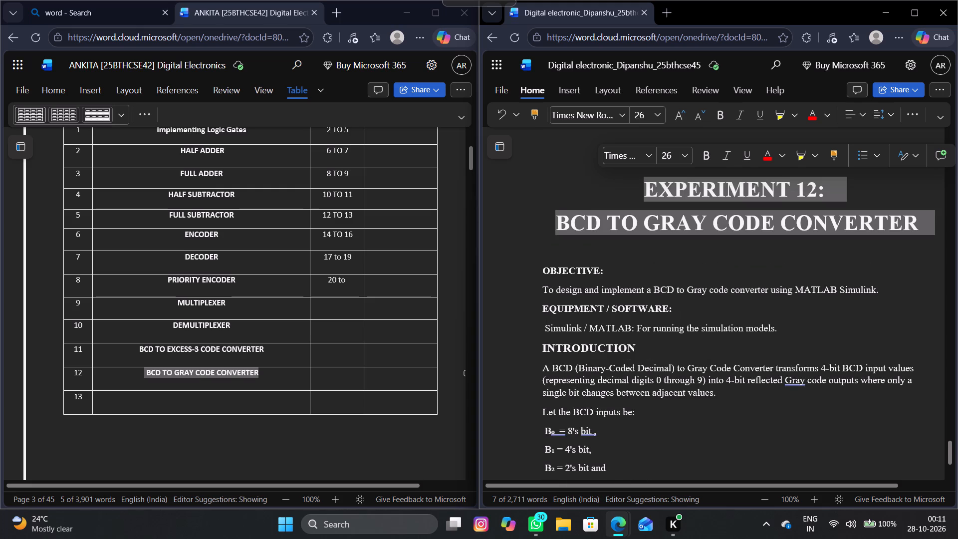
pyautogui.click(708, 152)
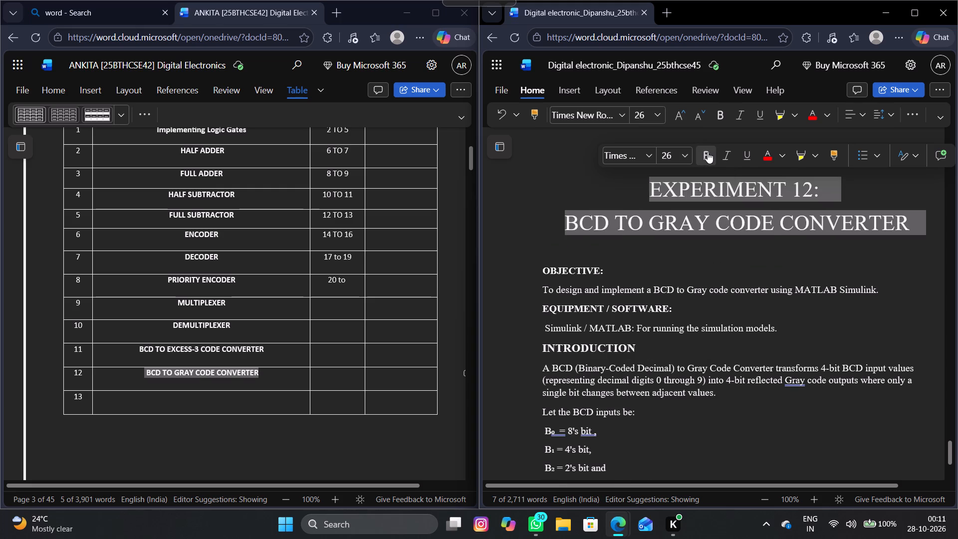
pyautogui.click(701, 232)
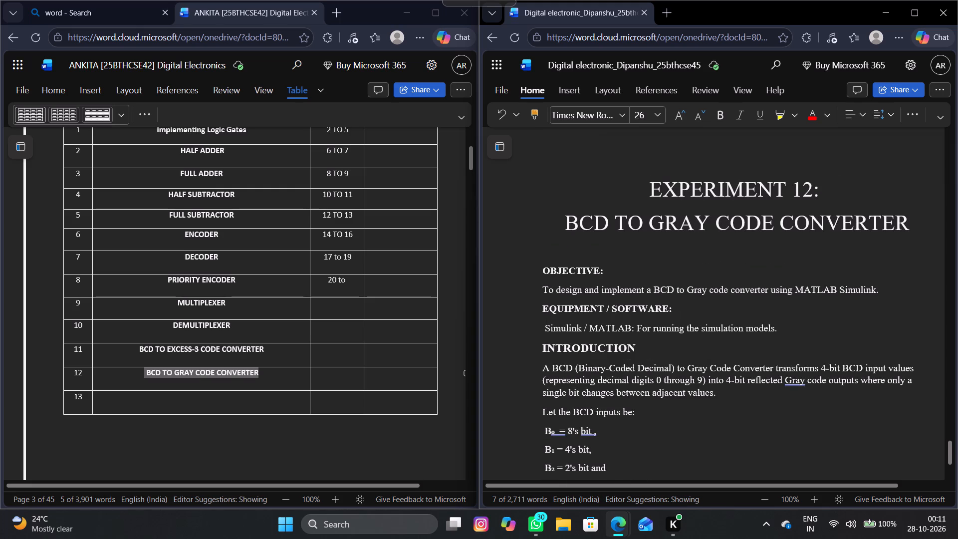
pyautogui.click(698, 269)
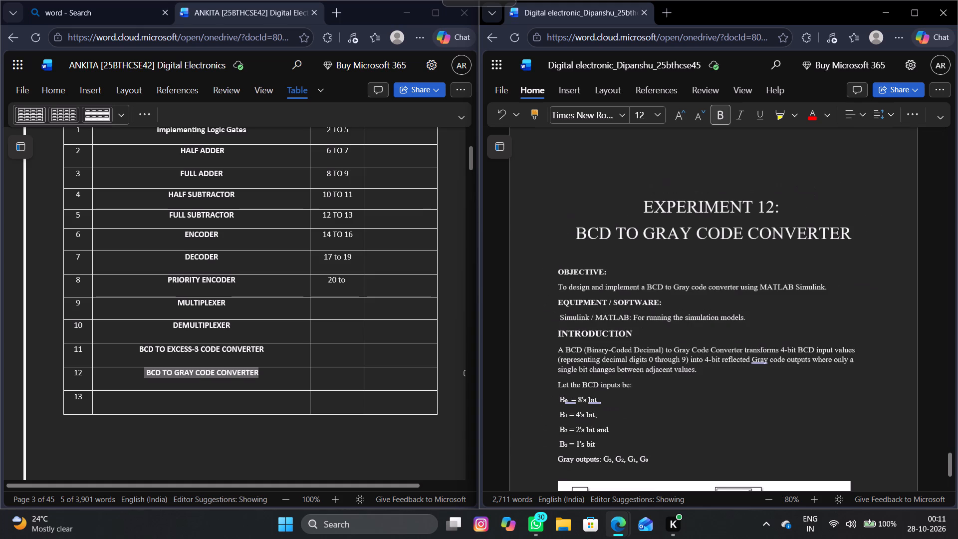
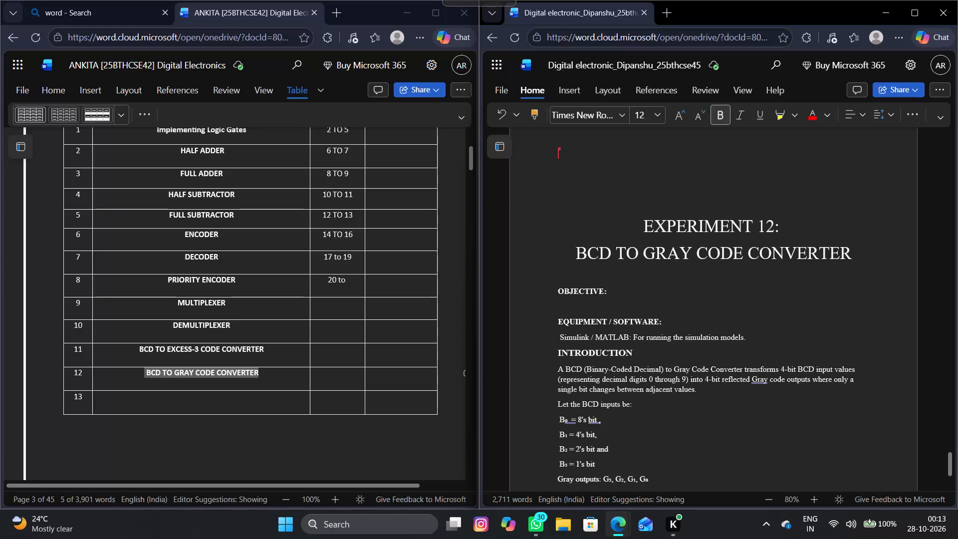
# Look through the reference document from its index to the end, and back up through the K-map tables for the Gray code outputs.
pyautogui.scroll(-9, 379, 273)
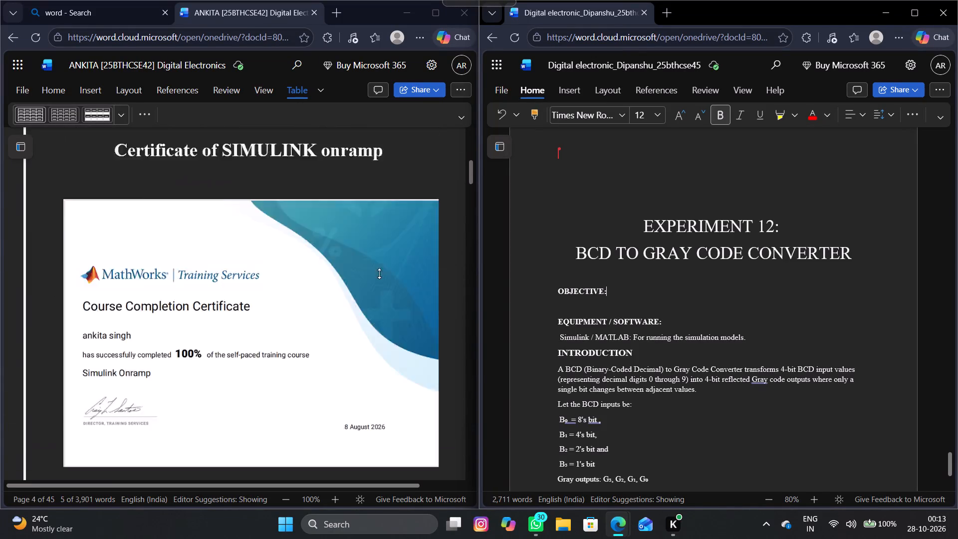
pyautogui.scroll(-13, 379, 273)
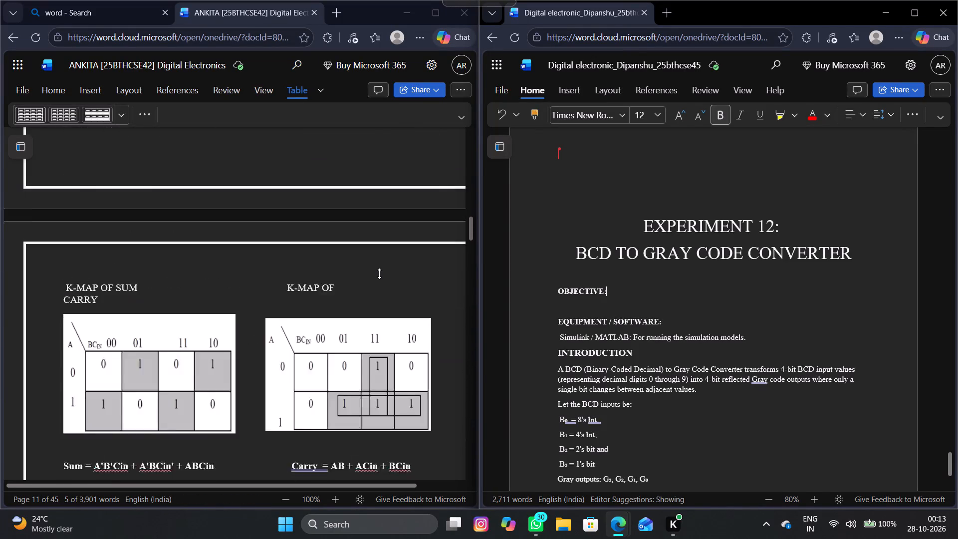
pyautogui.scroll(-16, 379, 273)
pyautogui.scroll(-6, 379, 273)
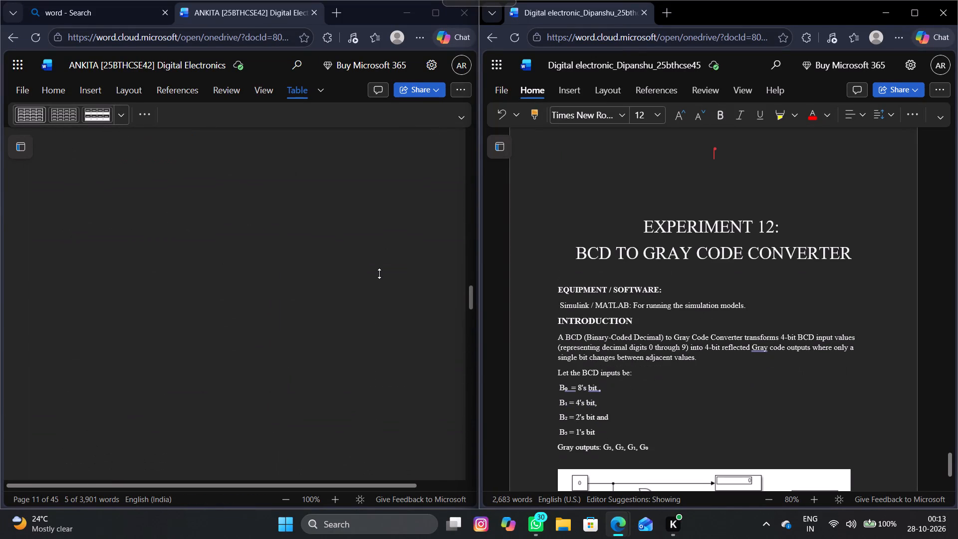
pyautogui.scroll(-18, 379, 273)
pyautogui.scroll(-19, 379, 273)
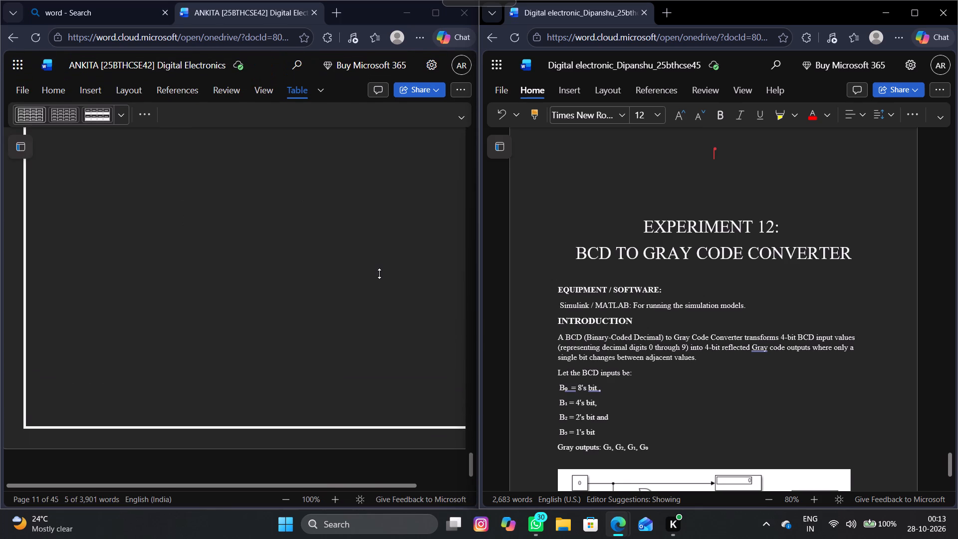
pyautogui.scroll(8, 379, 273)
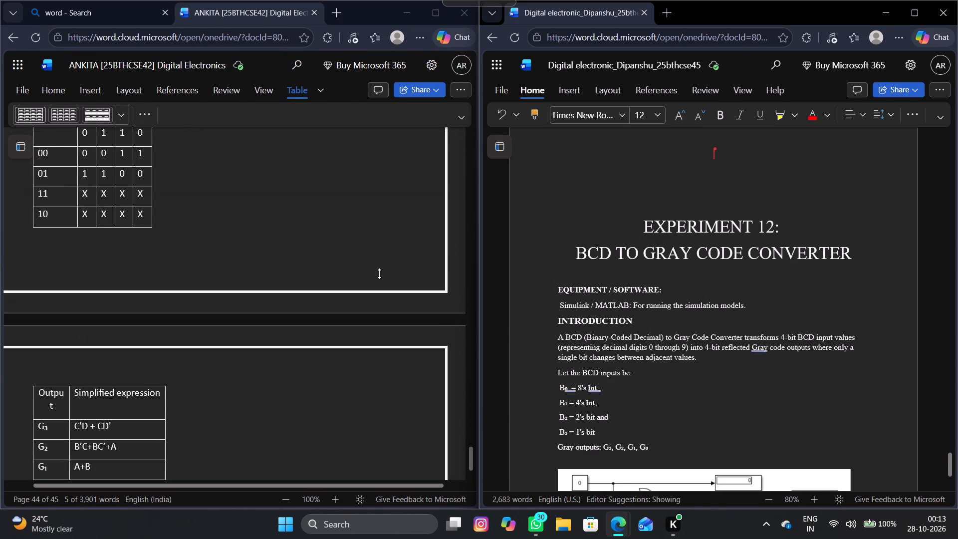
pyautogui.scroll(1, 379, 273)
pyautogui.hscroll(2, 379, 273)
pyautogui.scroll(-1, 379, 273)
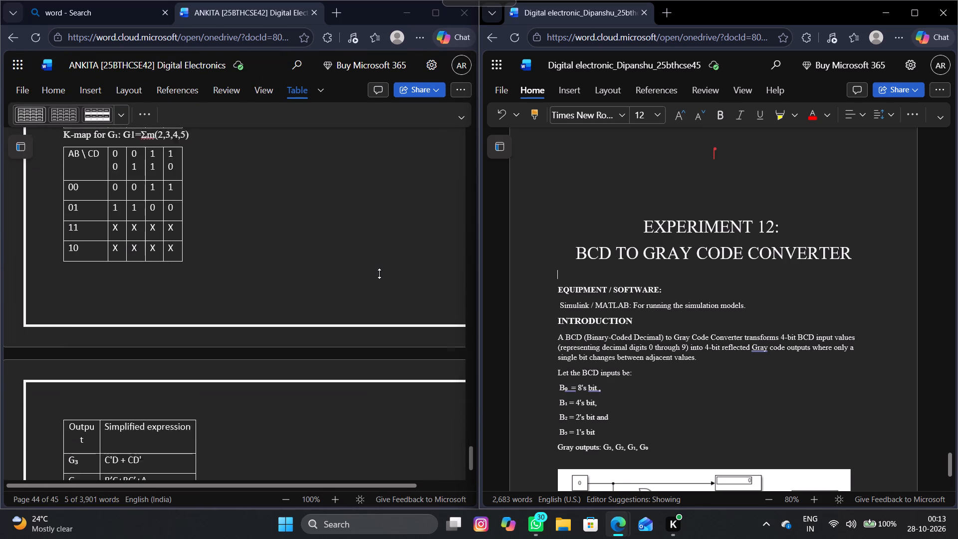
pyautogui.scroll(-1, 379, 273)
pyautogui.scroll(1, 379, 273)
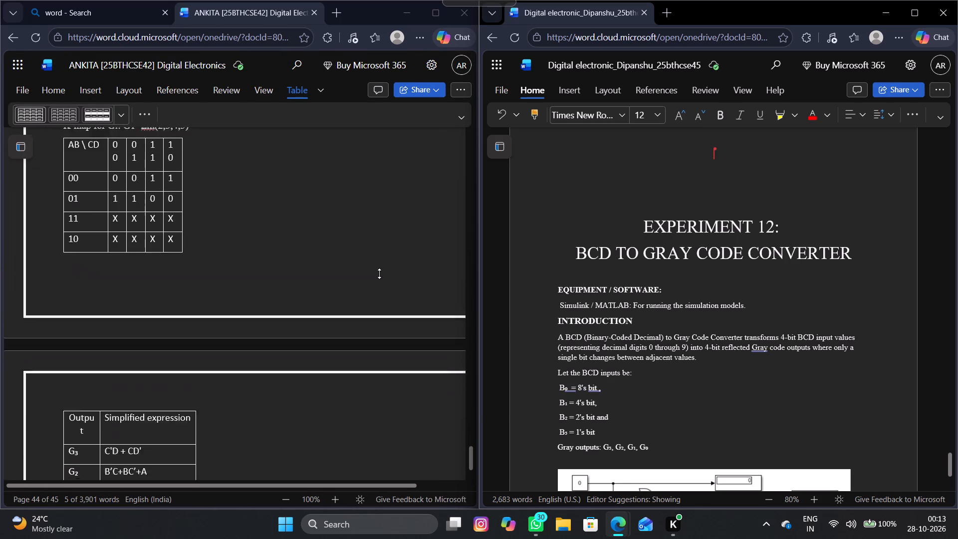
pyautogui.scroll(6, 379, 273)
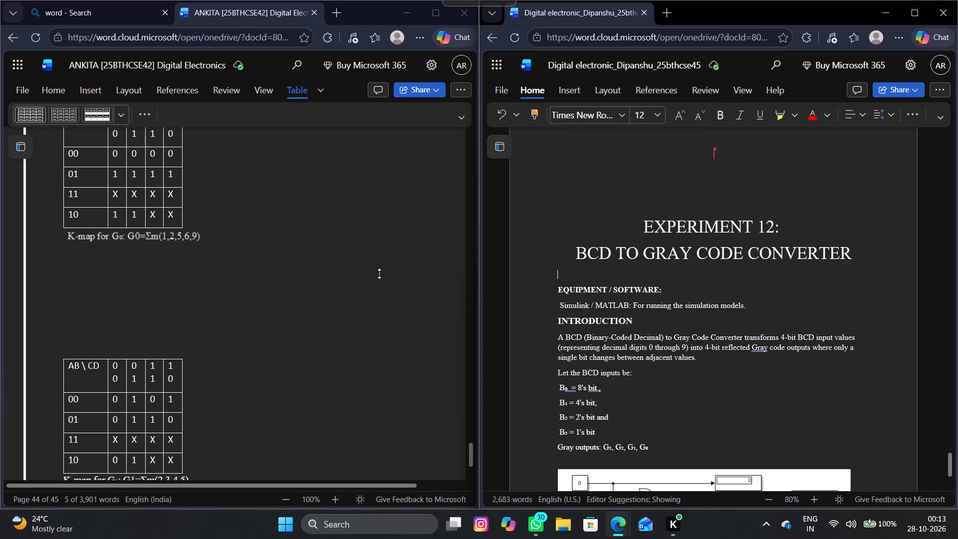
# Look through the Experiment 12 truth table and K-maps in the ANKITA document.
pyautogui.scroll(3, 379, 273)
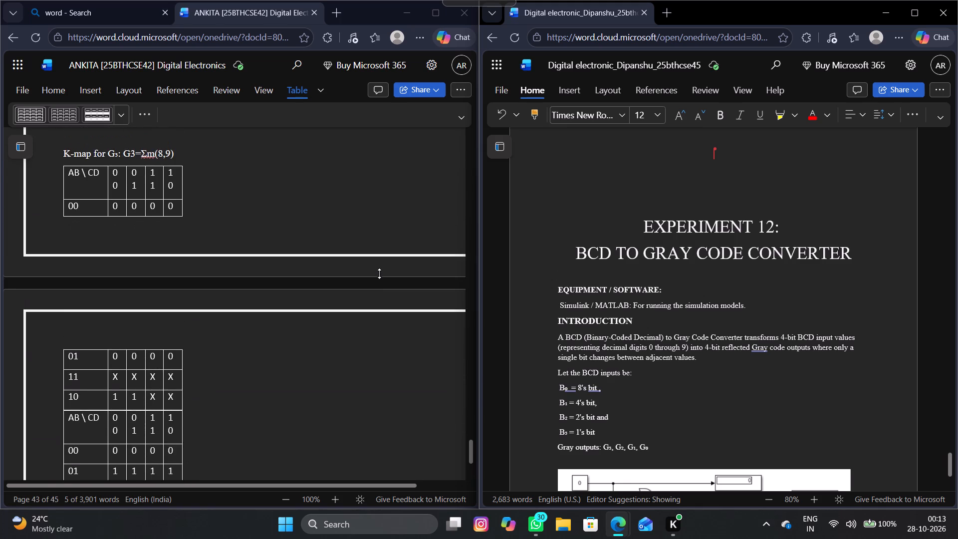
pyautogui.scroll(2, 379, 273)
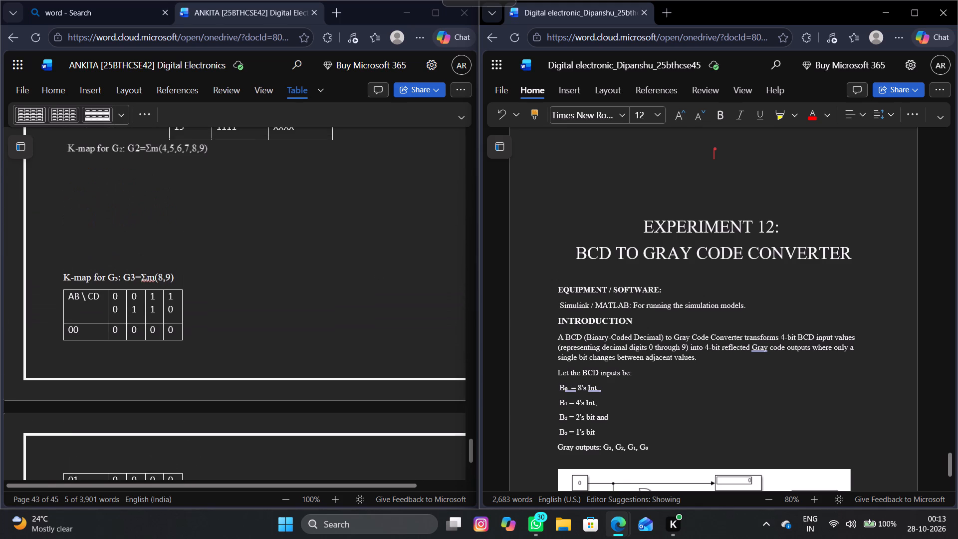
pyautogui.scroll(1, 188, 275)
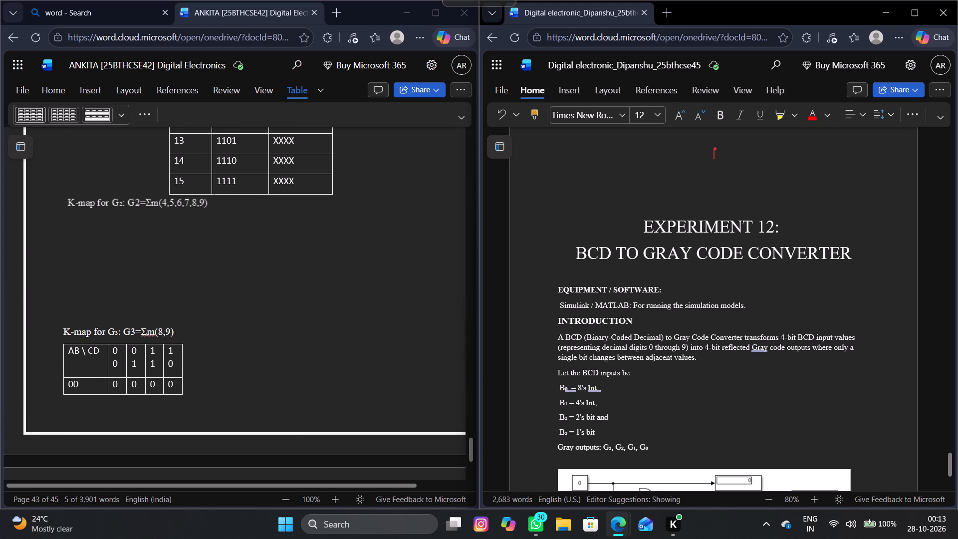
pyautogui.scroll(-3, 188, 275)
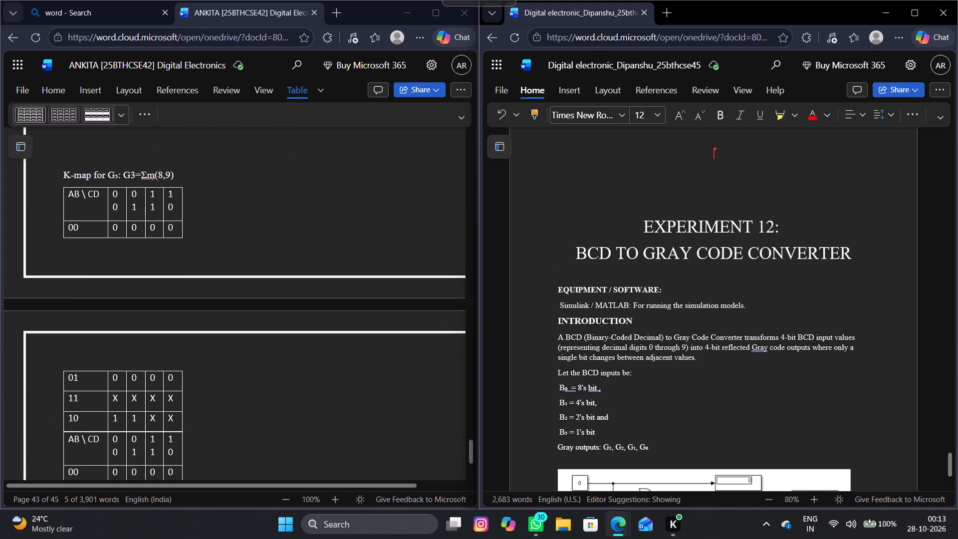
pyautogui.scroll(-2, 188, 275)
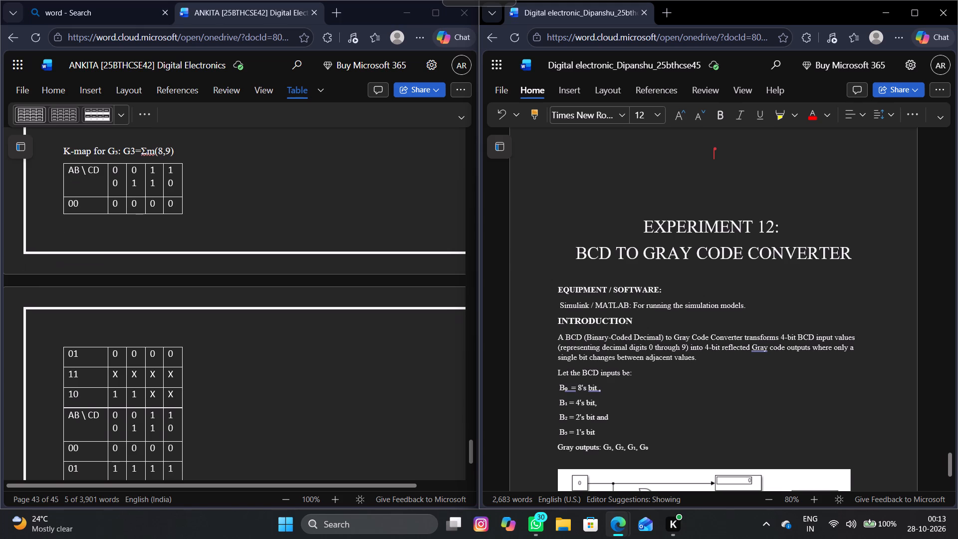
pyautogui.scroll(6, 188, 275)
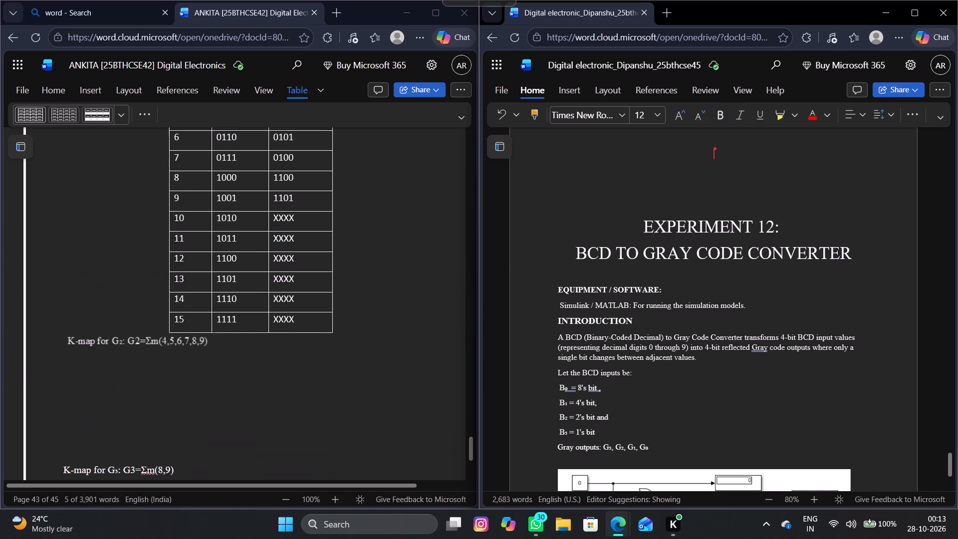
pyautogui.scroll(5, 188, 275)
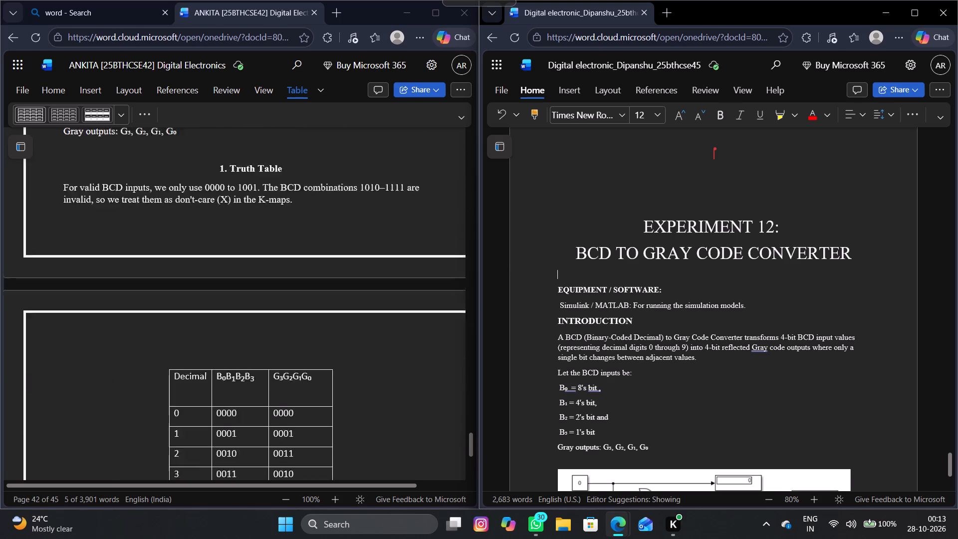
pyautogui.scroll(2, 188, 275)
pyautogui.scroll(-3, 188, 275)
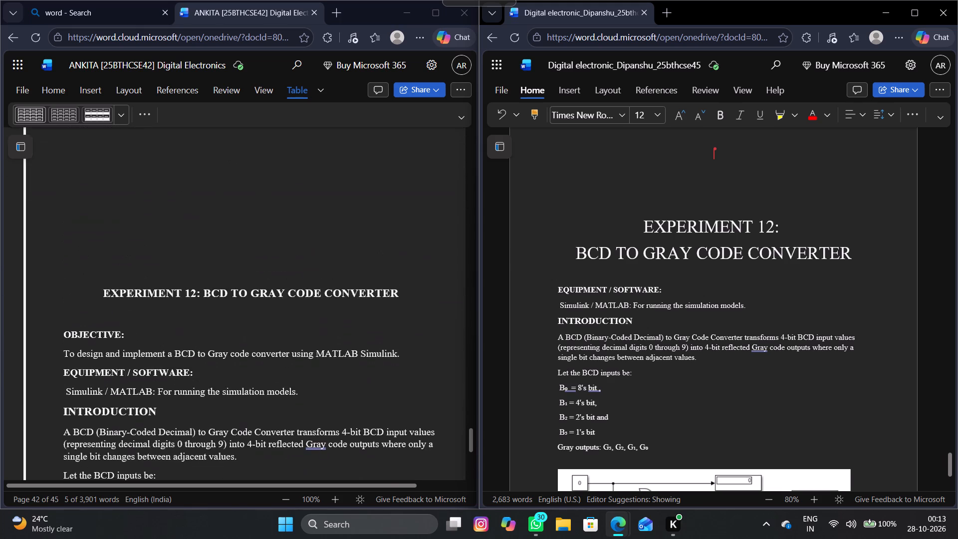
pyautogui.scroll(-5, 188, 275)
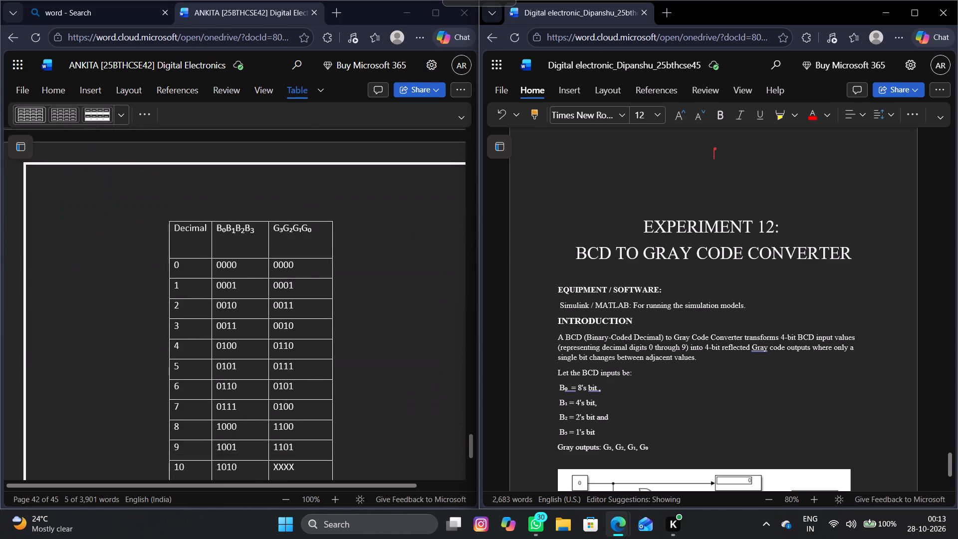
pyautogui.scroll(-5, 188, 275)
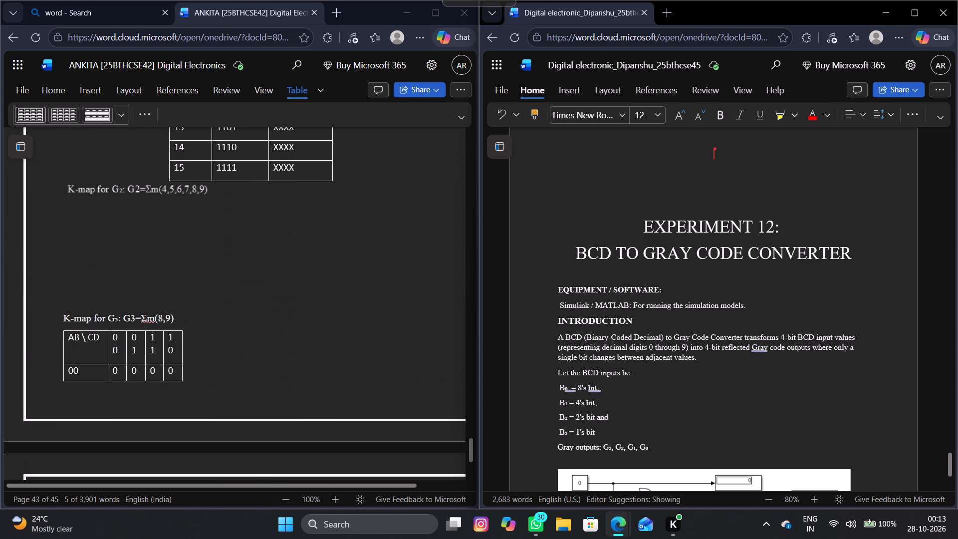
# Add two new lines below the Experiment 12 truth table in the Dipanshu document.
pyautogui.scroll(-5, 614, 317)
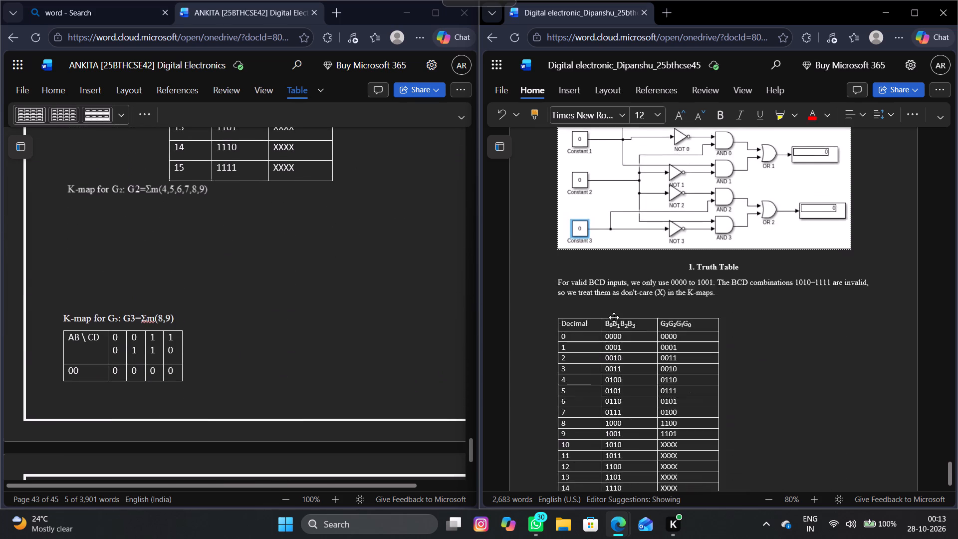
pyautogui.scroll(-7, 614, 317)
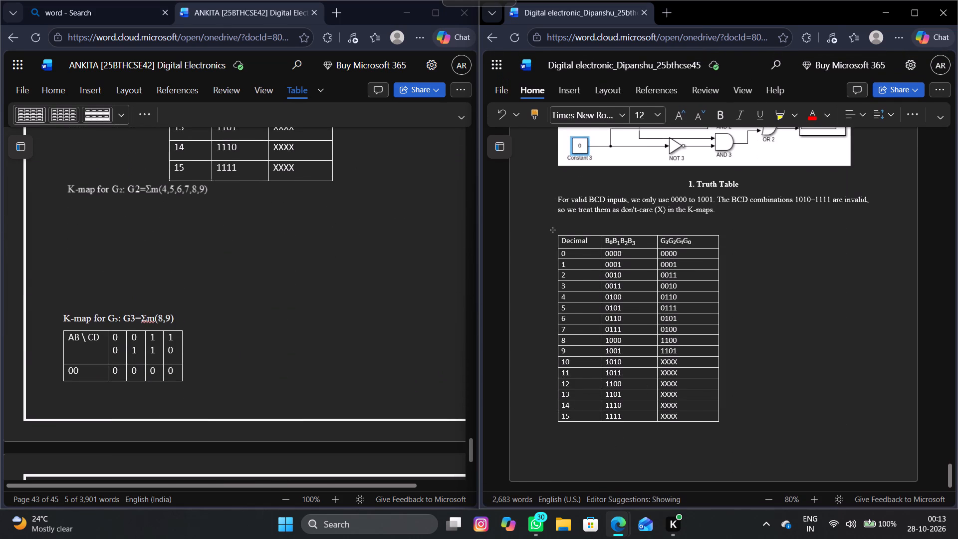
pyautogui.click(666, 433)
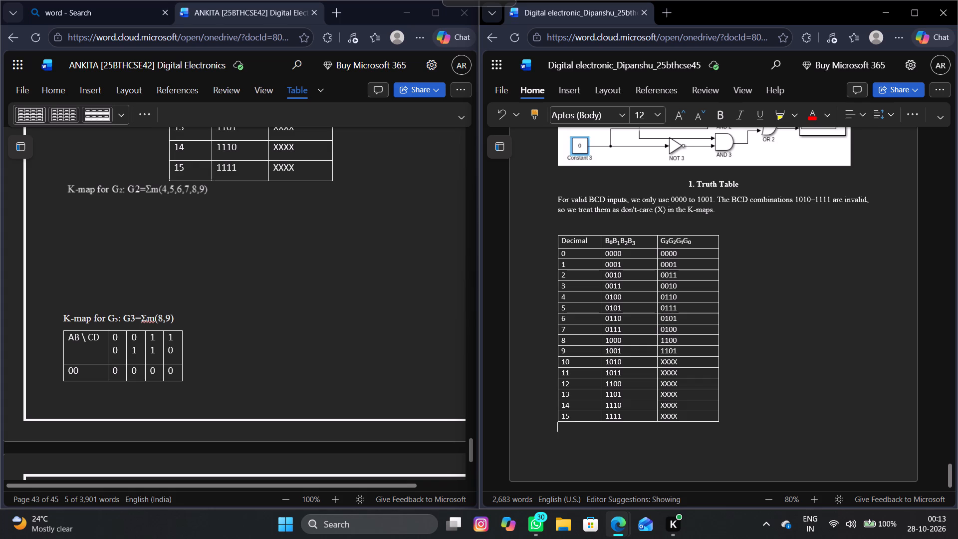
pyautogui.press('Return')
pyautogui.press('Return')
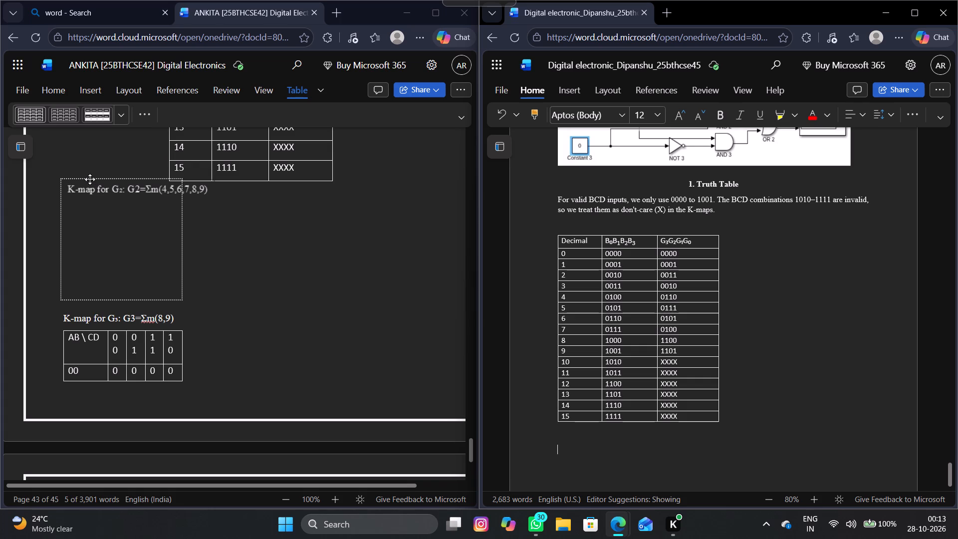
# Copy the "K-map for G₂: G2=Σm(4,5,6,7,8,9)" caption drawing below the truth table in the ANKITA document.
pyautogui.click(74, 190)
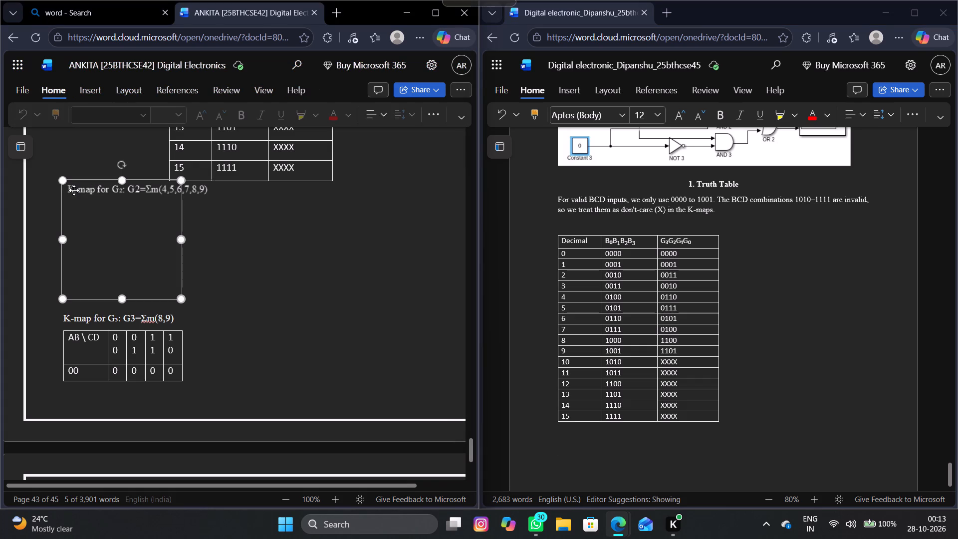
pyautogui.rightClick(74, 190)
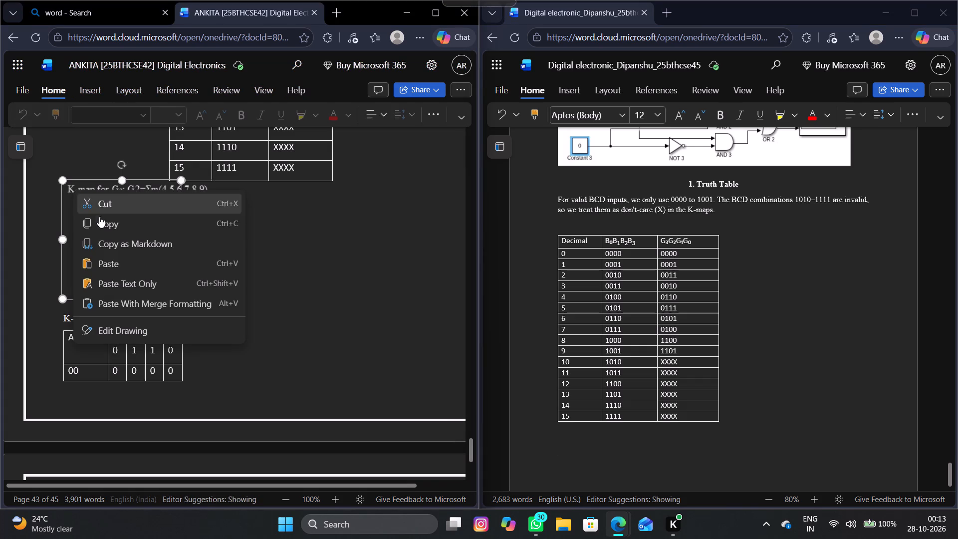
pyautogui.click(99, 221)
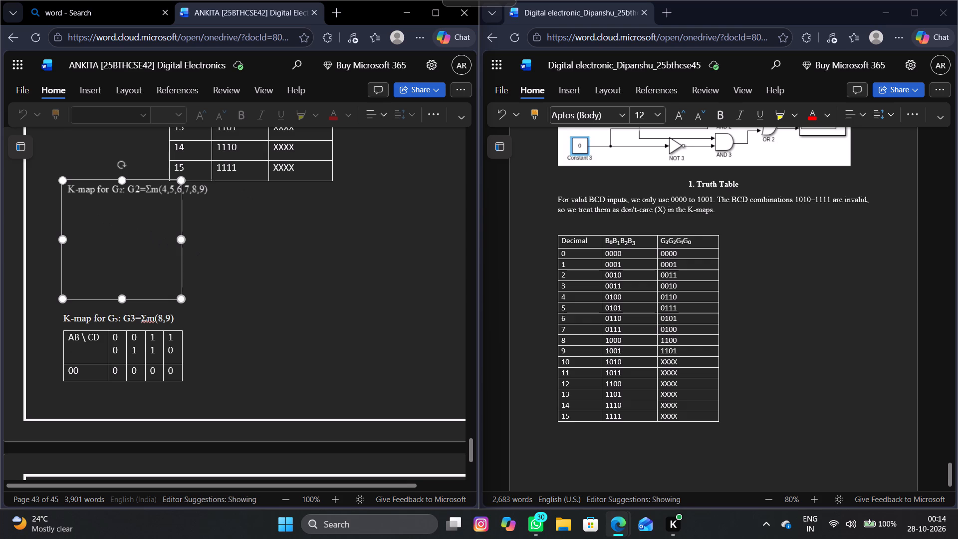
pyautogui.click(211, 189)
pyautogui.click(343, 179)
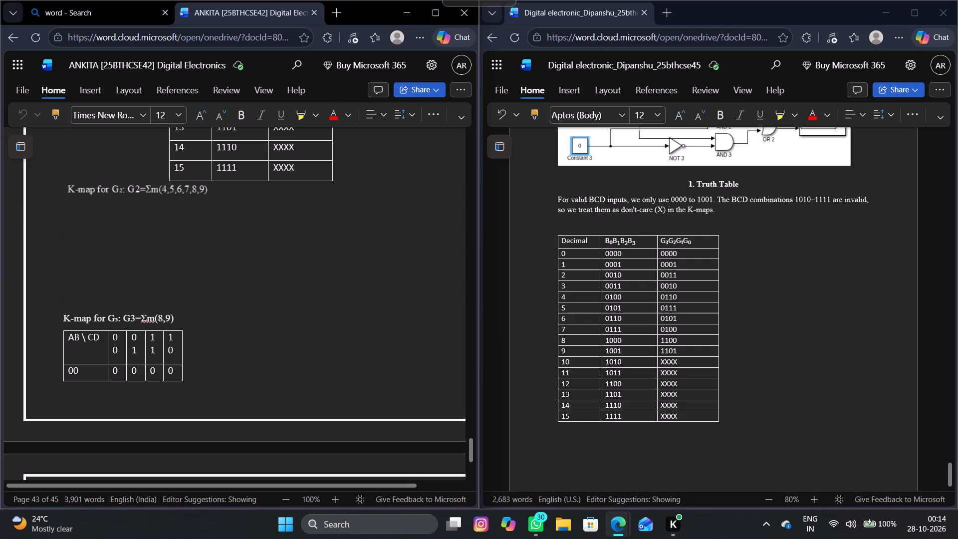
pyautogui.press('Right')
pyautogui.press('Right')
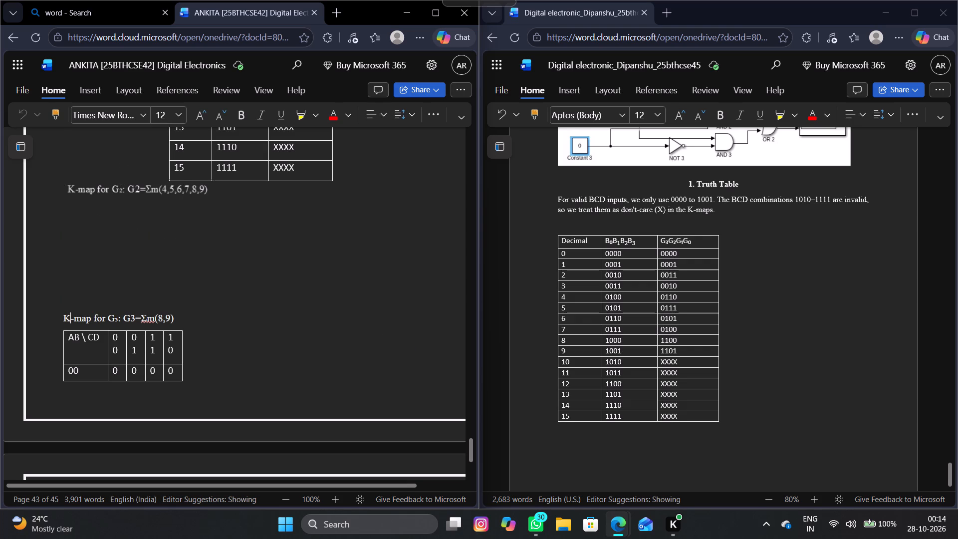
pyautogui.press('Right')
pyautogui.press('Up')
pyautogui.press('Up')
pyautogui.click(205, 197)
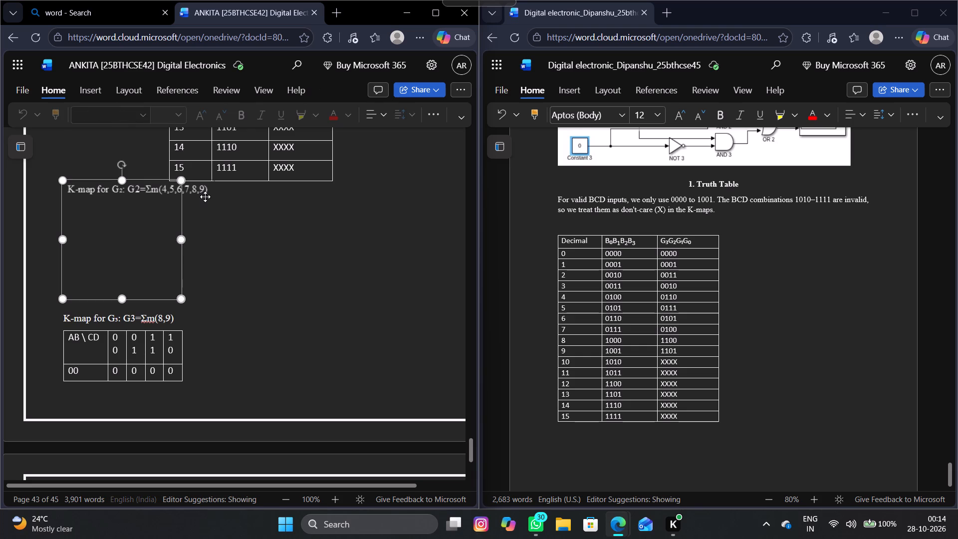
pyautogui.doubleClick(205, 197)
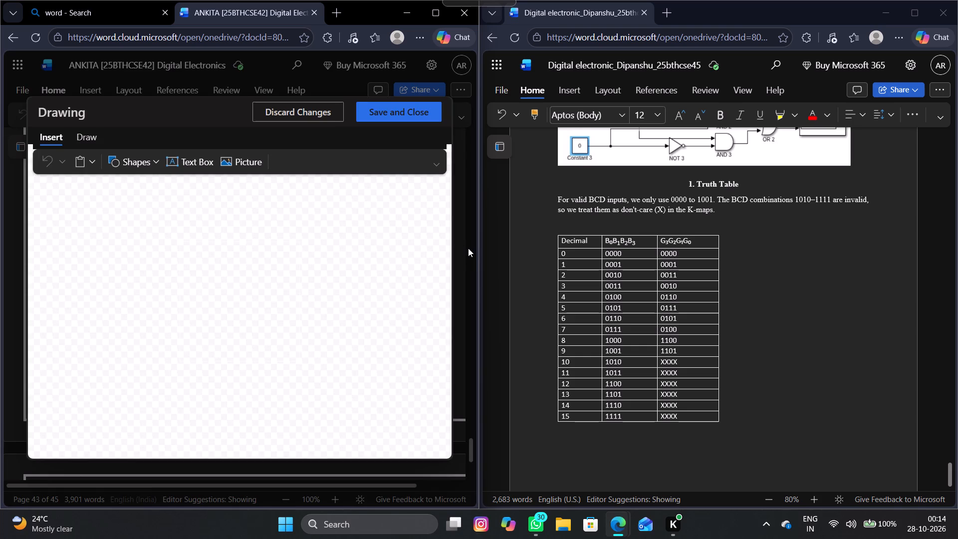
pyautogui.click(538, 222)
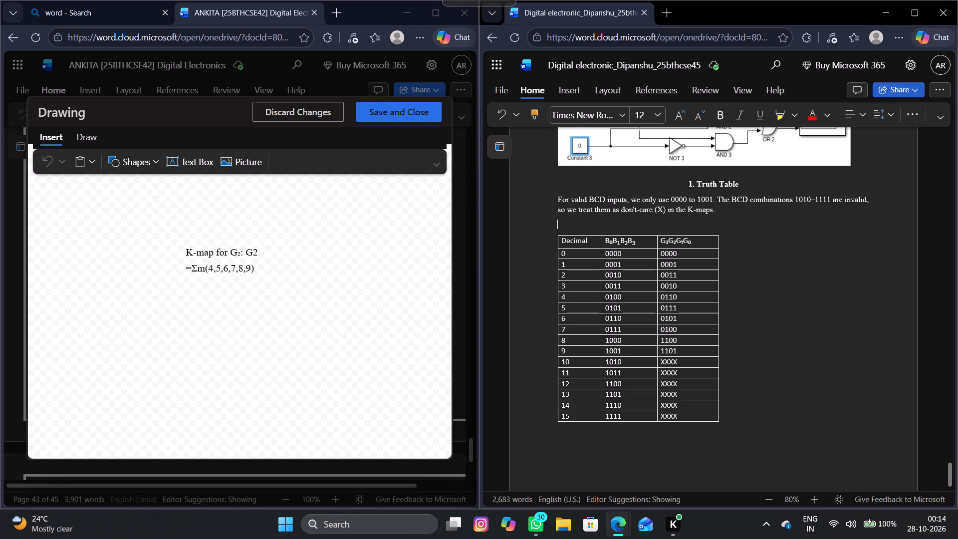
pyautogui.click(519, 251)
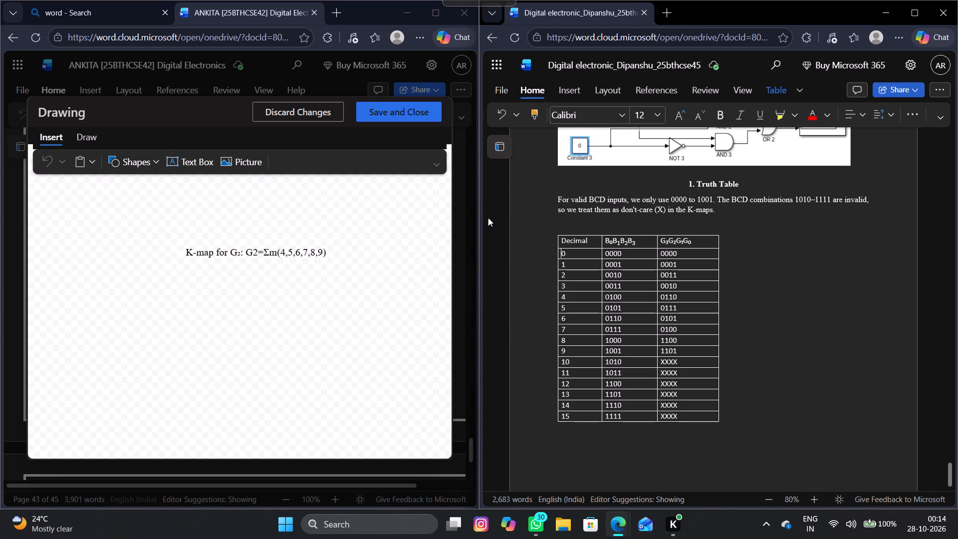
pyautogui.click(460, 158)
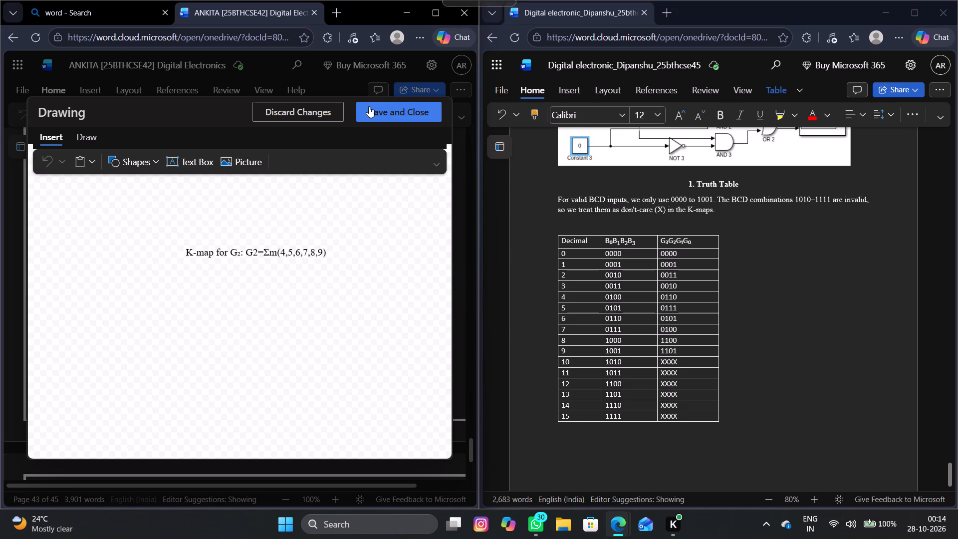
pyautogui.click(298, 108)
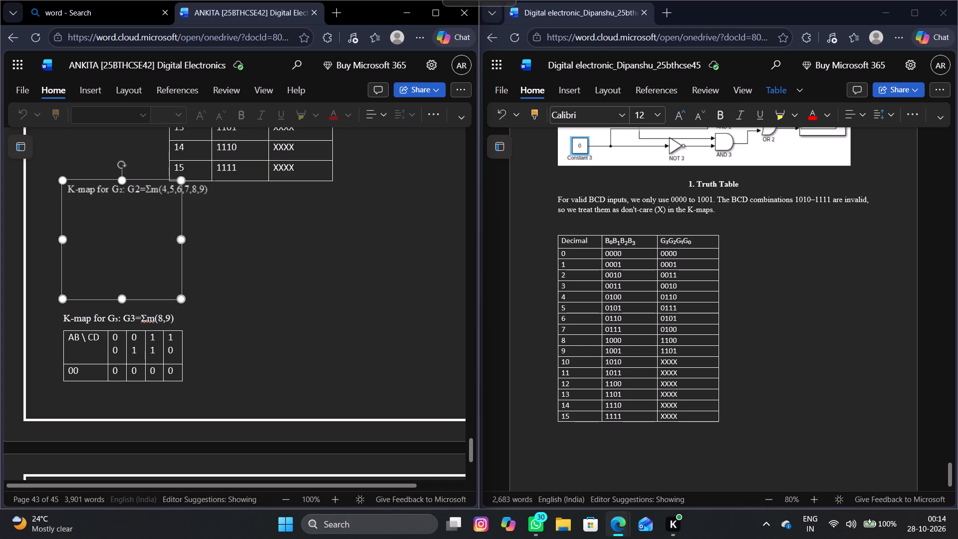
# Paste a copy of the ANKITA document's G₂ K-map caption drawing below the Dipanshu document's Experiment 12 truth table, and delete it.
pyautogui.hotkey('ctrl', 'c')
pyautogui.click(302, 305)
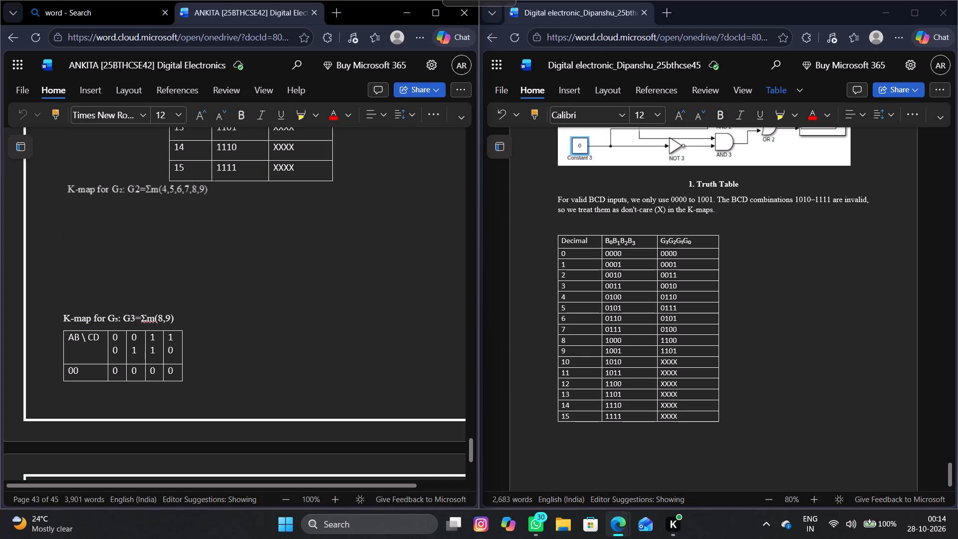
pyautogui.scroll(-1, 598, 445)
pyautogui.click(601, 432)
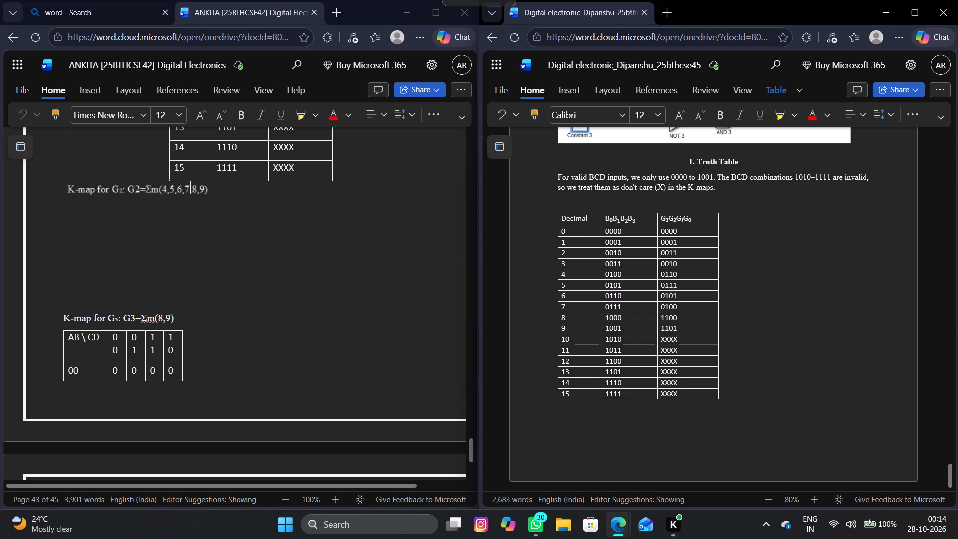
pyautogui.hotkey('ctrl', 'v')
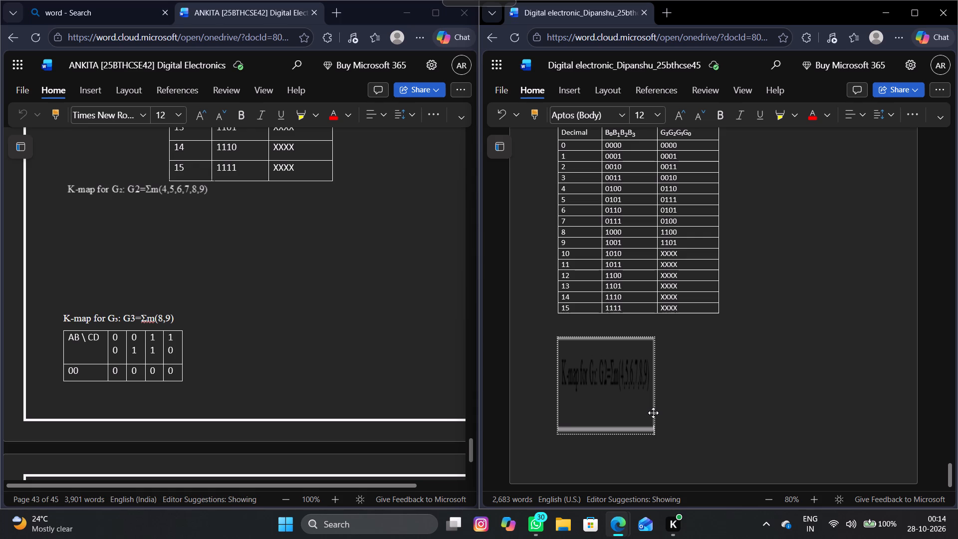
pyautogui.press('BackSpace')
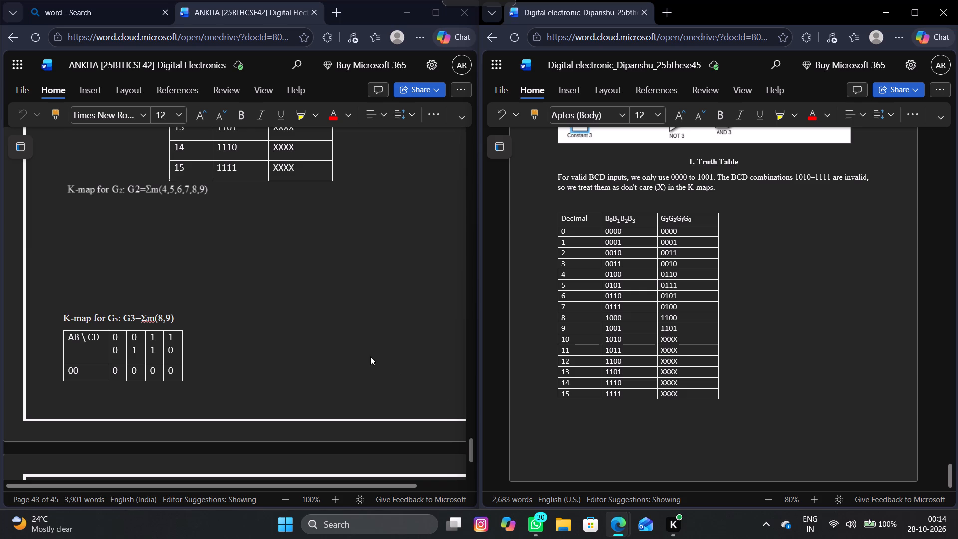
# Look over the K-map tables below the G₃ caption in the ANKITA document.
pyautogui.scroll(-2, 64, 320)
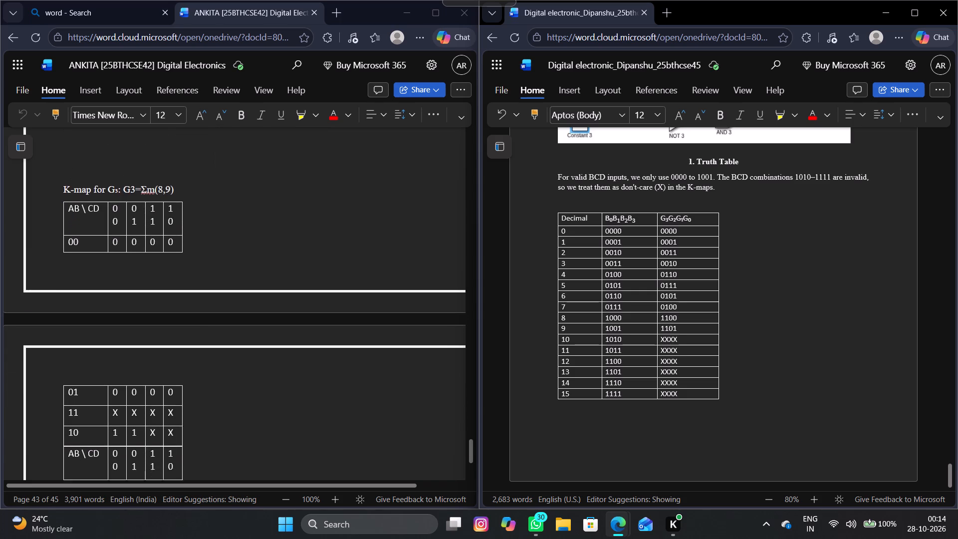
pyautogui.scroll(-3, 64, 320)
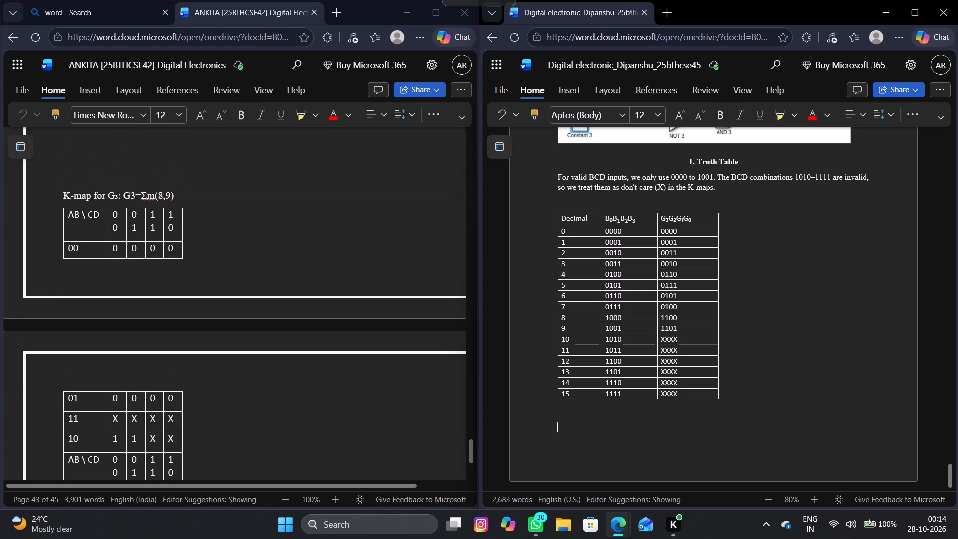
pyautogui.scroll(-1, 64, 320)
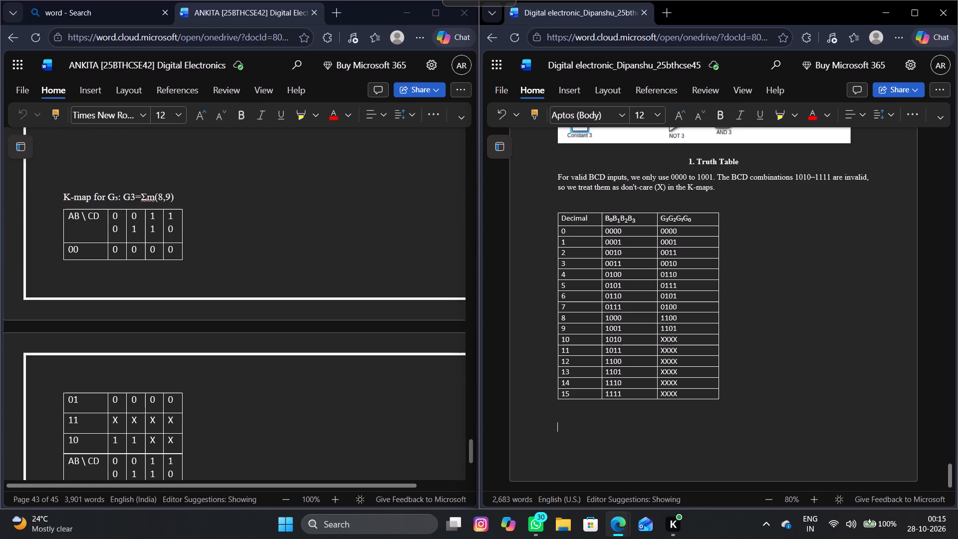
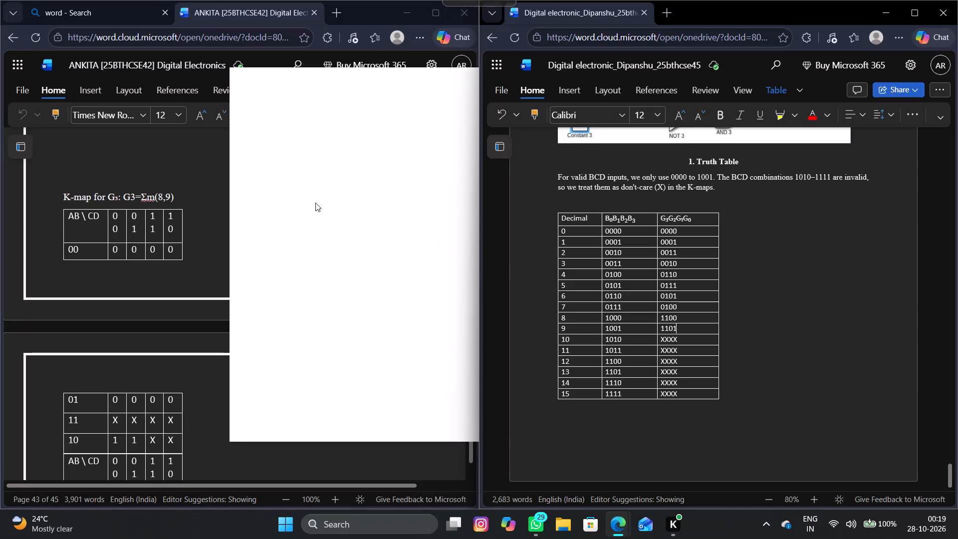
# Place the cursor in the blank area below the Experiment 12 truth table in the Dipanshu document.
pyautogui.click(138, 207)
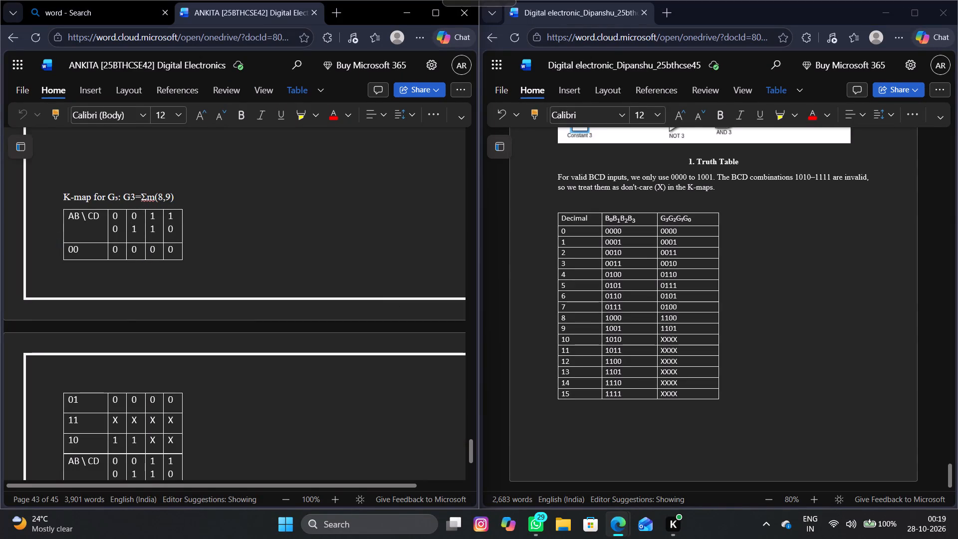
pyautogui.click(658, 446)
pyautogui.scroll(-1, 658, 446)
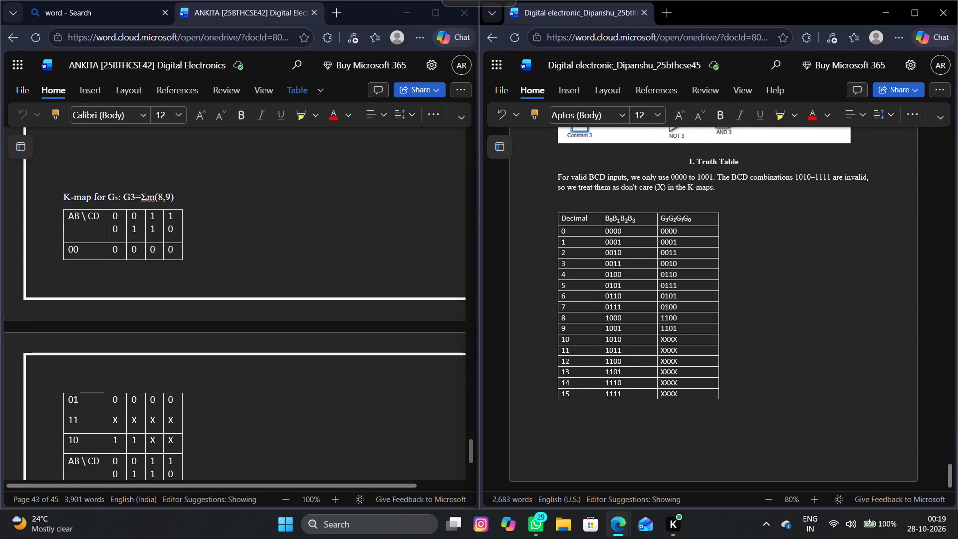
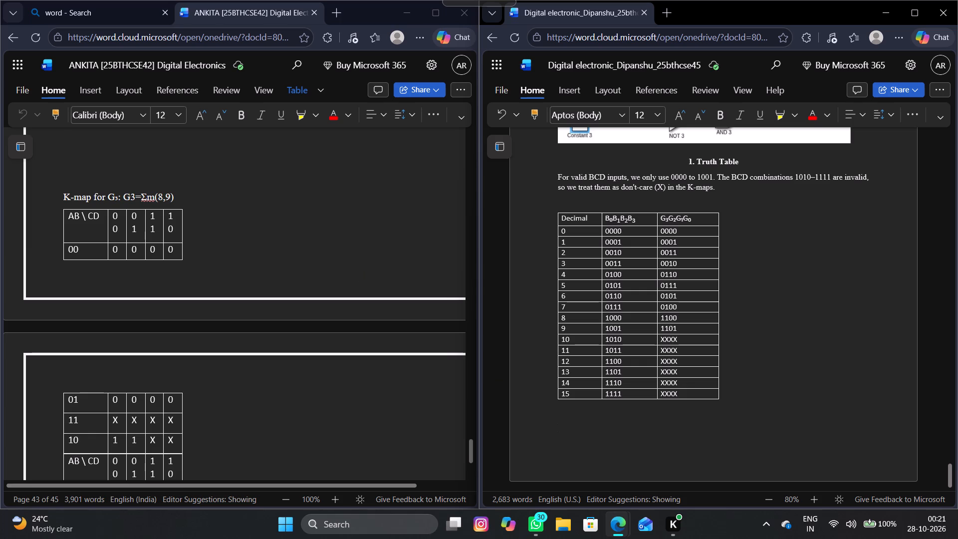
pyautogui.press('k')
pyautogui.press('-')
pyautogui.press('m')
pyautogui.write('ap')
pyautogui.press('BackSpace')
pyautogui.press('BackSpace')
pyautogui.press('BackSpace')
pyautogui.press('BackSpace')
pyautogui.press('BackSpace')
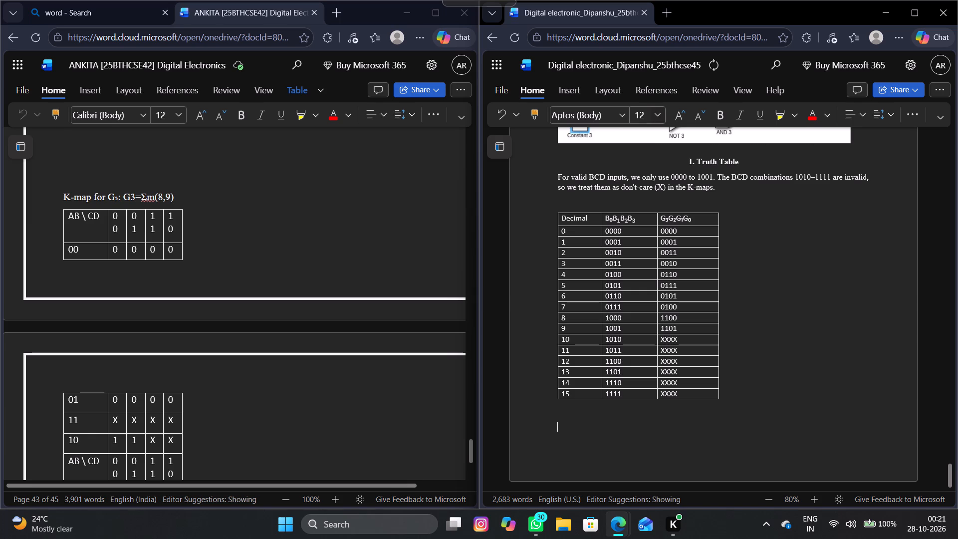
# Set the font to Times New Roman and write "k-map for W" below the Experiment 12 truth table.
pyautogui.click(621, 122)
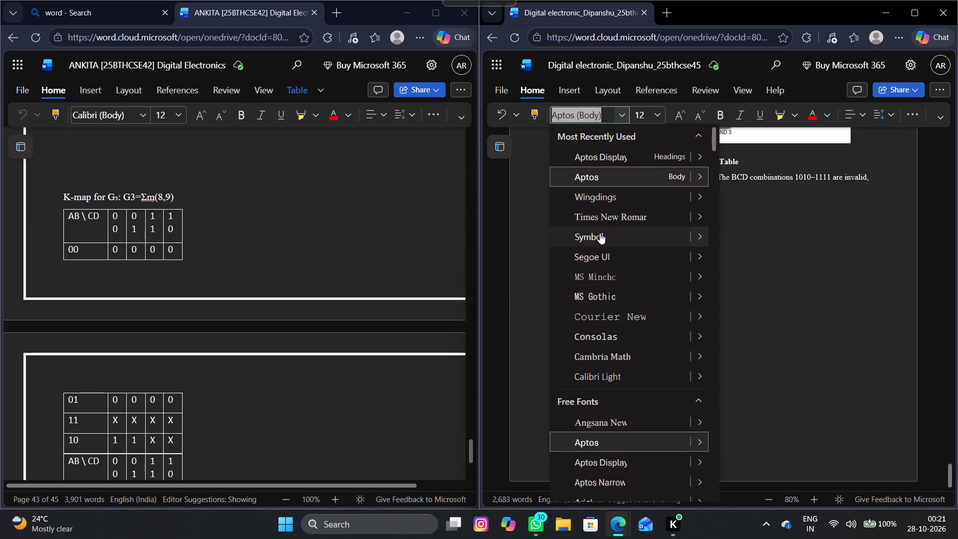
pyautogui.click(605, 218)
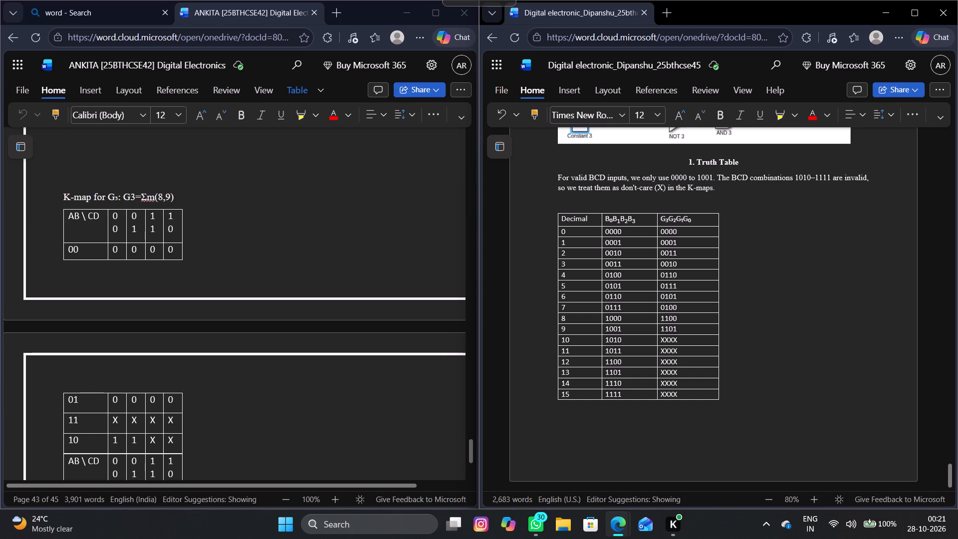
pyautogui.press('k')
pyautogui.press('-')
pyautogui.write('map')
pyautogui.press('space')
pyautogui.write('foe')
pyautogui.press('space')
pyautogui.press('BackSpace')
pyautogui.press('BackSpace')
pyautogui.write('r')
pyautogui.press('space')
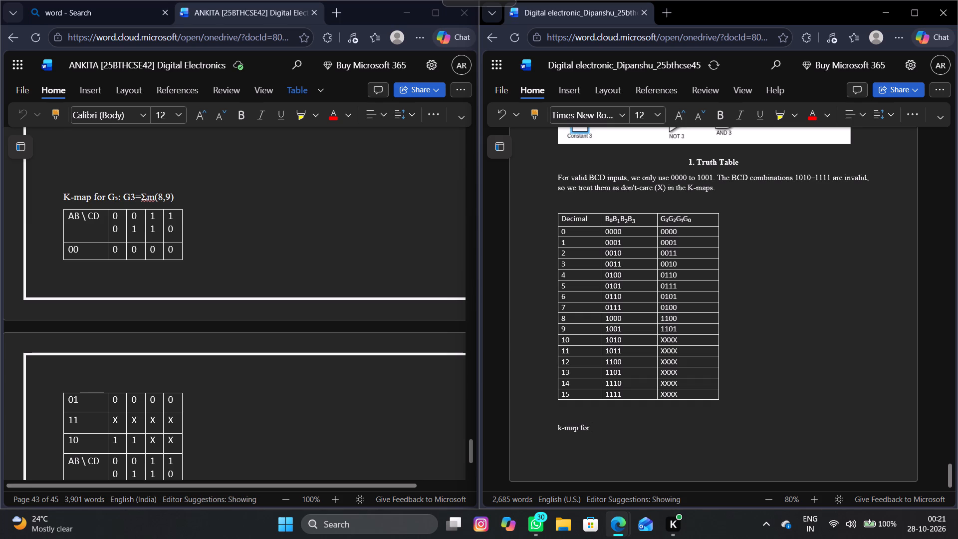
pyautogui.hotkey('shift', 'w')
# Start a new line under the "k-map for W" heading with "W = ".
pyautogui.press('Return')
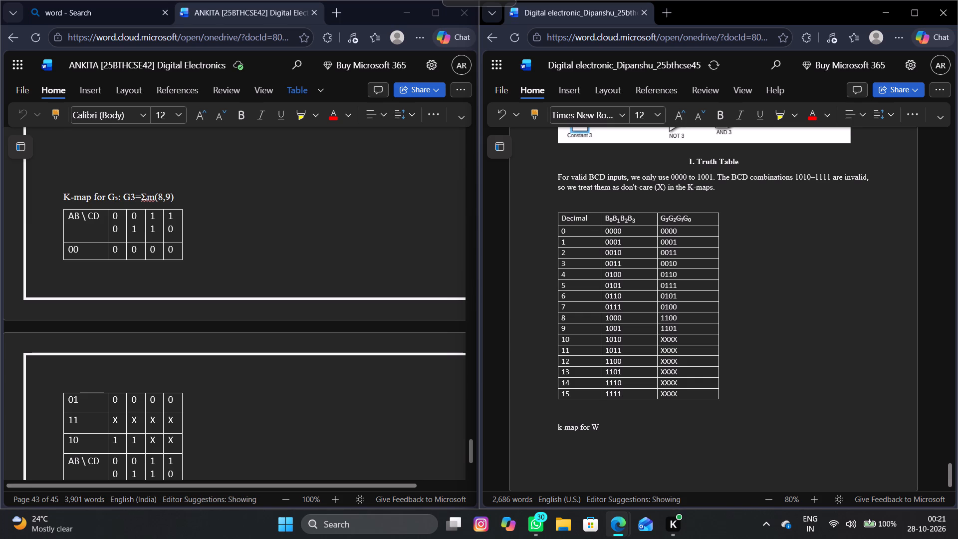
pyautogui.press('w')
pyautogui.press('BackSpace')
pyautogui.write('W')
pyautogui.press('space')
pyautogui.write('=')
pyautogui.press('space')
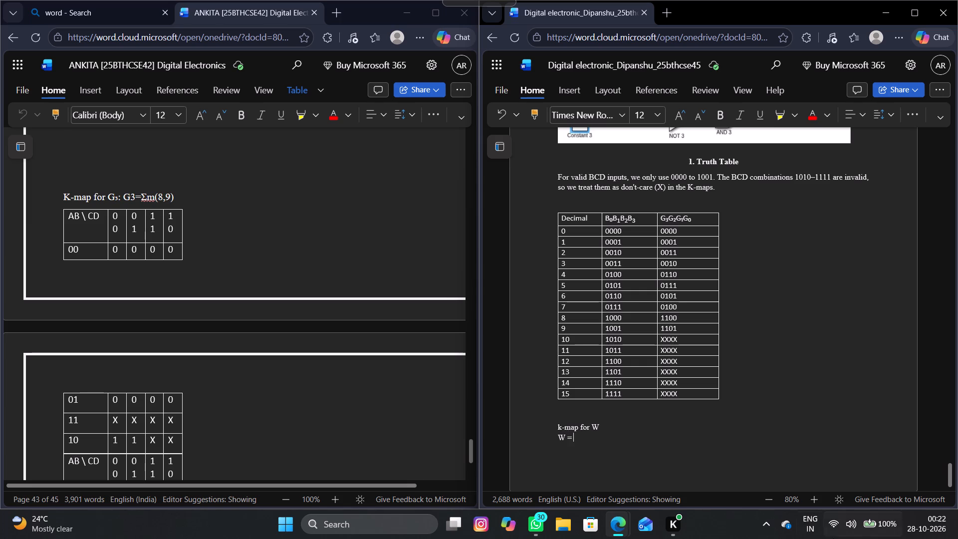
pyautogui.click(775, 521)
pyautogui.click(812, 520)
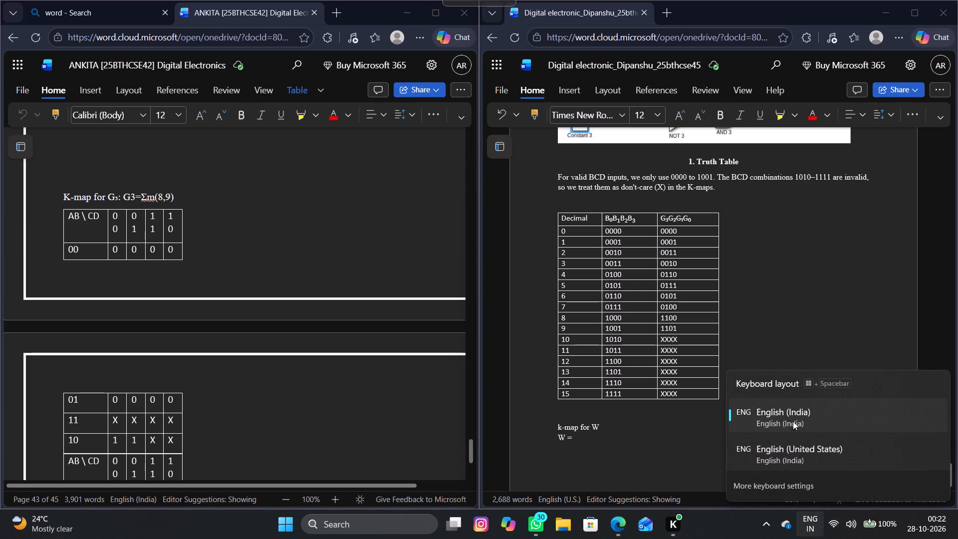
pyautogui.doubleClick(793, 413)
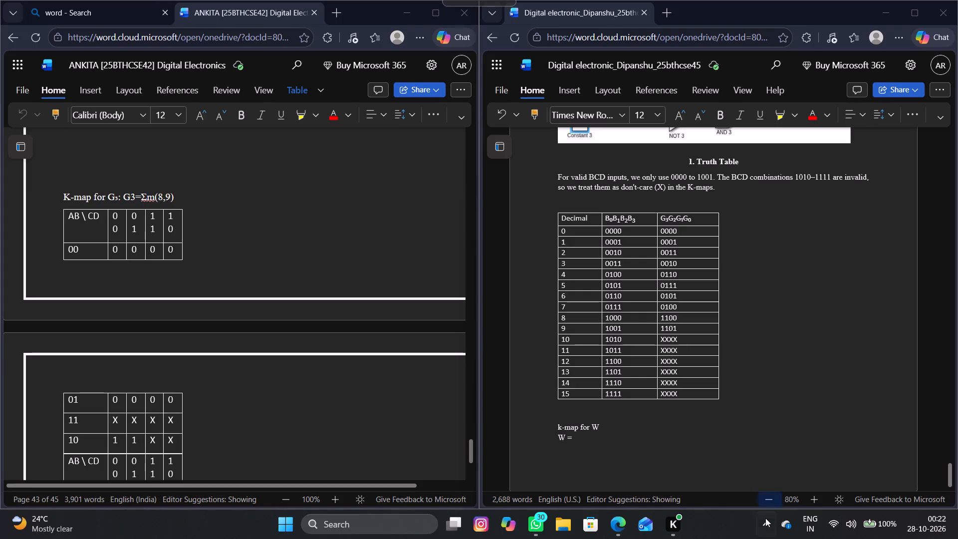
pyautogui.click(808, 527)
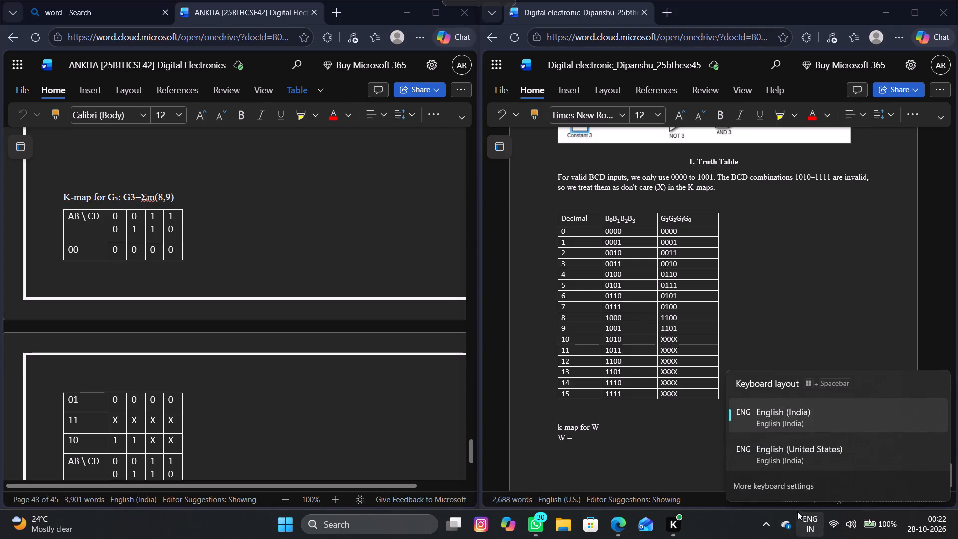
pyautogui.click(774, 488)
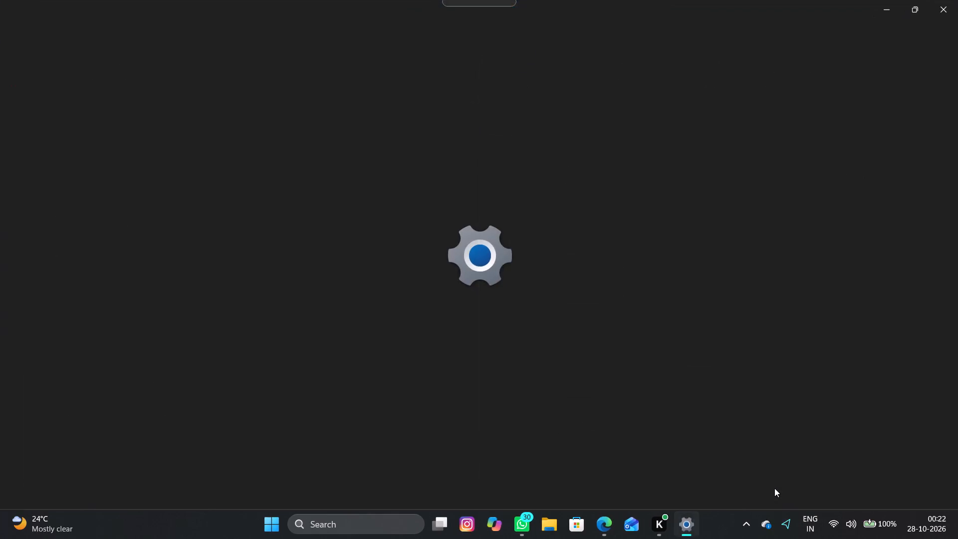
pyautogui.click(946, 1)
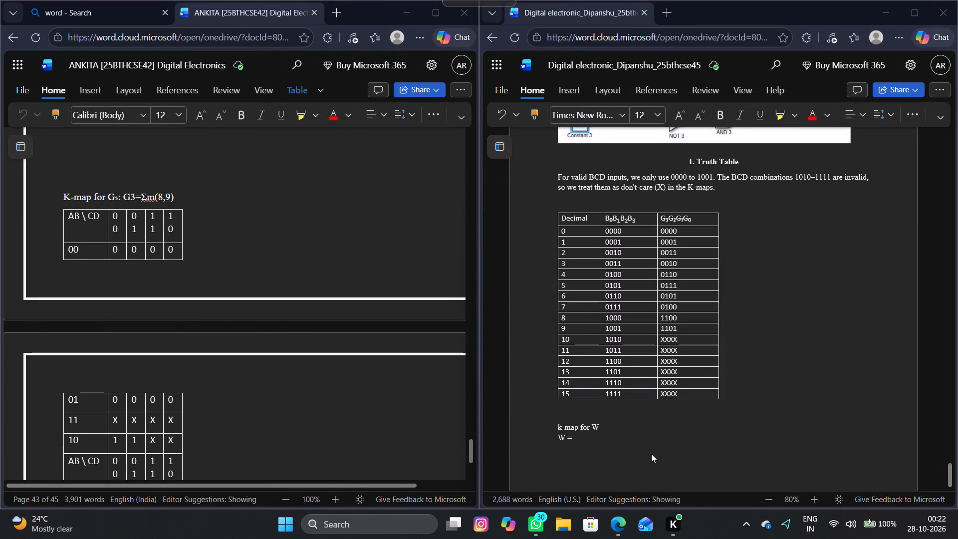
# Copy the Σ symbol from the G3 K-map heading in the ANKITA document and paste it after "W =" in the Dipanshu document.
pyautogui.scroll(-3, 115, 225)
pyautogui.scroll(1, 115, 225)
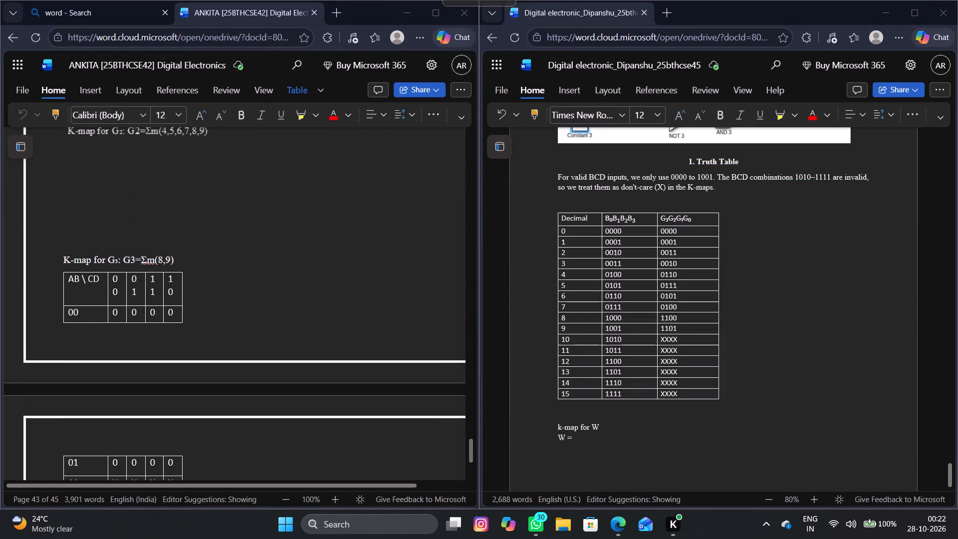
pyautogui.click(146, 260)
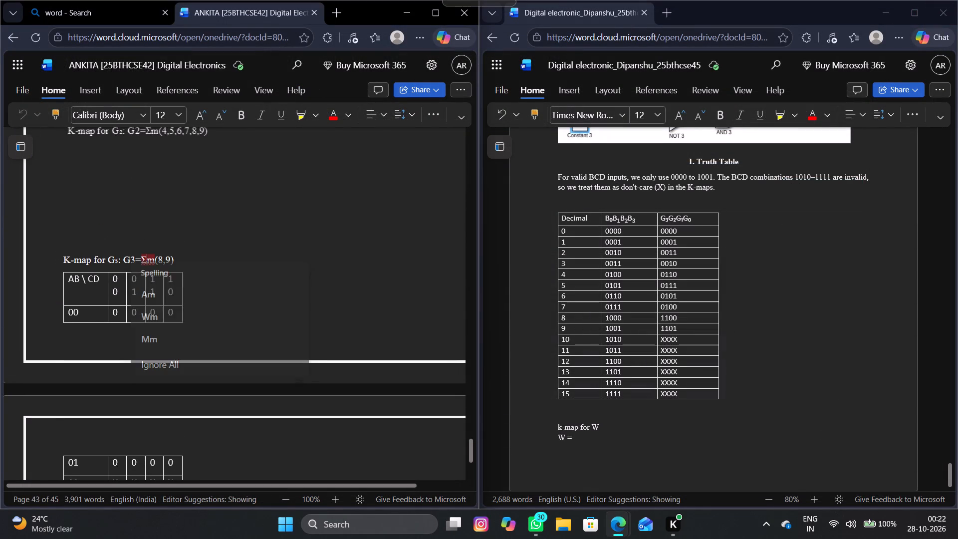
pyautogui.click(146, 260)
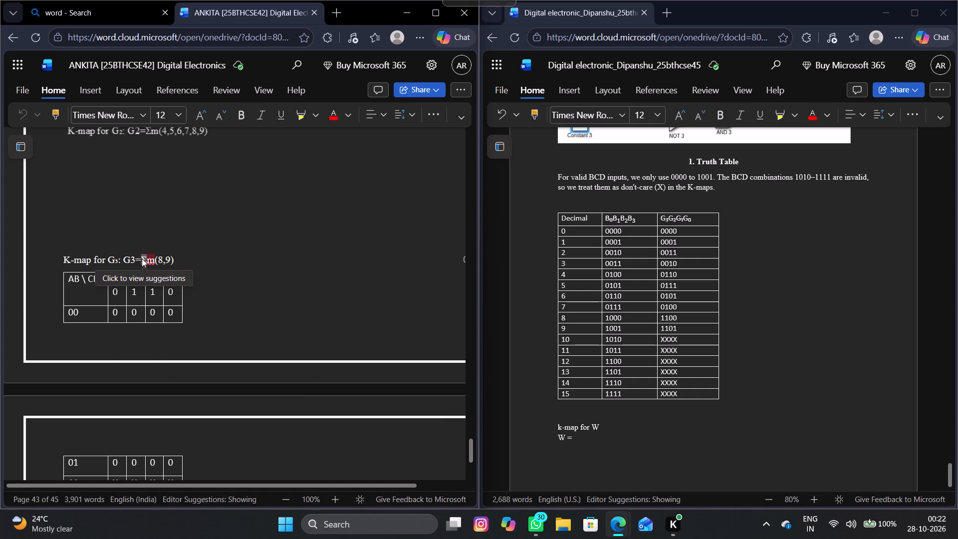
pyautogui.hotkey('ctrl', 'c')
pyautogui.hotkey('ctrl', 'c')
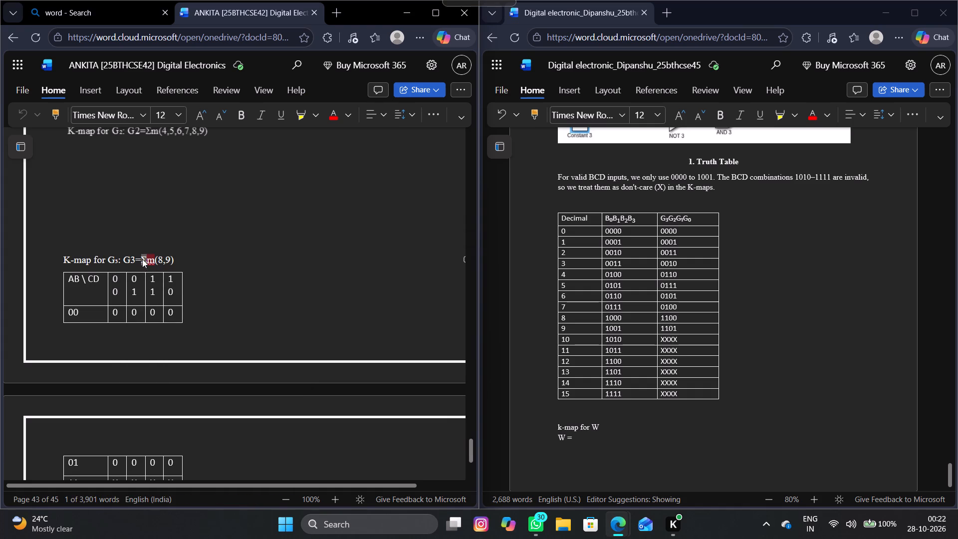
pyautogui.click(585, 437)
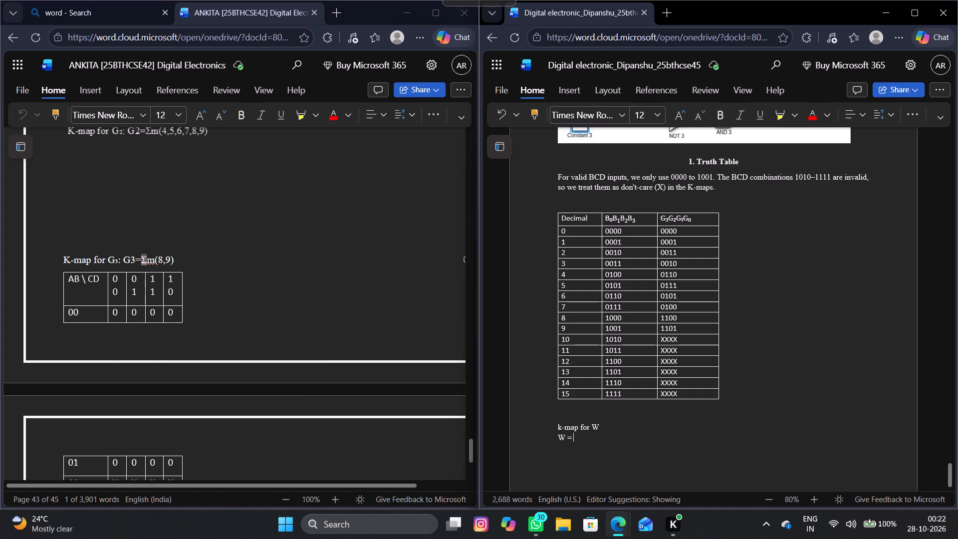
pyautogui.hotkey('ctrl', 'v')
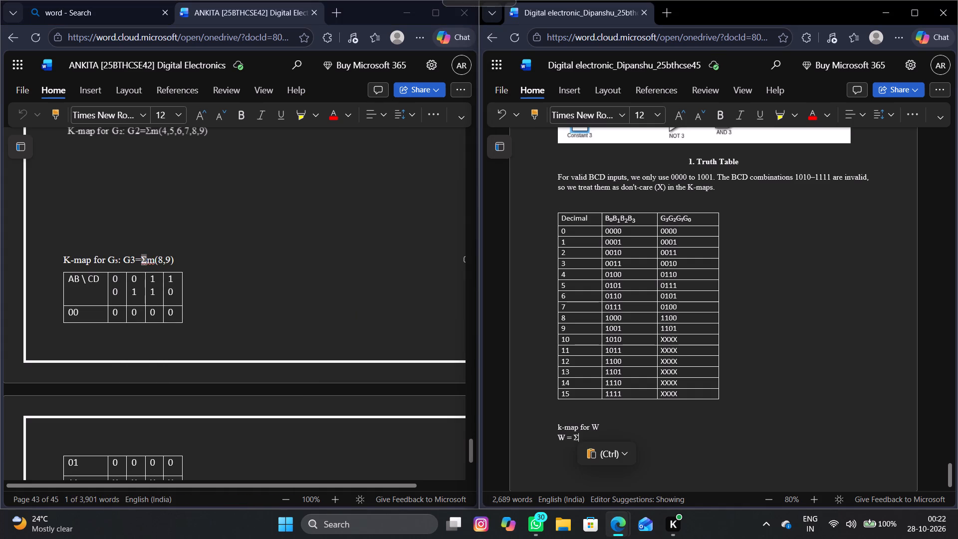
# Complete the minterm list for W after the Σ symbol as "m(8,9)".
pyautogui.press('m')
pyautogui.hotkey('shift', '(')
pyautogui.press('8')
pyautogui.press(',')
pyautogui.press('9')
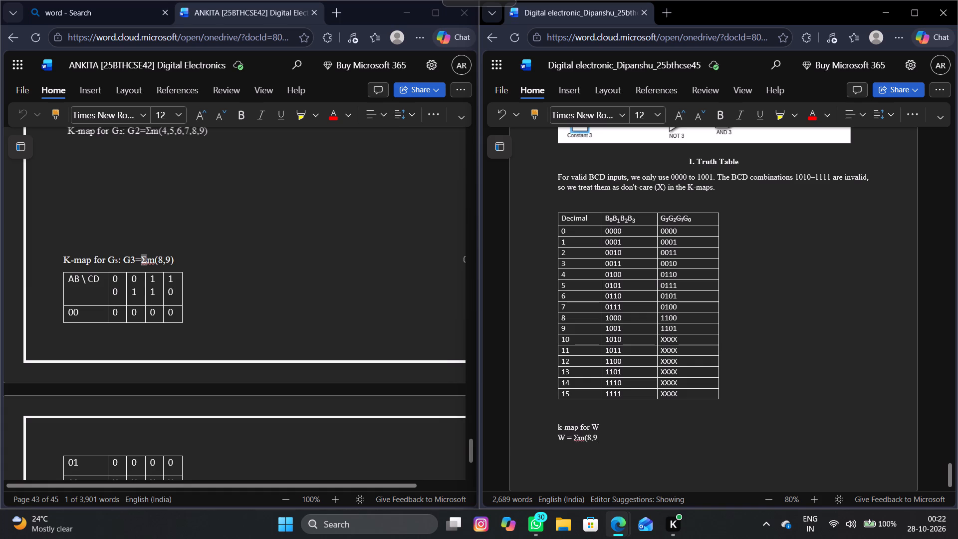
pyautogui.hotkey('shift', ')')
# Append the don't-care terms ", d = Σ(10,11,12,13,14,15)" to the W expression, reusing the copied Σ symbol.
pyautogui.press(',')
pyautogui.press('space')
pyautogui.write('d')
pyautogui.press('space')
pyautogui.write('=')
pyautogui.press('space')
pyautogui.hotkey('ctrl', 'v')
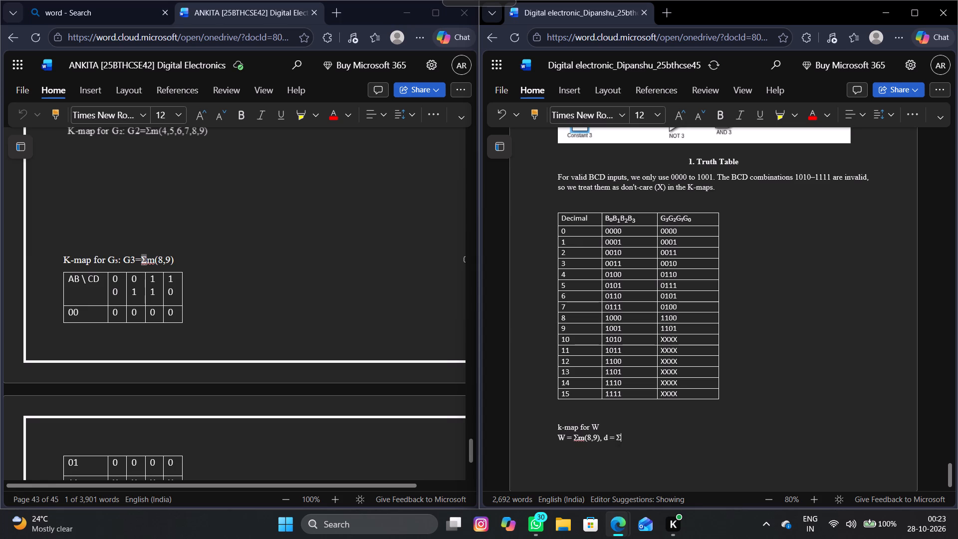
pyautogui.hotkey('shift', '(')
pyautogui.write('10,')
pyautogui.write('11')
pyautogui.write(',12,13,14')
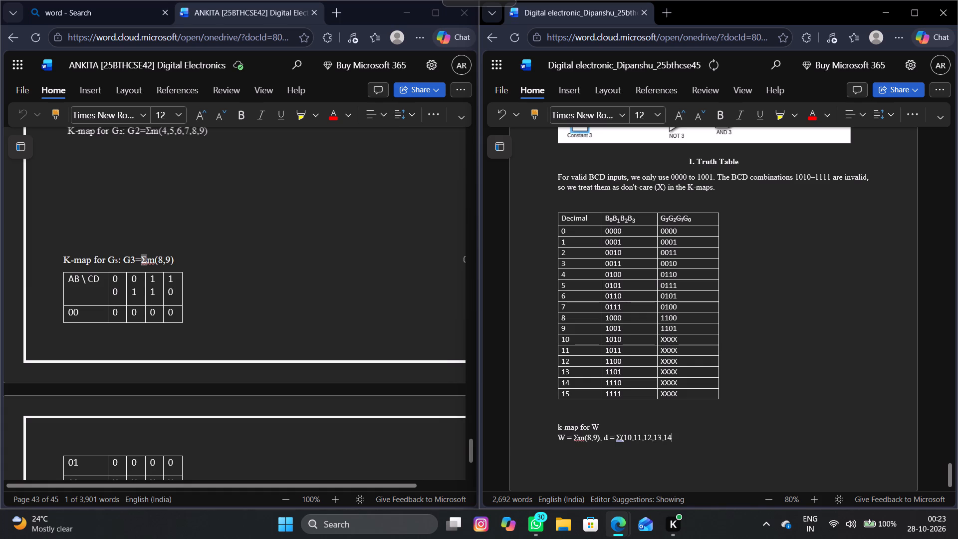
pyautogui.write(',1')
pyautogui.press('5')
pyautogui.hotkey('shift', ')')
# Insert a 5x5 table on a new line below the W expression.
pyautogui.press('Return')
pyautogui.click(567, 89)
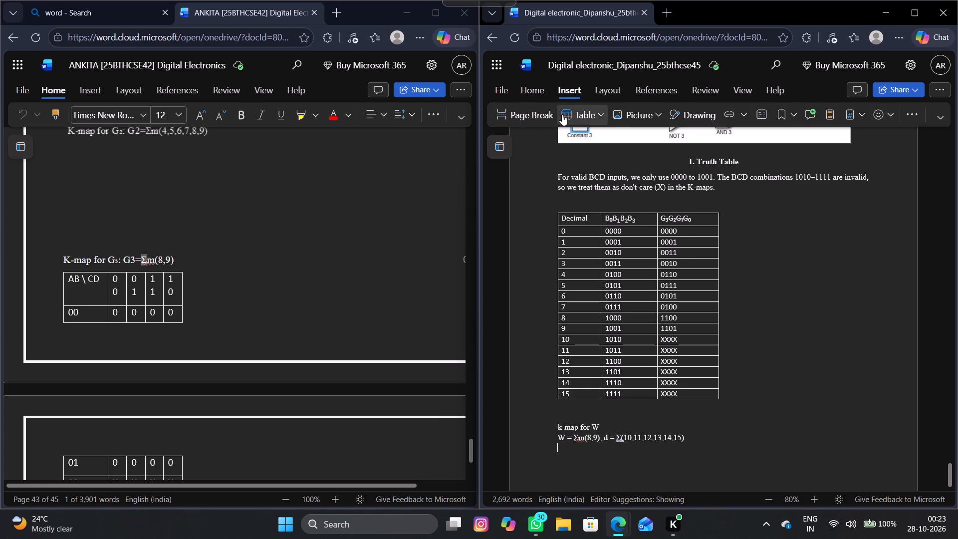
pyautogui.click(562, 114)
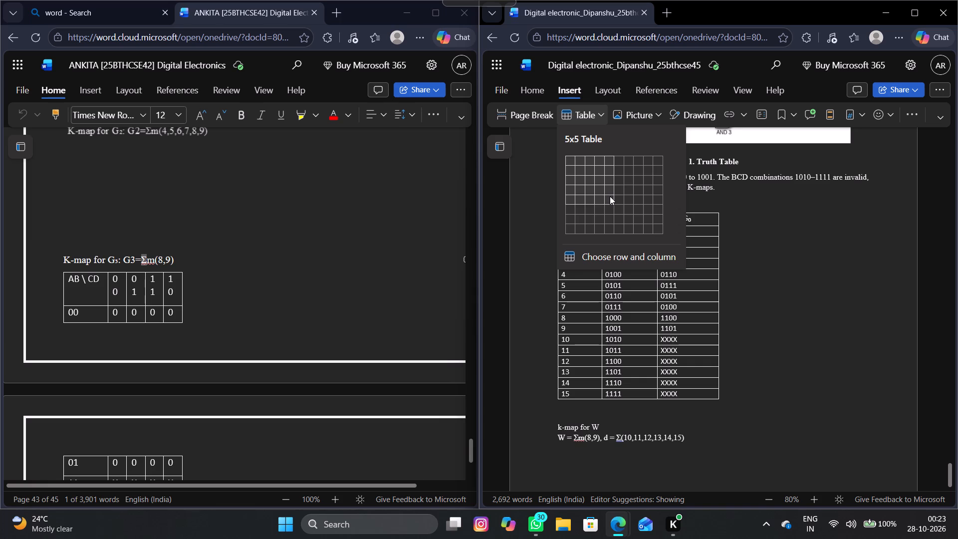
pyautogui.click(610, 196)
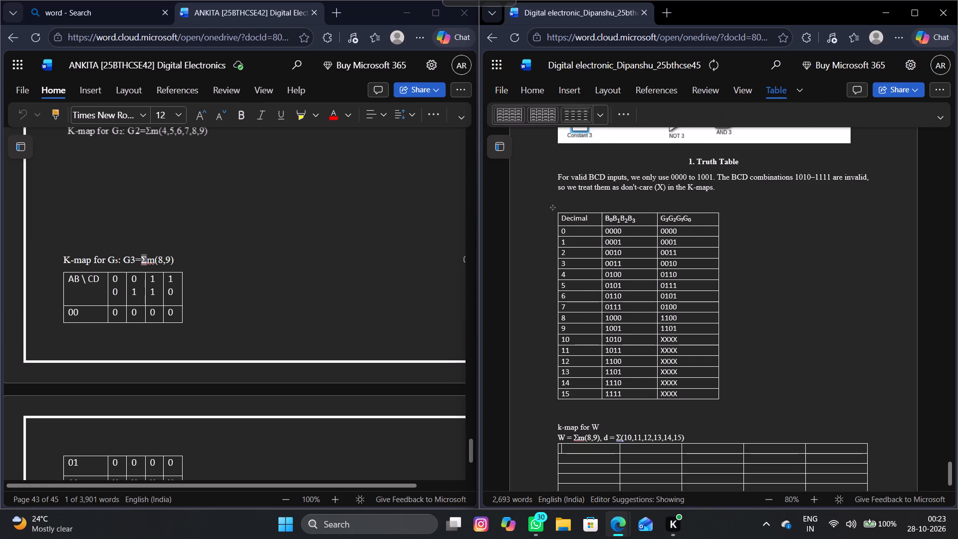
# Enter "AB\CD" in the top-left cell of the new K-map table for W.
pyautogui.scroll(-4, 611, 260)
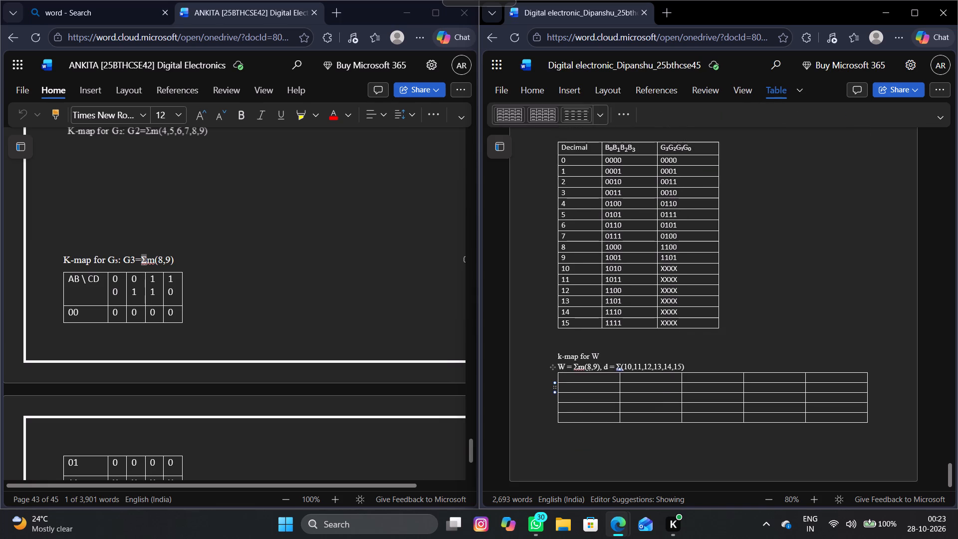
pyautogui.press('a')
pyautogui.press('BackSpace')
pyautogui.hotkey('shift', 'a')
pyautogui.hotkey('shift', 'b')
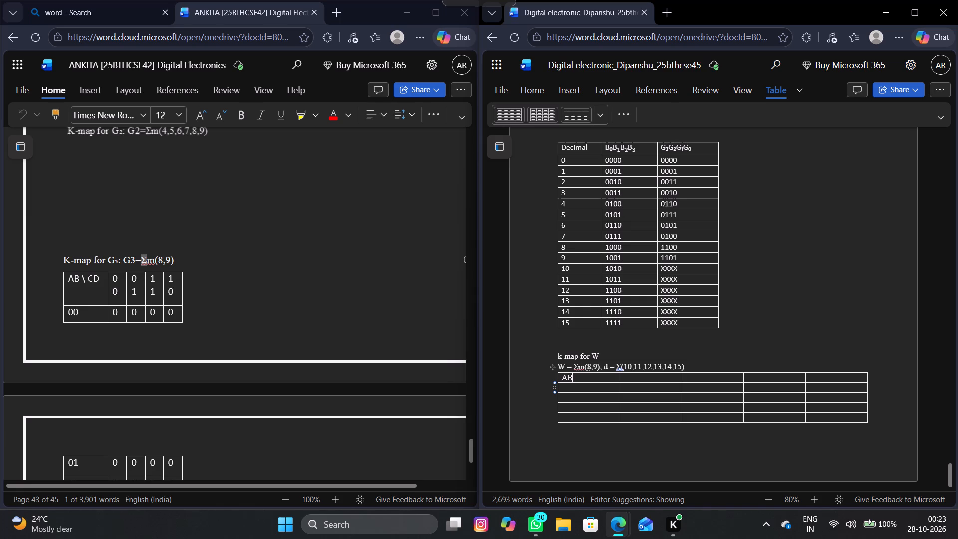
pyautogui.hotkey('shift', '?')
pyautogui.press('BackSpace')
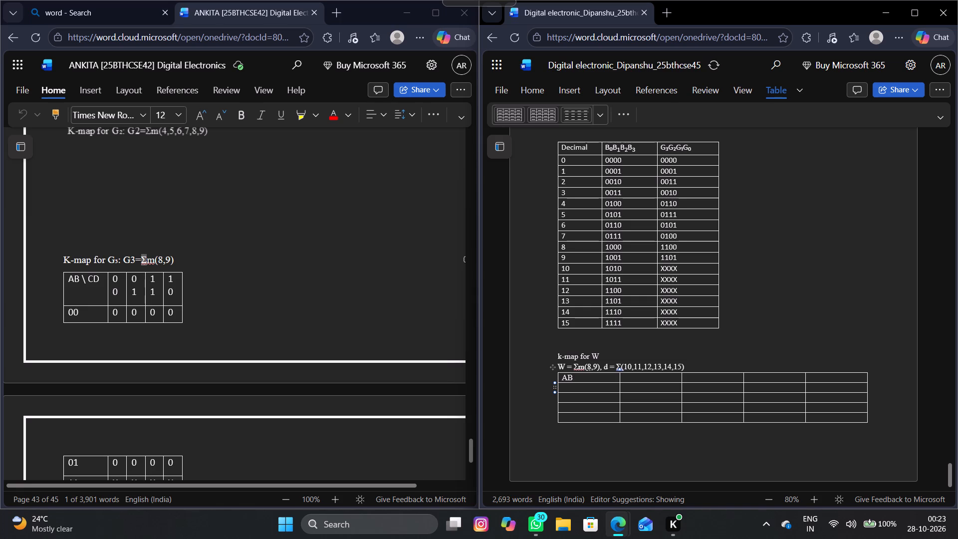
pyautogui.hotkey('shift', '|')
pyautogui.press('BackSpace')
pyautogui.press('\\')
pyautogui.press('b')
pyautogui.press('BackSpace')
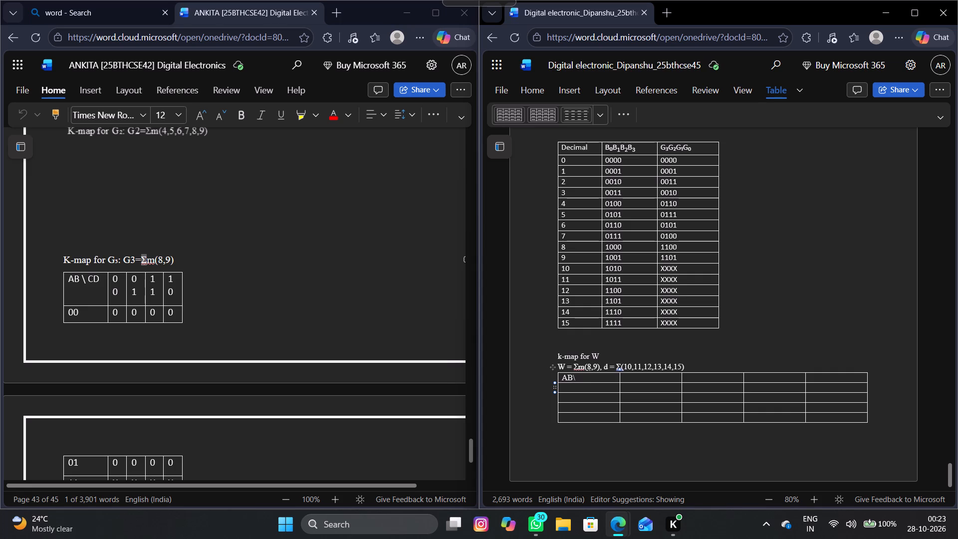
pyautogui.write('CD')
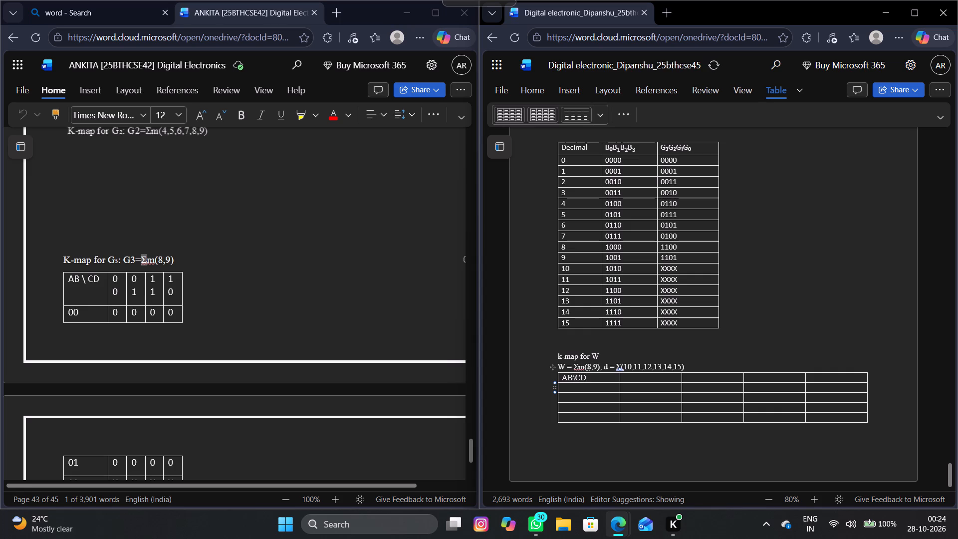
# Fill the first column of the W K-map below AB\CD with the row labels 00, 01, 11 and 10.
pyautogui.click(590, 391)
pyautogui.write('00')
pyautogui.press('Down')
pyautogui.write('01')
pyautogui.press('Down')
pyautogui.write('11')
pyautogui.press('Down')
pyautogui.write('10')
# Fill the header row of the W K-map after AB\CD with the column labels 00, 01, 11 and 10.
pyautogui.click(649, 378)
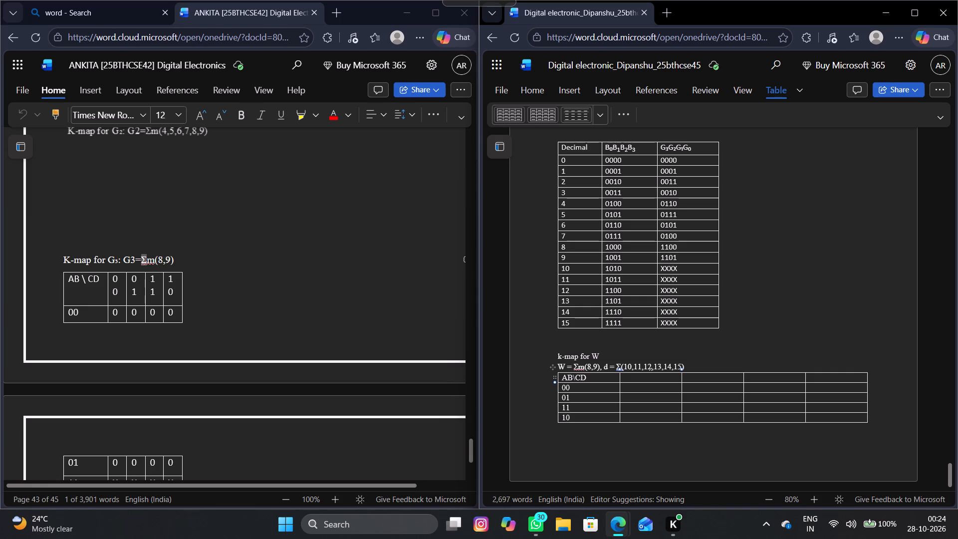
pyautogui.write('00')
pyautogui.press('Right')
pyautogui.write('01')
pyautogui.press('Right')
pyautogui.write('11')
pyautogui.press('Right')
pyautogui.write('10')
pyautogui.press('Down')
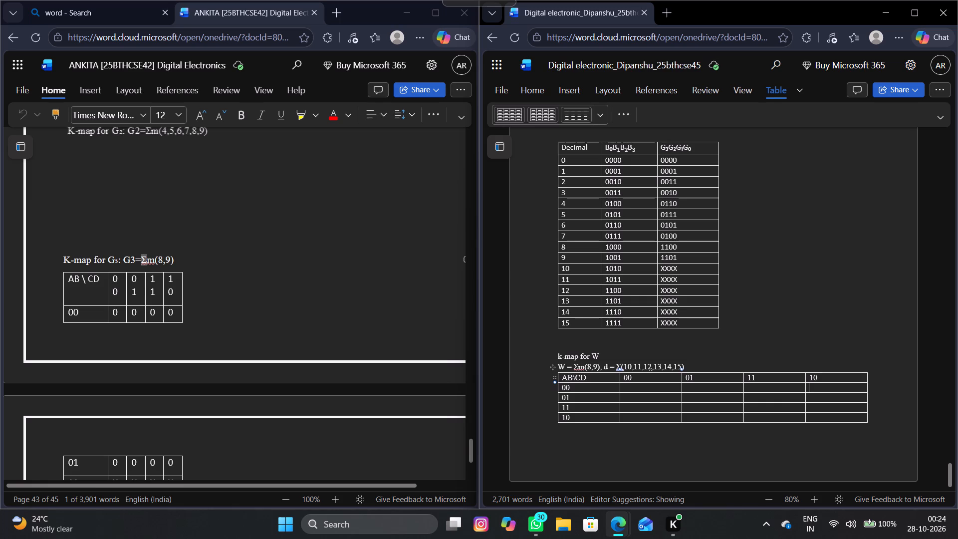
# Enter 0 in all four cells of row 00 in the W K-map, and in row 01 under column 10.
pyautogui.press('0')
pyautogui.press('Down')
pyautogui.press('0')
pyautogui.press('Left')
pyautogui.press('Left')
pyautogui.click(630, 388)
pyautogui.press('0')
pyautogui.press('Right')
pyautogui.press('0')
pyautogui.press('Right')
pyautogui.press('0')
# Enter 0 in row 01 of the W K-map under columns 00, 01 and 11.
pyautogui.press('Down')
pyautogui.press('Left')
pyautogui.press('Left')
pyautogui.press('0')
pyautogui.press('Right')
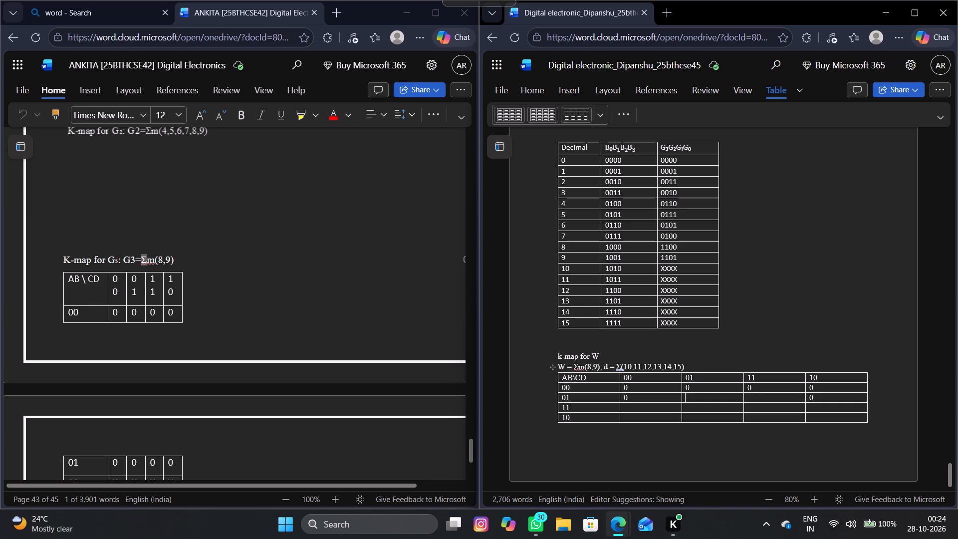
pyautogui.press('0')
pyautogui.press('Right')
pyautogui.press('0')
# Enter 1 in row 10 of the W K-map under columns 00 and 01.
pyautogui.press('Down')
pyautogui.press('Left')
pyautogui.press('Left')
pyautogui.press('Down')
pyautogui.press('1')
pyautogui.press('Right')
pyautogui.press('1')
# Copy an X from the ANKITA document's G3 K-map into row 11, column 00 of the W K-map, without the extra line.
pyautogui.scroll(-2, 202, 355)
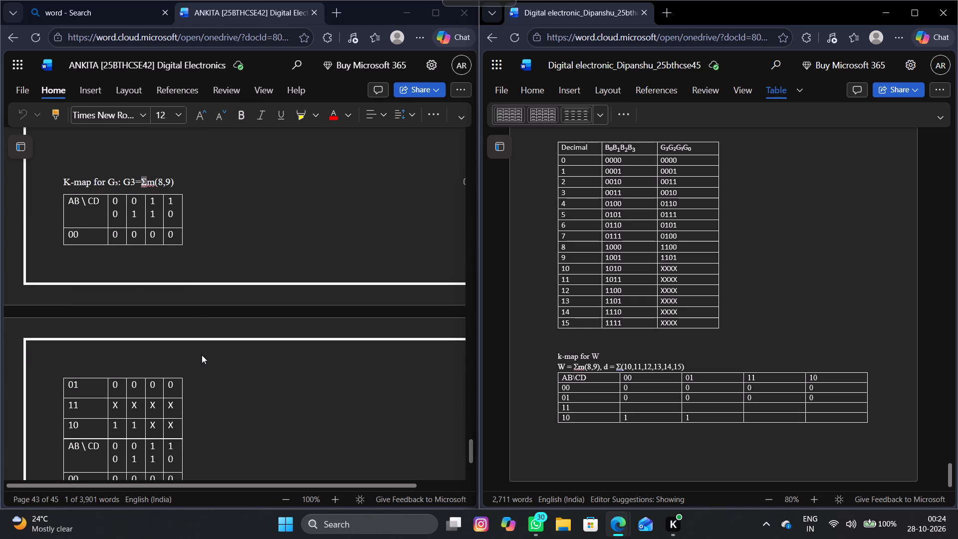
pyautogui.scroll(-2, 202, 355)
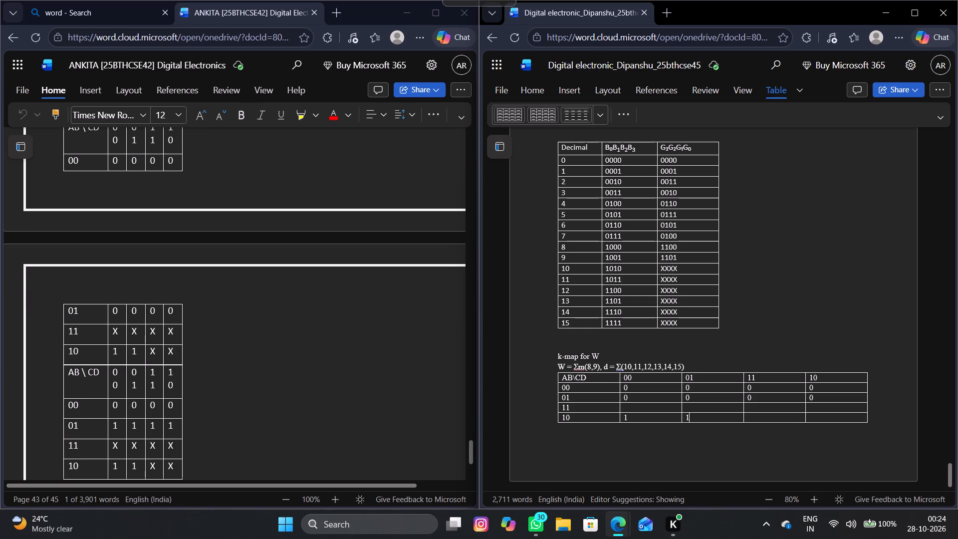
pyautogui.click(113, 331)
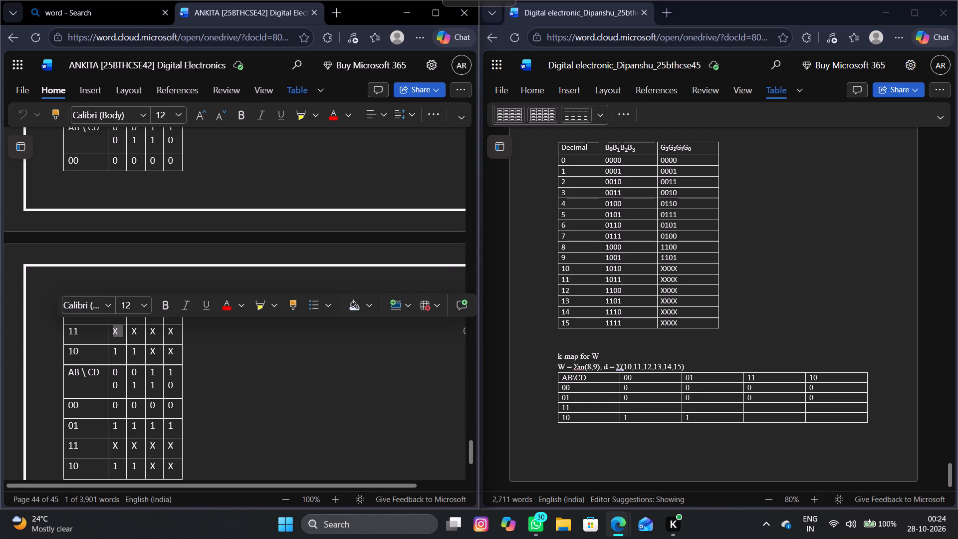
pyautogui.hotkey('ctrl', 'c')
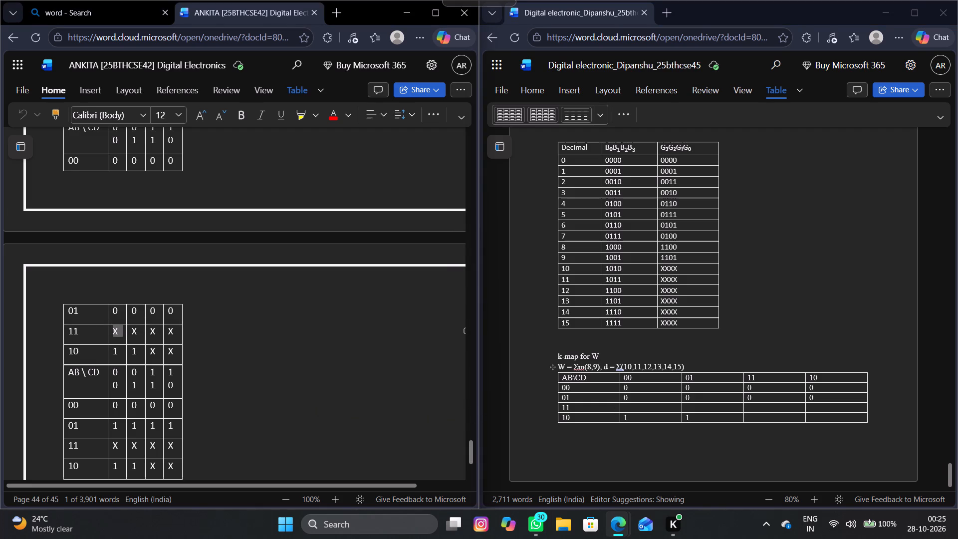
pyautogui.click(639, 409)
pyautogui.hotkey('ctrl', 'v')
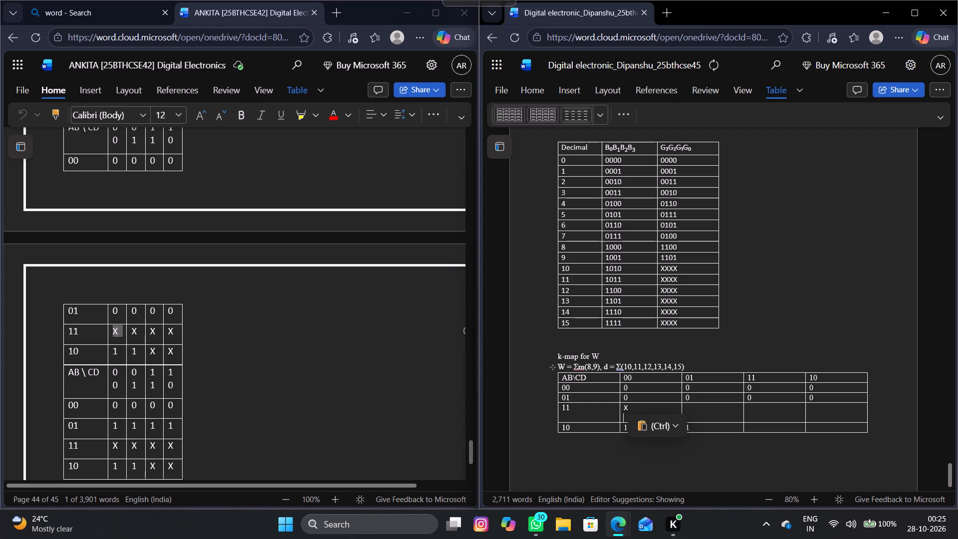
pyautogui.press('BackSpace')
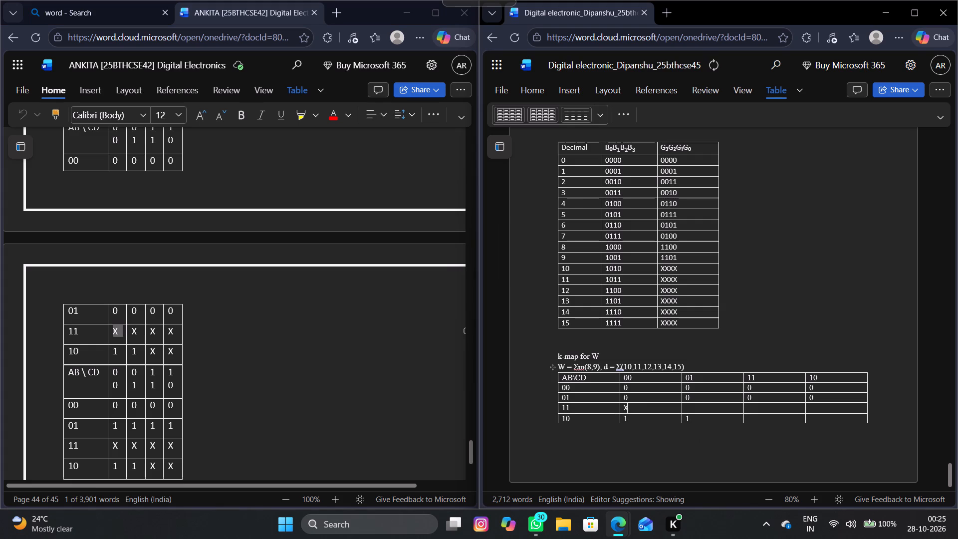
# Paste the copied X into row 11 of the W K-map under columns 01, 11 and 10, removing the extra line each time.
pyautogui.click(699, 410)
pyautogui.hotkey('ctrl', 'v')
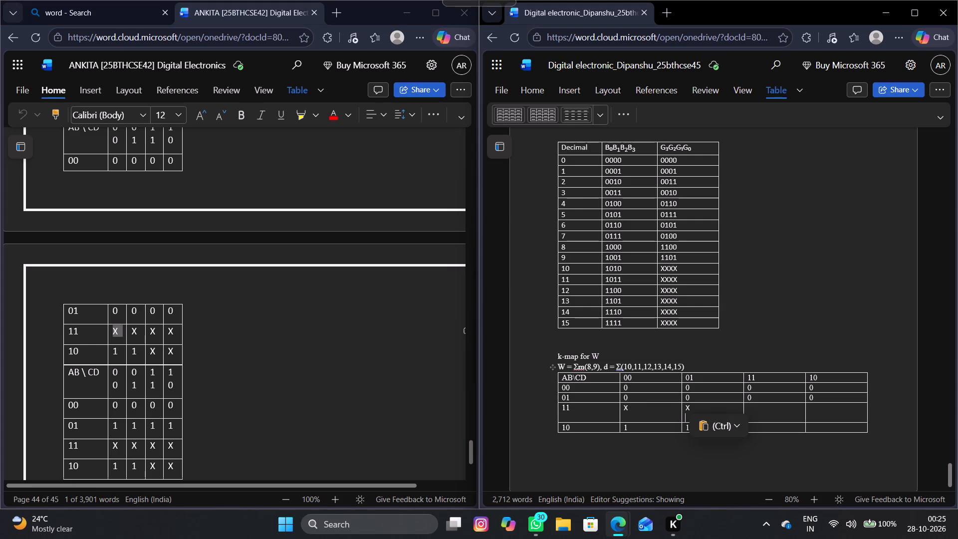
pyautogui.press('BackSpace')
pyautogui.click(760, 406)
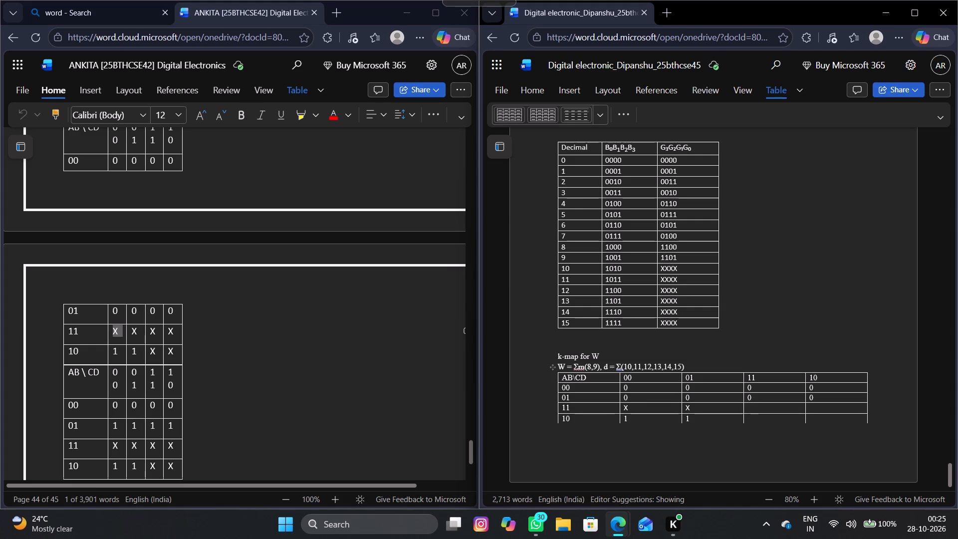
pyautogui.keyDown('ctrl'); pyautogui.click(760, 406); pyautogui.keyUp('ctrl')
pyautogui.hotkey('ctrl', 'v')
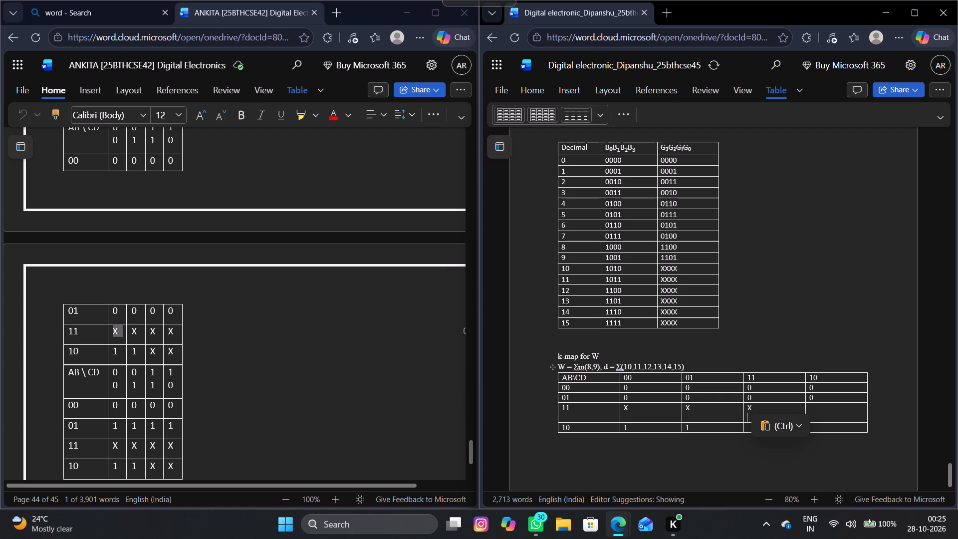
pyautogui.press('BackSpace')
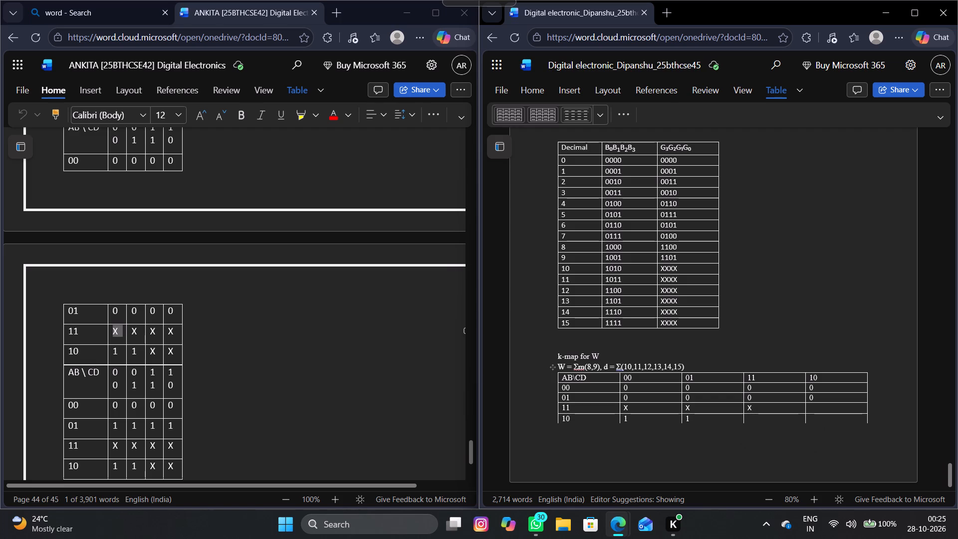
pyautogui.click(819, 407)
pyautogui.hotkey('ctrl', 'v')
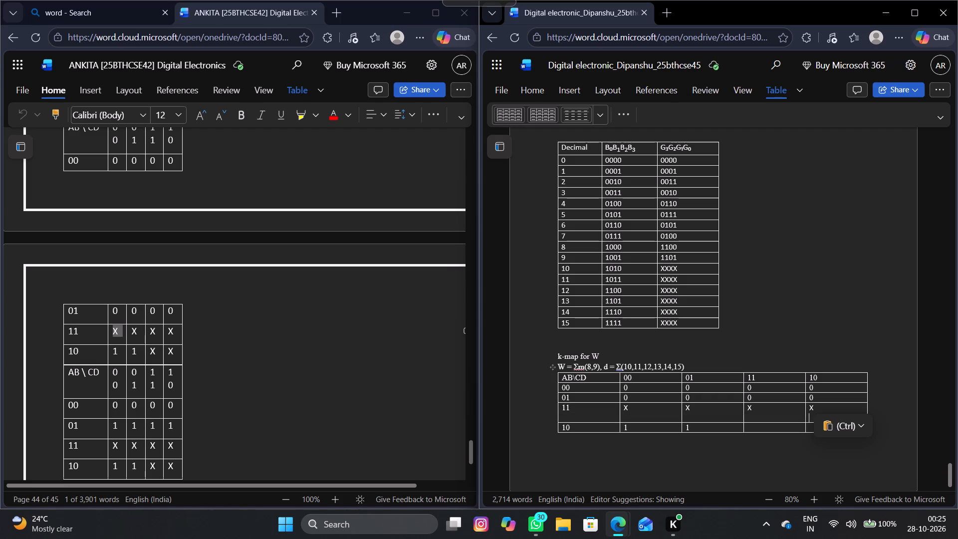
pyautogui.press('BackSpace')
# Paste X into row 10 of the W K-map under columns 11 and 10, removing the extra lines.
pyautogui.doubleClick(773, 418)
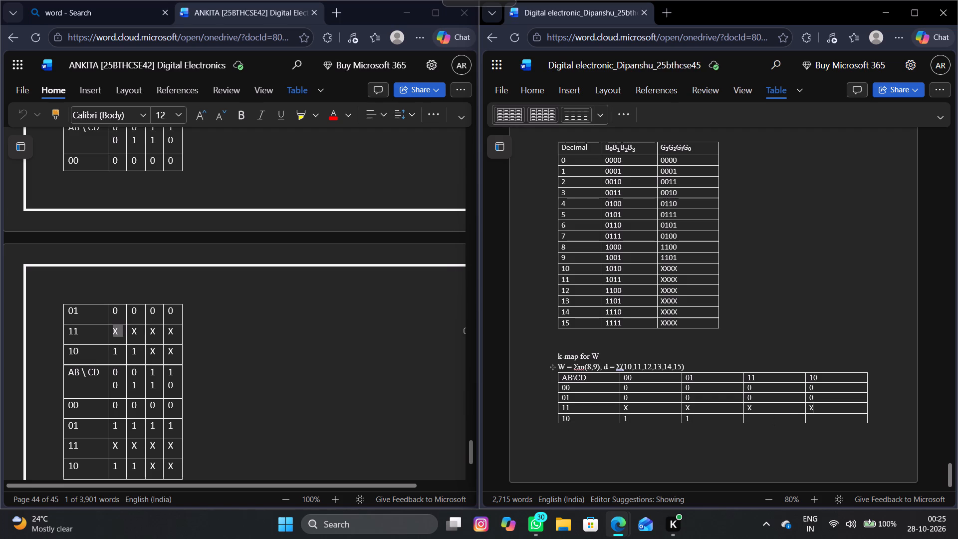
pyautogui.hotkey('ctrl', 'v')
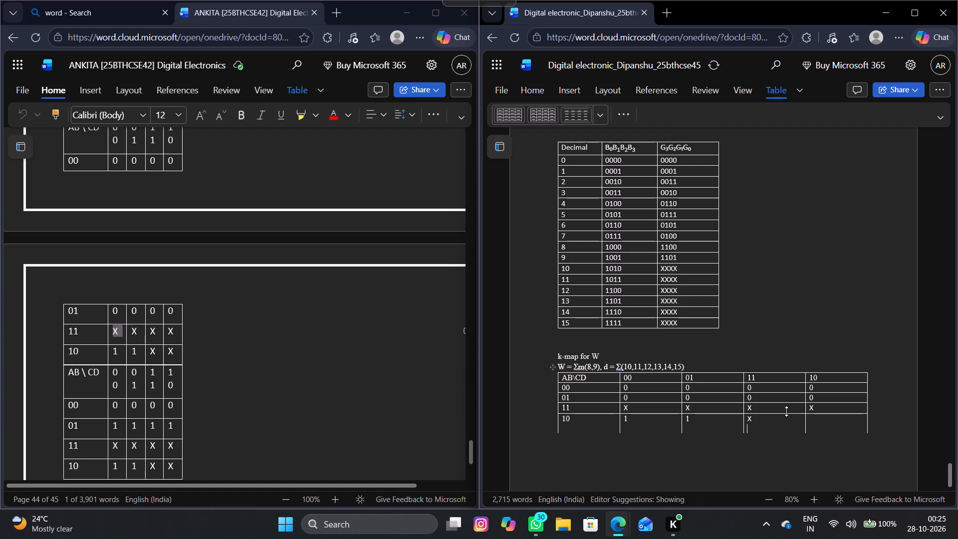
pyautogui.press('BackSpace')
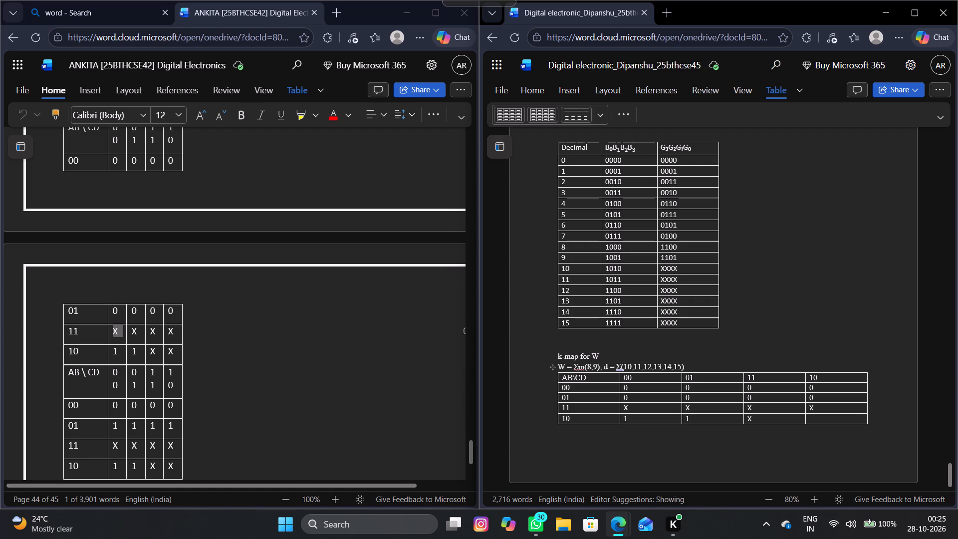
pyautogui.click(842, 422)
pyautogui.hotkey('ctrl', 'v')
pyautogui.press('BackSpace')
# Narrow the 00, 01, 11 and 10 columns of the W K-map so they fit closely around their values.
pyautogui.scroll(-4, 842, 422)
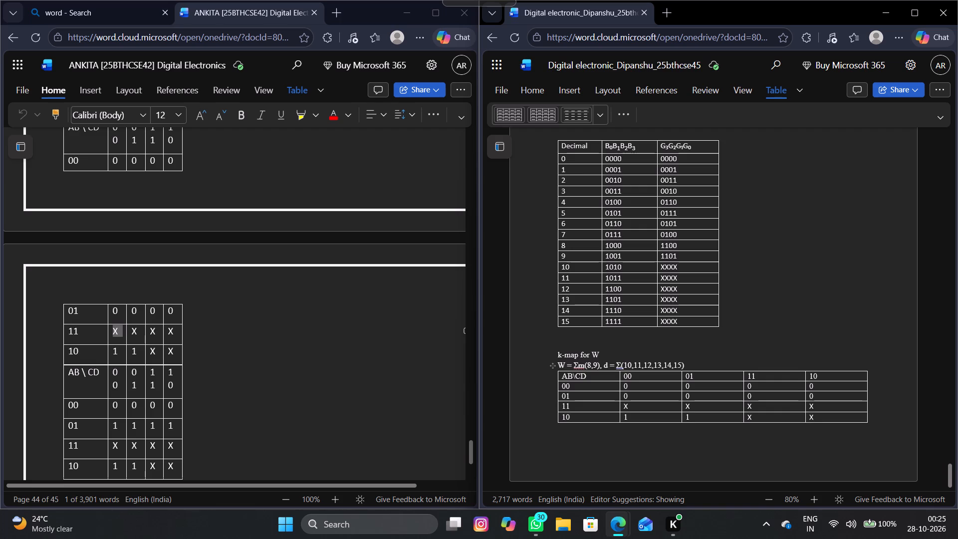
pyautogui.moveTo(619, 388); pyautogui.dragTo(596, 388)
pyautogui.moveTo(681, 386); pyautogui.dragTo(625, 387)
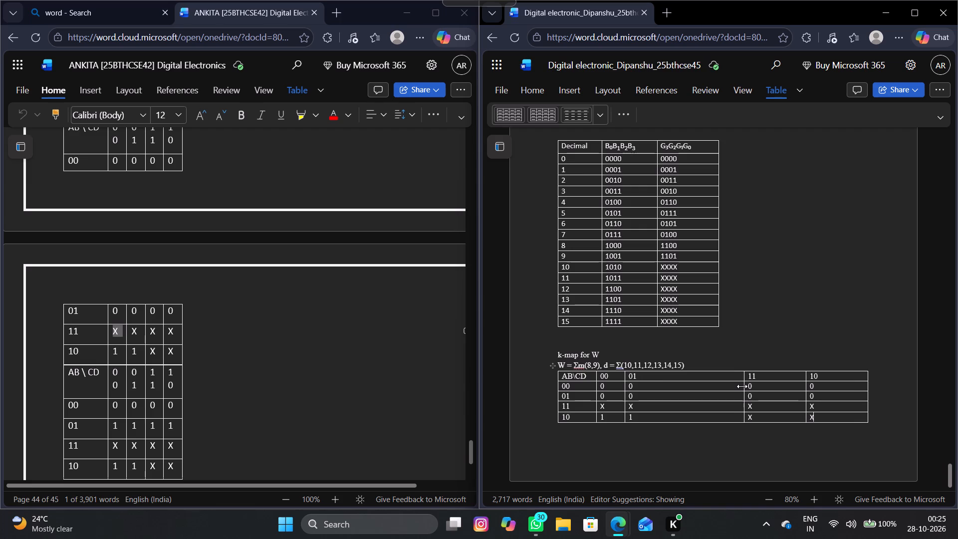
pyautogui.moveTo(742, 386); pyautogui.dragTo(649, 391)
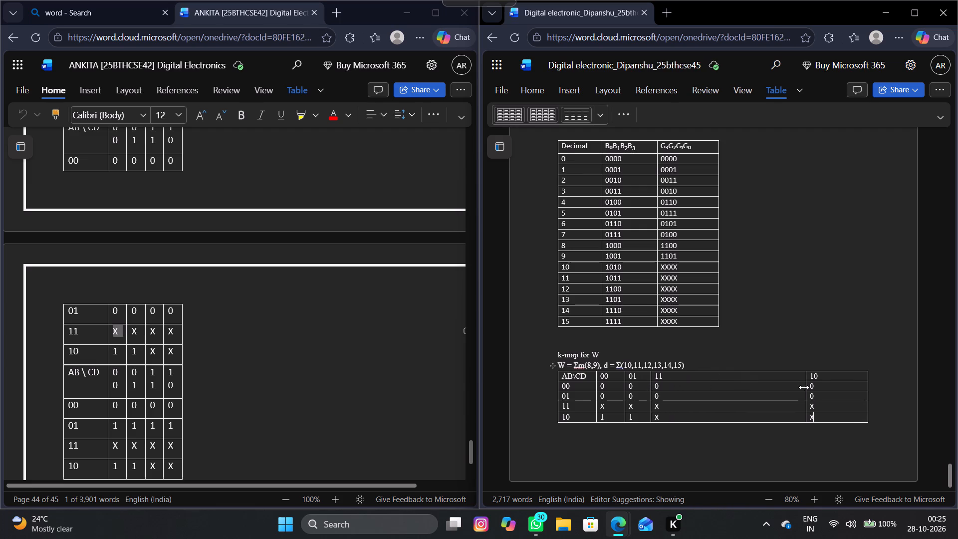
pyautogui.moveTo(805, 387); pyautogui.dragTo(654, 392)
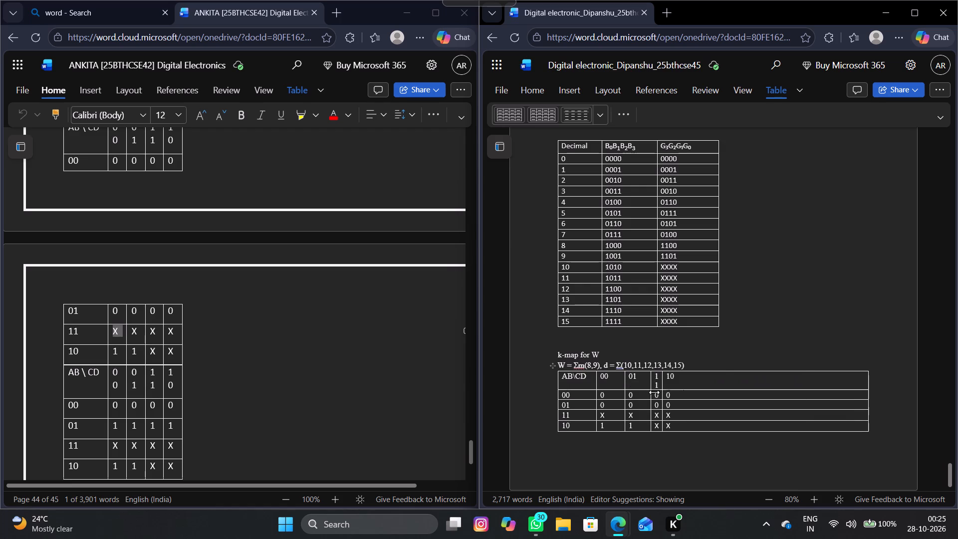
pyautogui.moveTo(654, 392); pyautogui.dragTo(669, 393)
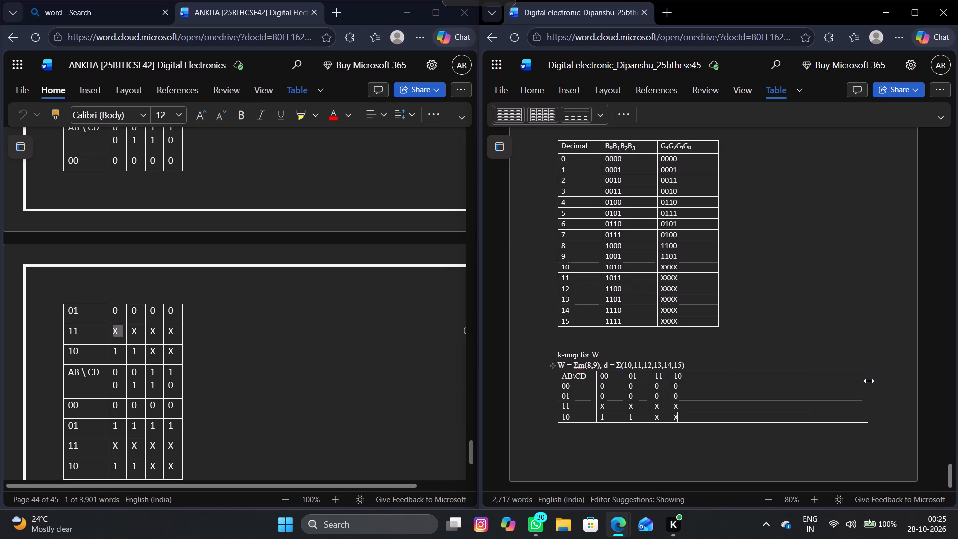
pyautogui.moveTo(869, 384); pyautogui.dragTo(714, 396)
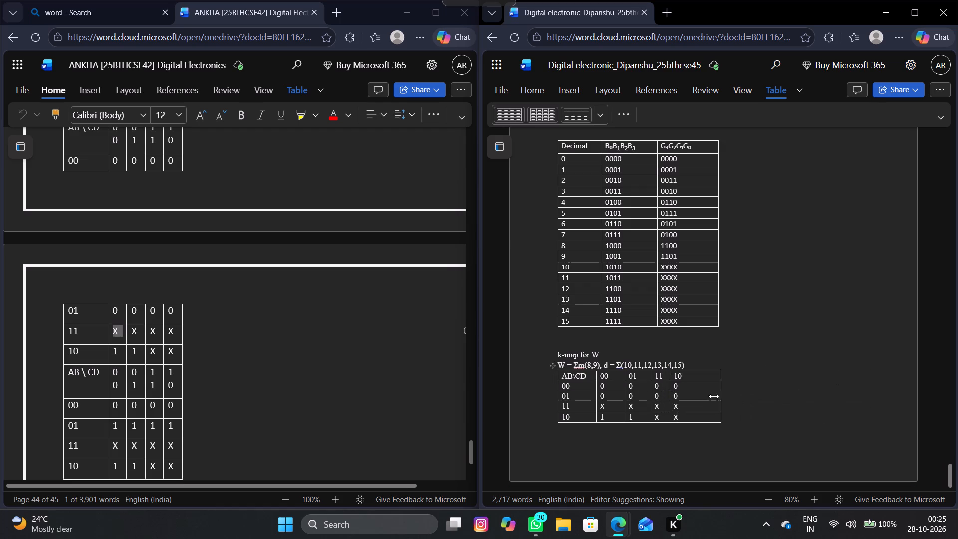
pyautogui.moveTo(714, 396); pyautogui.dragTo(693, 395)
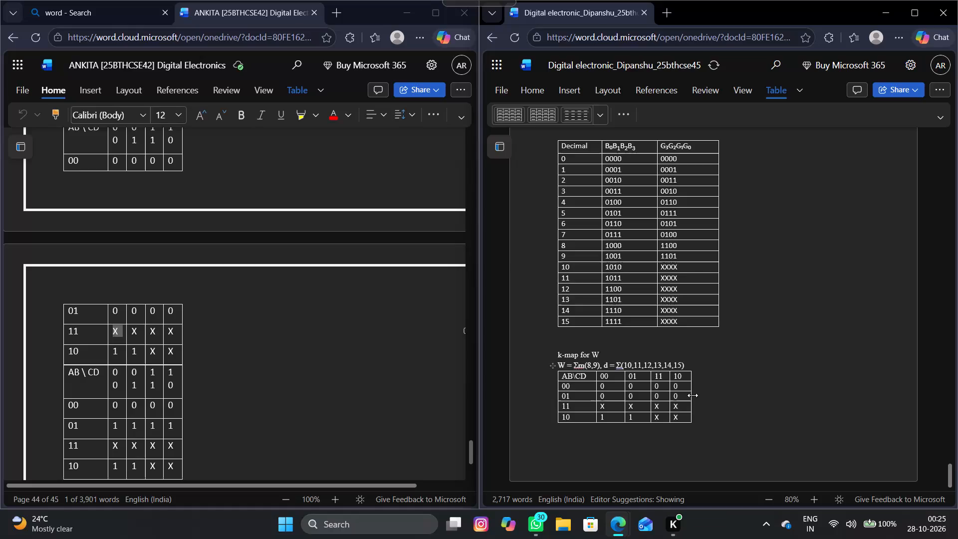
# Add an empty line beneath each of the column labels 00, 01, 11 and 10 in the W K-map header row.
pyautogui.click(613, 377)
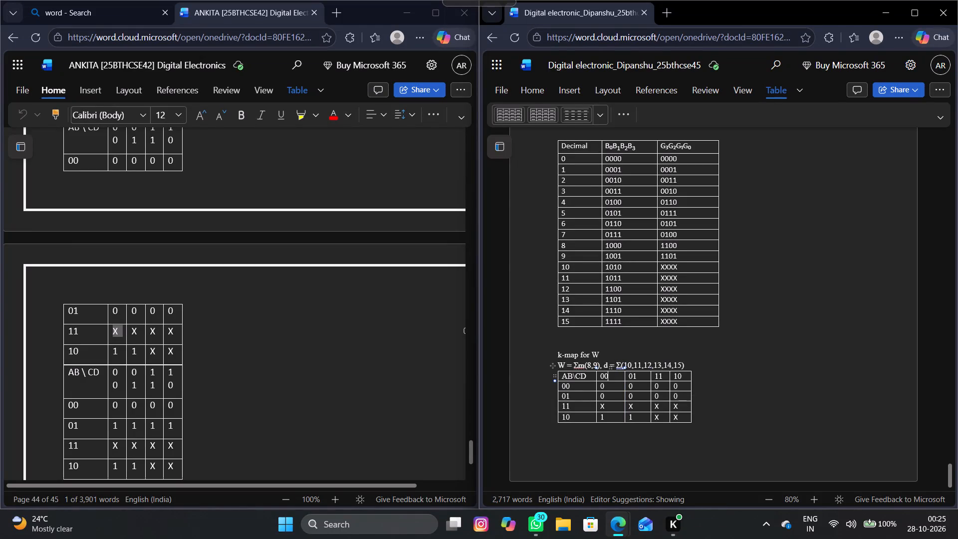
pyautogui.press('Return')
pyautogui.press('Right')
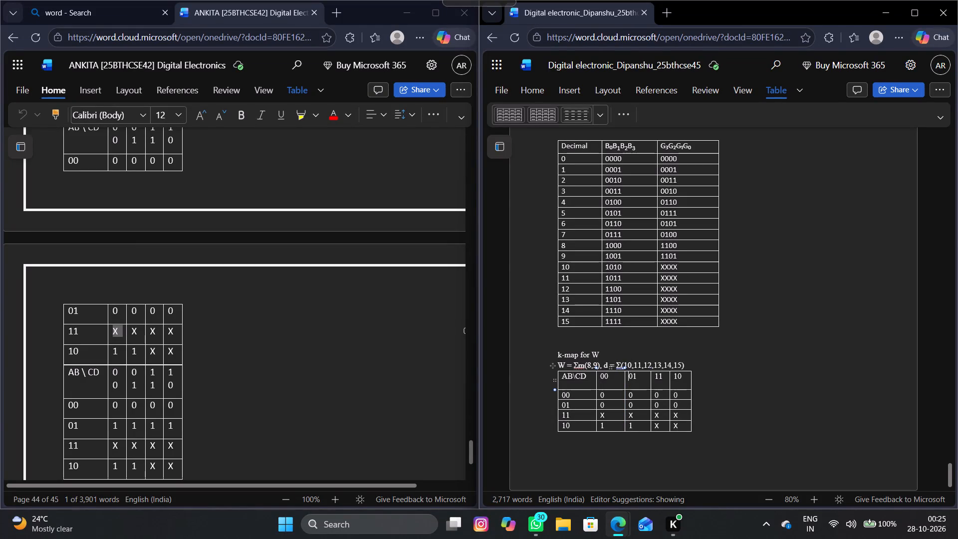
pyautogui.press('Right')
pyautogui.press('Right')
pyautogui.press('Return')
pyautogui.press('Right')
pyautogui.press('Right')
pyautogui.press('Right')
pyautogui.press('Return')
pyautogui.press('Right')
pyautogui.press('Right')
pyautogui.press('Right')
pyautogui.press('Return')
# Insert six blank lines below the W K-map.
pyautogui.scroll(-1, 707, 401)
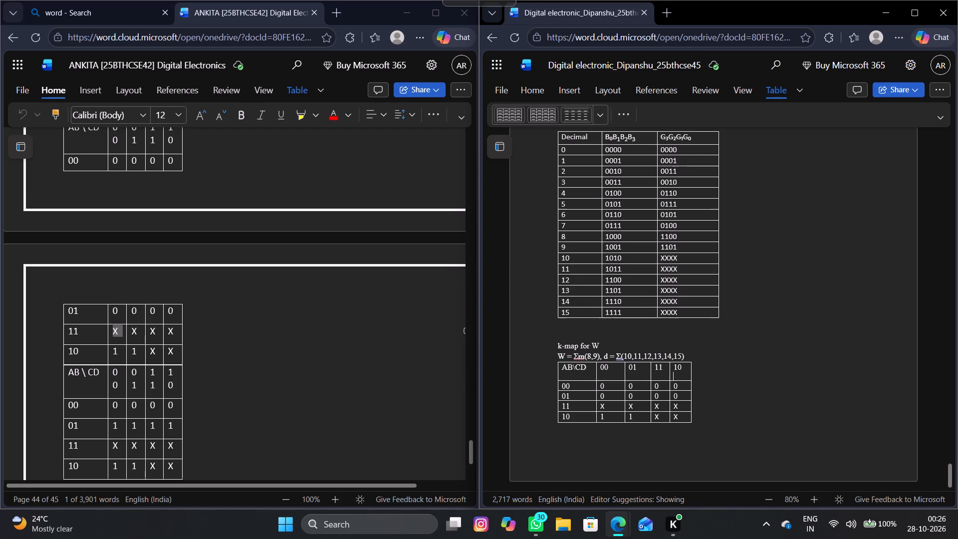
pyautogui.scroll(-1, 707, 401)
pyautogui.scroll(-1, 581, 392)
pyautogui.click(705, 418)
pyautogui.press('Down')
pyautogui.press('Return')
pyautogui.press('Return')
pyautogui.press('Return')
pyautogui.press('Return')
pyautogui.press('Return')
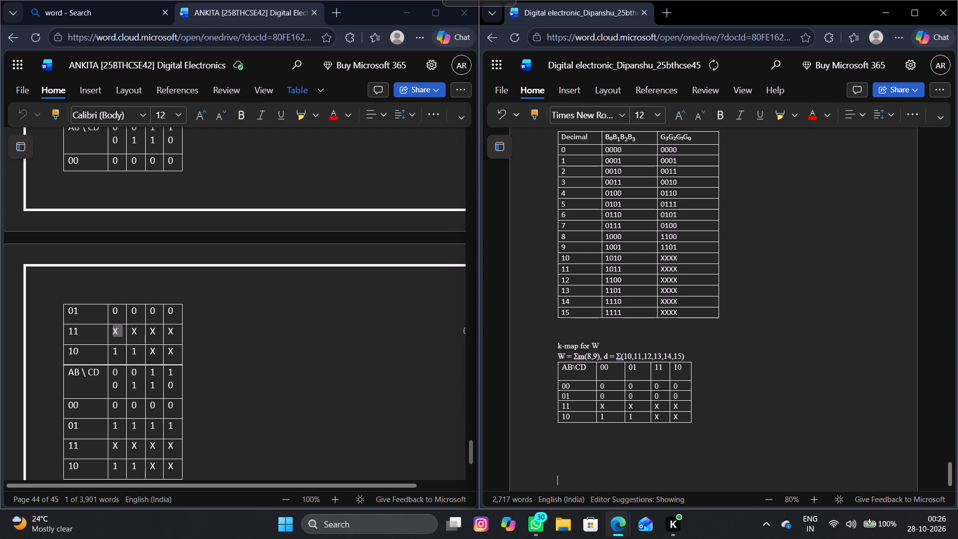
pyautogui.press('Return')
# Copy the W K-map heading and its expression up to "d = Σ(" and paste them below the W K-map.
pyautogui.scroll(-1, 285, 356)
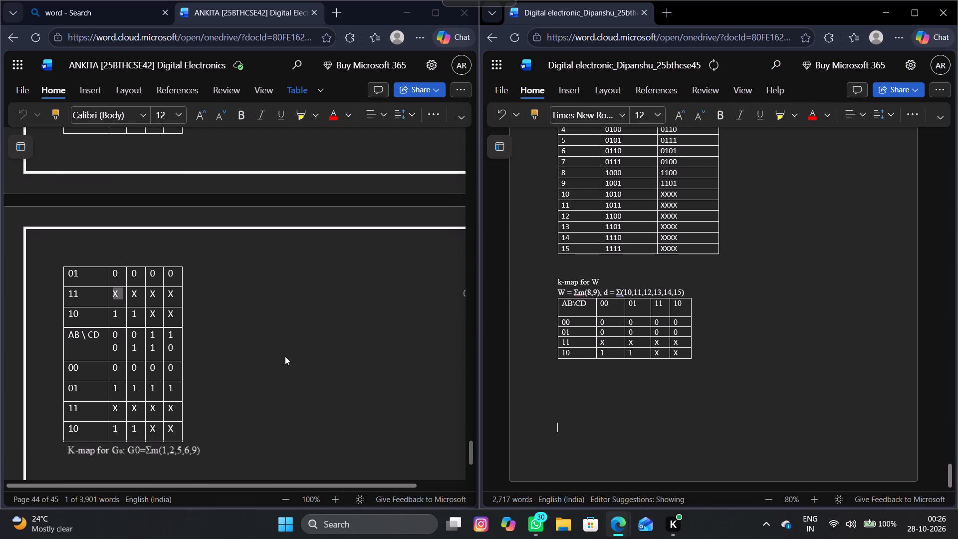
pyautogui.scroll(-1, 285, 356)
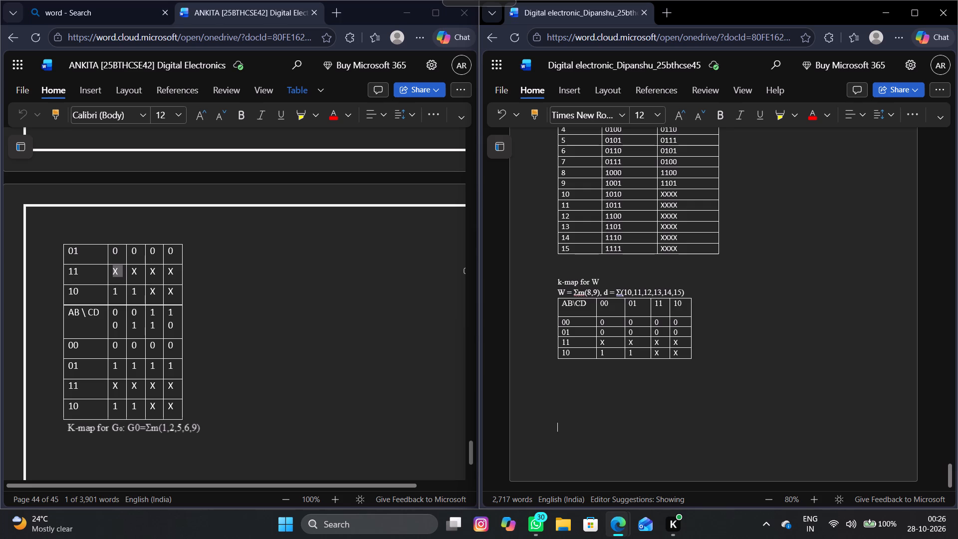
pyautogui.moveTo(554, 281); pyautogui.dragTo(602, 290)
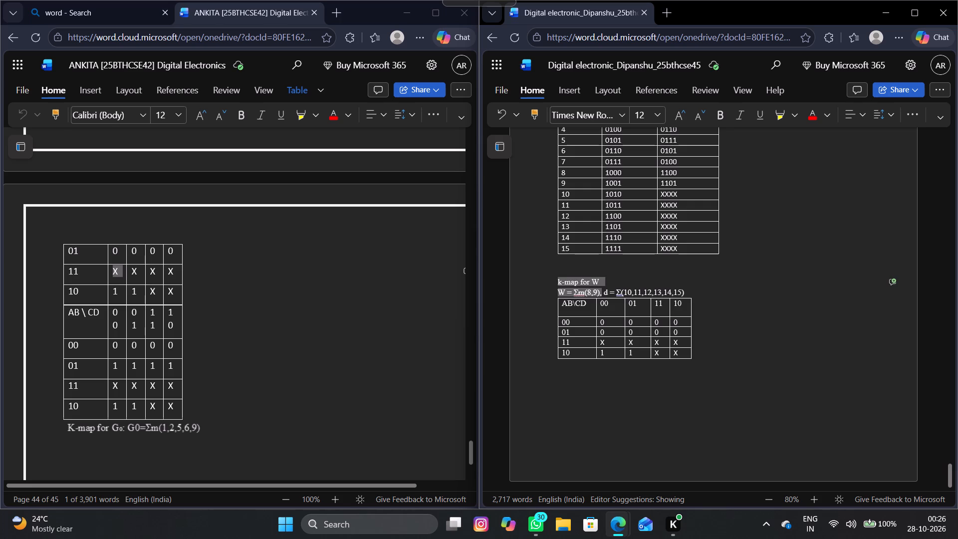
pyautogui.moveTo(602, 290); pyautogui.dragTo(623, 291)
pyautogui.moveTo(623, 291); pyautogui.dragTo(623, 290)
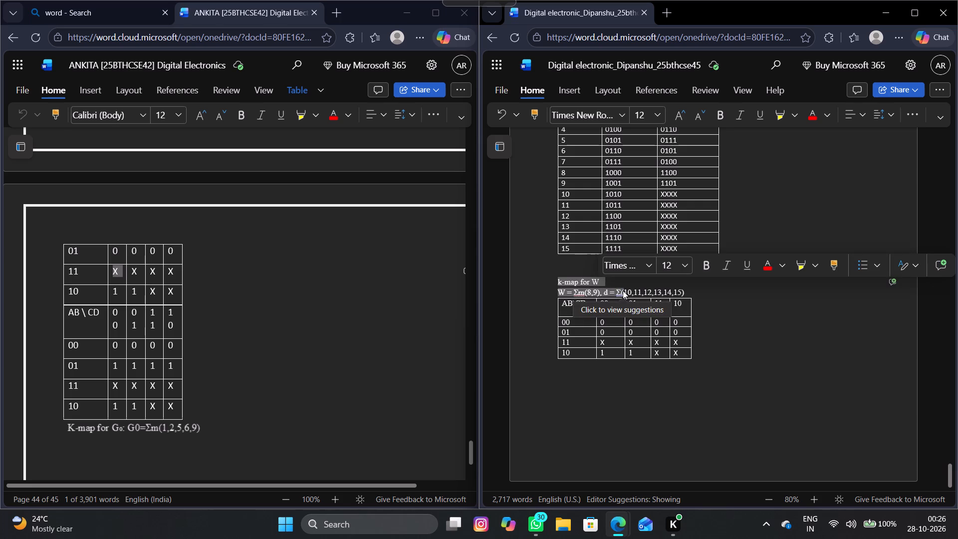
pyautogui.hotkey('ctrl', 'c')
pyautogui.hotkey('ctrl', 'c')
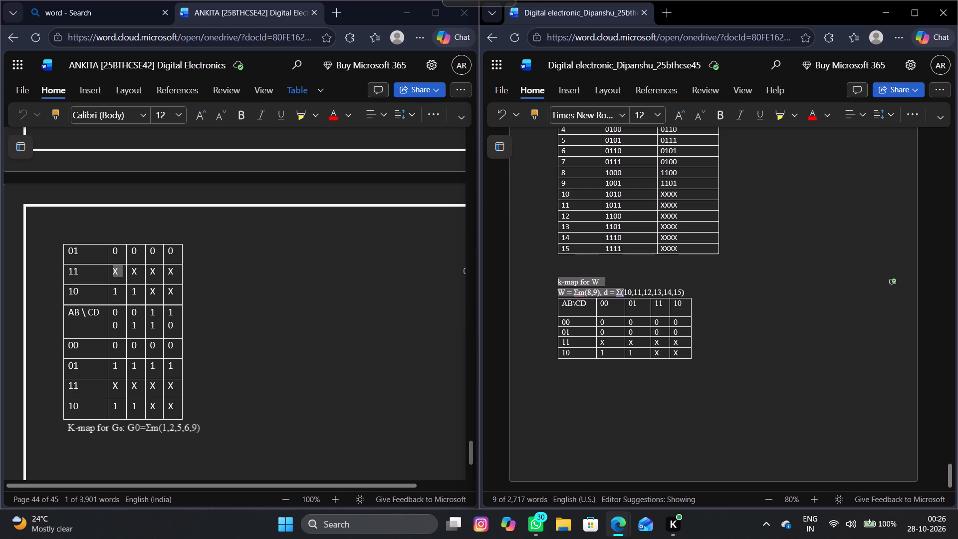
pyautogui.click(573, 378)
pyautogui.hotkey('ctrl', 'v')
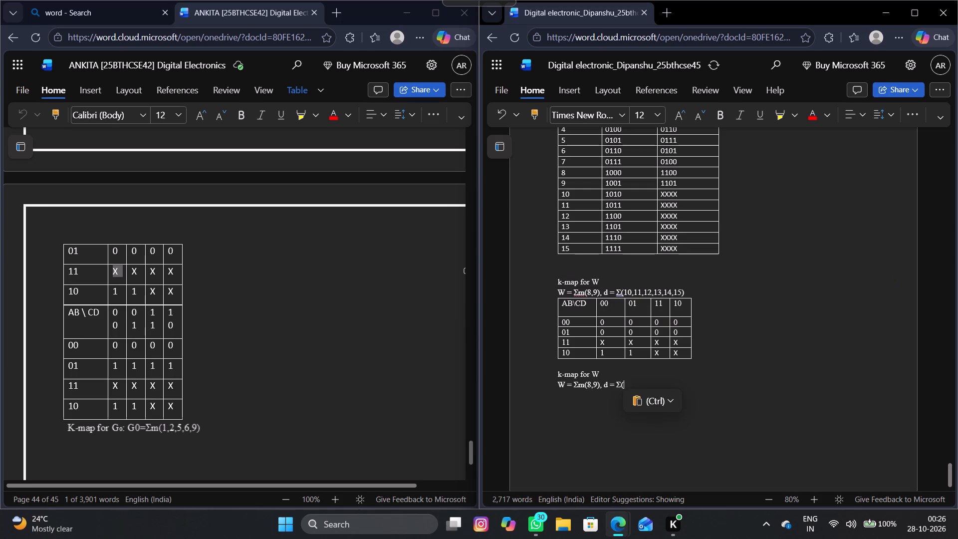
# Change W to X in the pasted K-map heading and at the start of its expression.
pyautogui.click(602, 375)
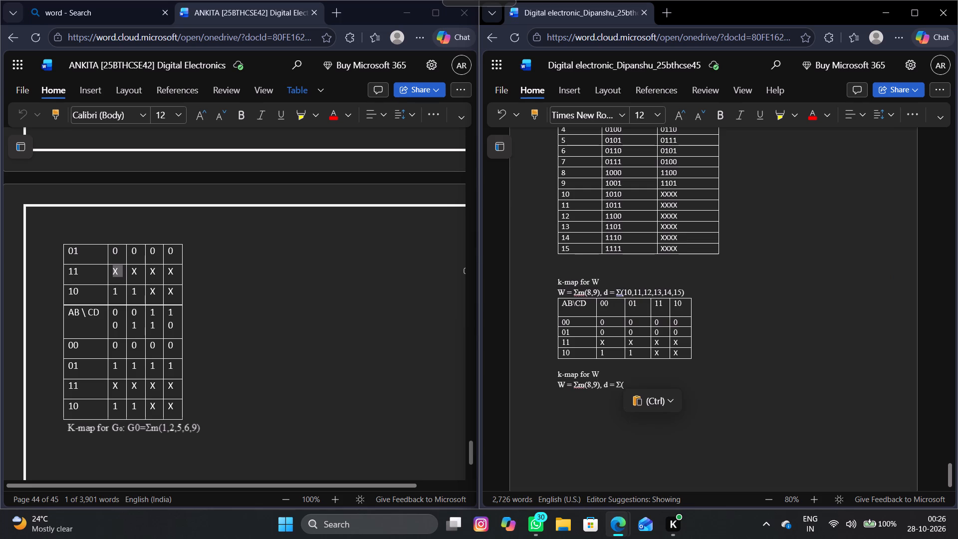
pyautogui.press('BackSpace')
pyautogui.hotkey('shift', 'x')
pyautogui.click(565, 386)
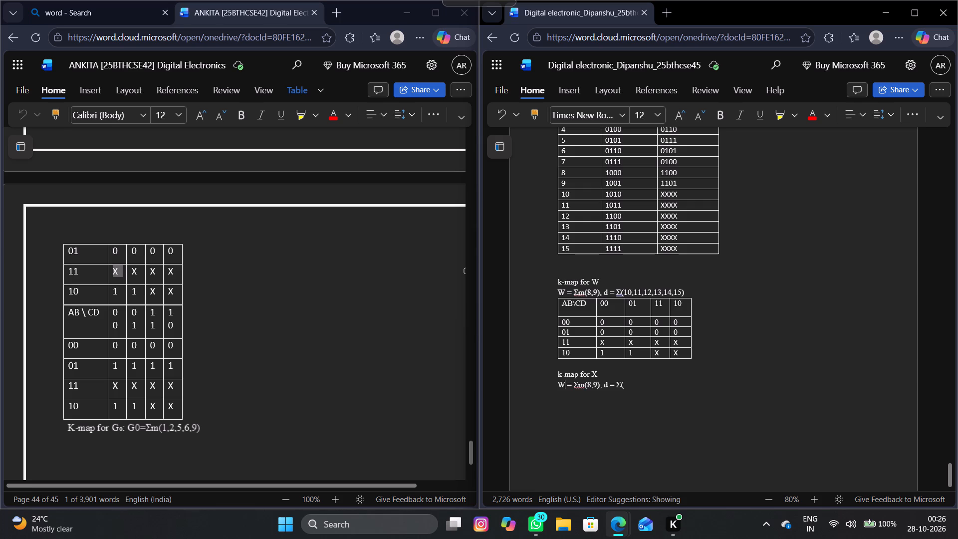
pyautogui.press('BackSpace')
pyautogui.hotkey('shift', 'x')
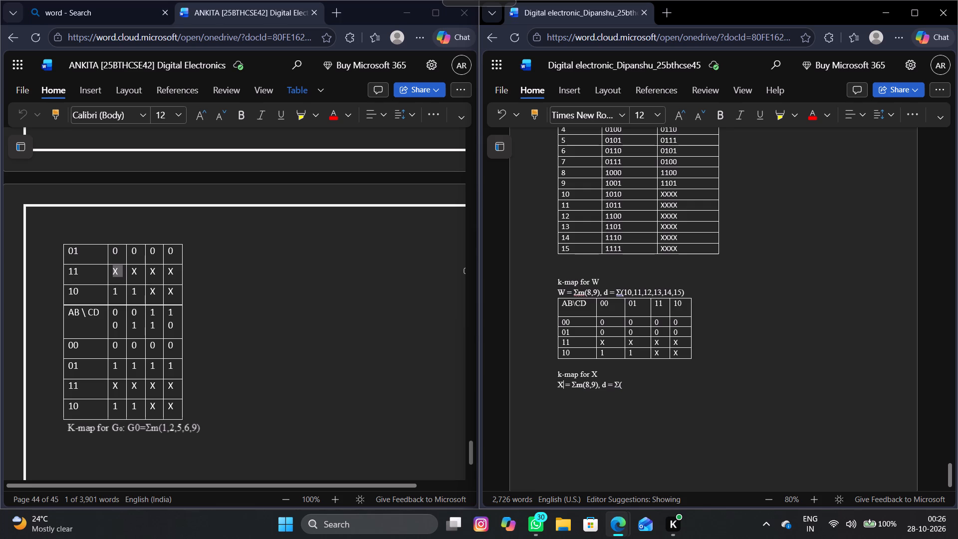
# Set the minterms in the X expression to 2,3,4,5,8,9.
pyautogui.click(596, 385)
pyautogui.press('BackSpace')
pyautogui.press('BackSpace')
pyautogui.press('BackSpace')
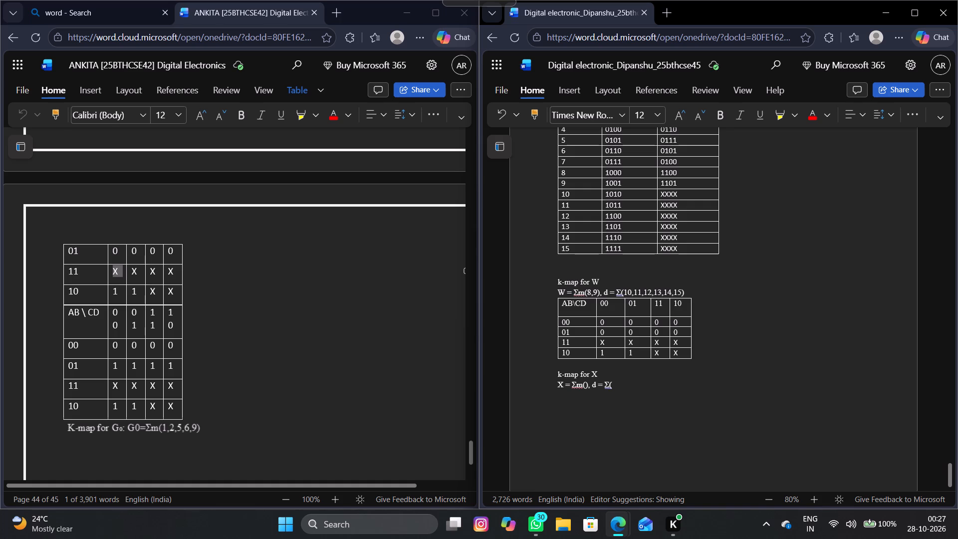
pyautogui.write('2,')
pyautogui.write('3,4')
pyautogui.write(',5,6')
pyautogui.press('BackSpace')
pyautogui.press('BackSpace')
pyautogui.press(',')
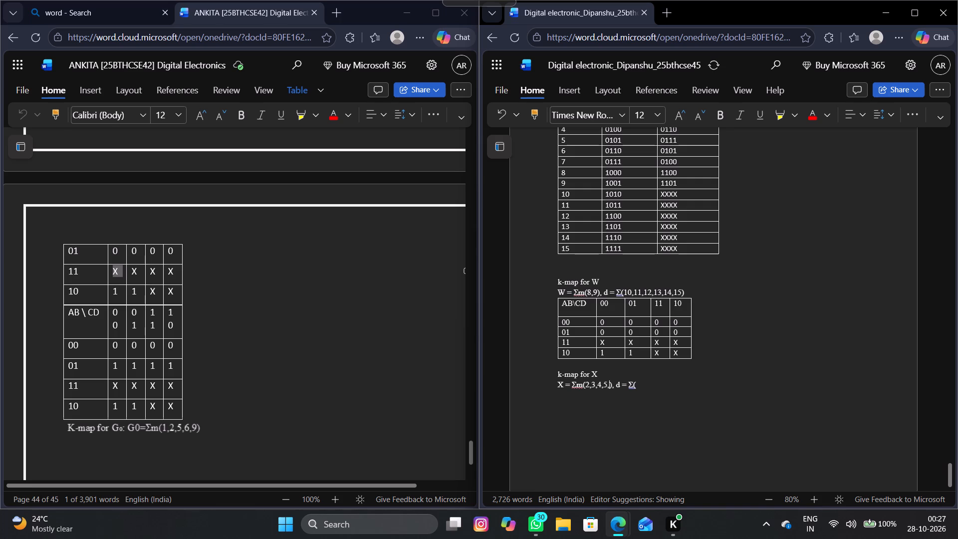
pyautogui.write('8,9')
# Complete the don't-care list at the end of the X expression.
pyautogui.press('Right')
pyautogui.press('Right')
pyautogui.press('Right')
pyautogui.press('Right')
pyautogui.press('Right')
# Enter 10 as the first don't-care term after "d = Σ(" at the end of the X expression.
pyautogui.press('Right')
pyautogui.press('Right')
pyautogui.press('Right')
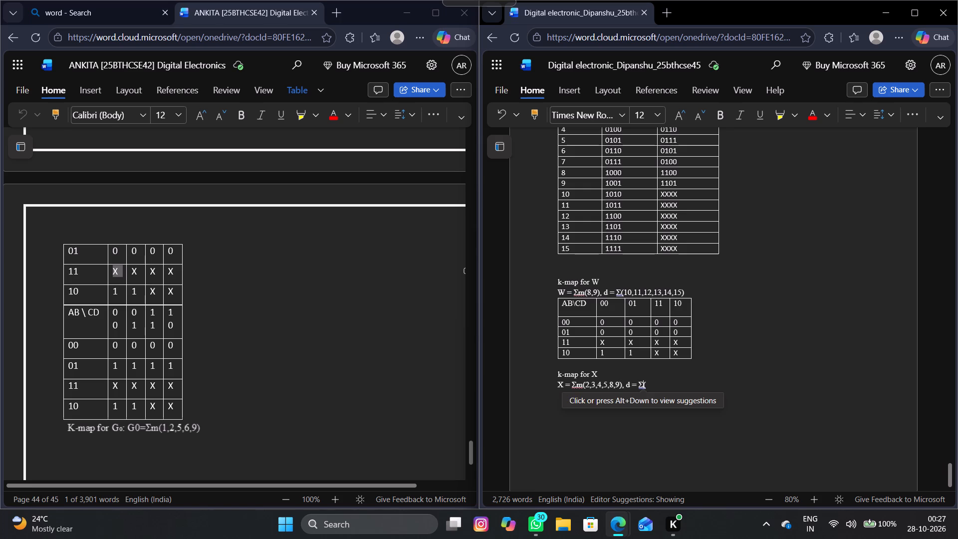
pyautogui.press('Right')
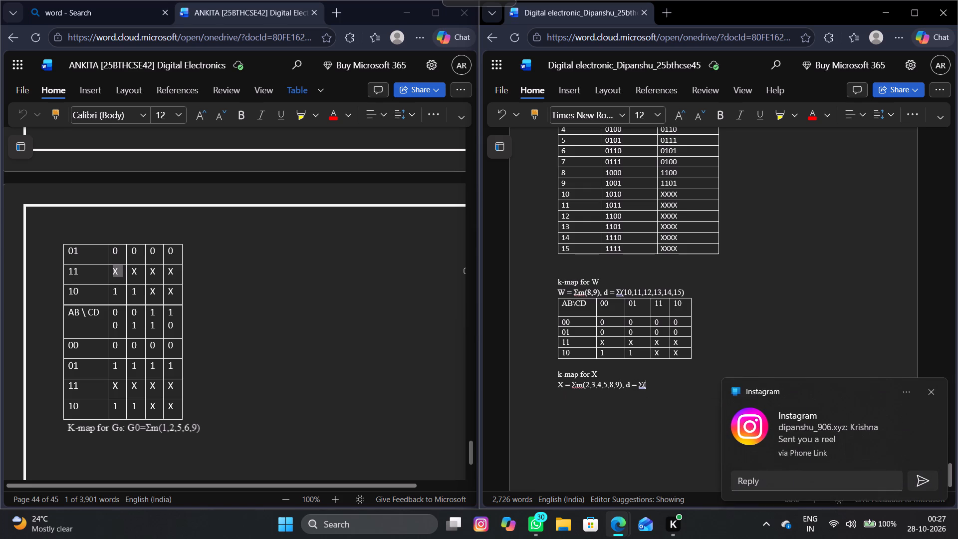
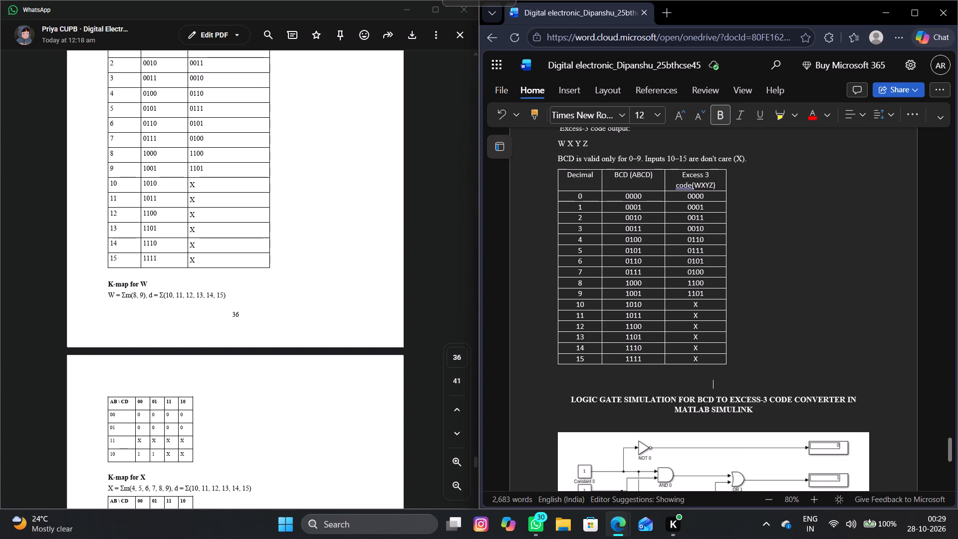
pyautogui.press('Up')
pyautogui.click(570, 84)
pyautogui.click(535, 88)
pyautogui.click(852, 116)
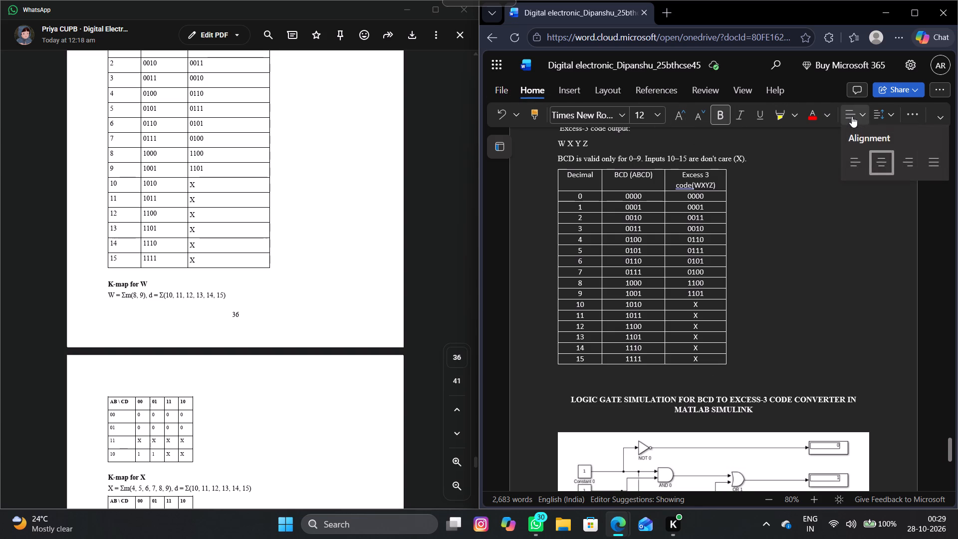
pyautogui.click(853, 157)
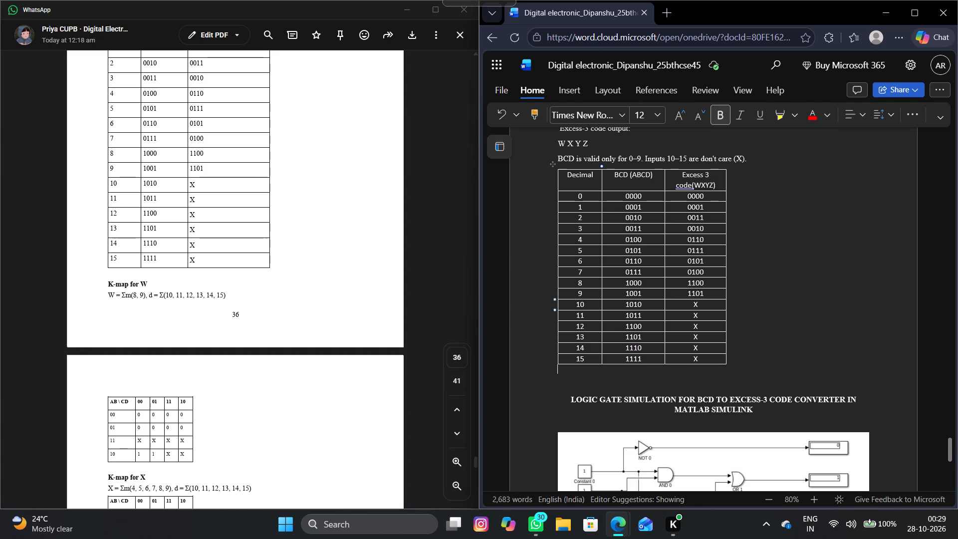
# Paste the copied W K-map with its expression and the X K-map heading and expression below the BCD to Excess-3 truth table.
pyautogui.press('Return')
pyautogui.hotkey('ctrl', 'v')
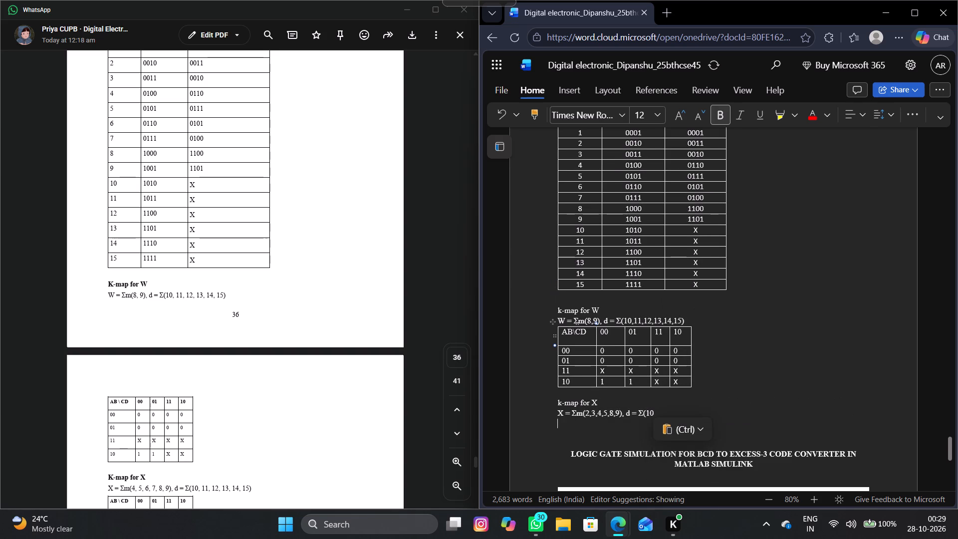
# Check the reference PDF's K-maps and resume the unfinished don't-care list after "10" in the pasted X expression.
pyautogui.scroll(1, 581, 332)
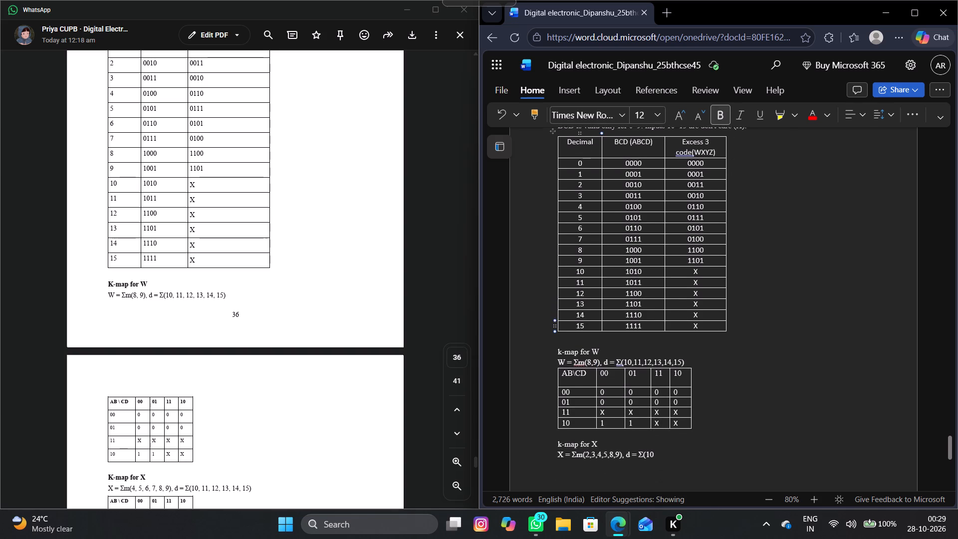
pyautogui.scroll(2, 581, 332)
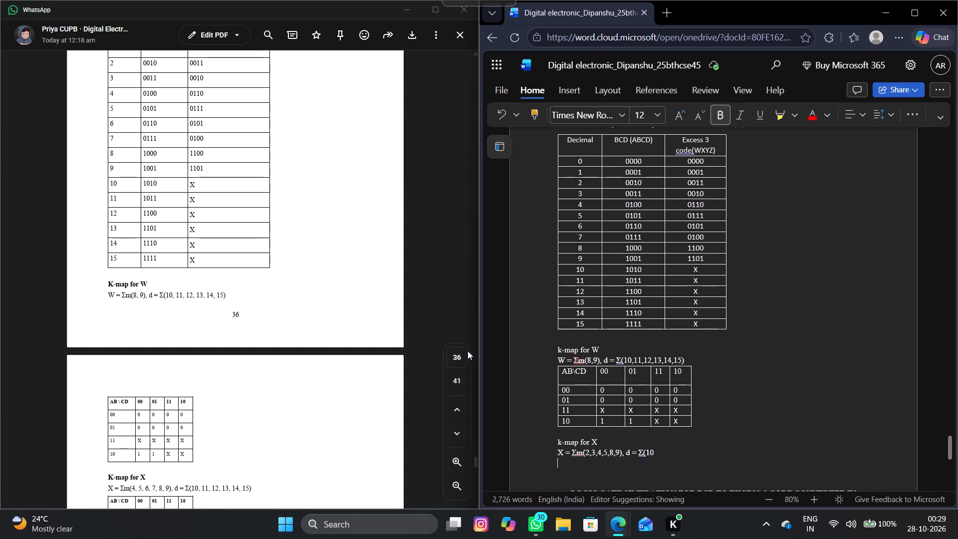
pyautogui.scroll(-1, 258, 288)
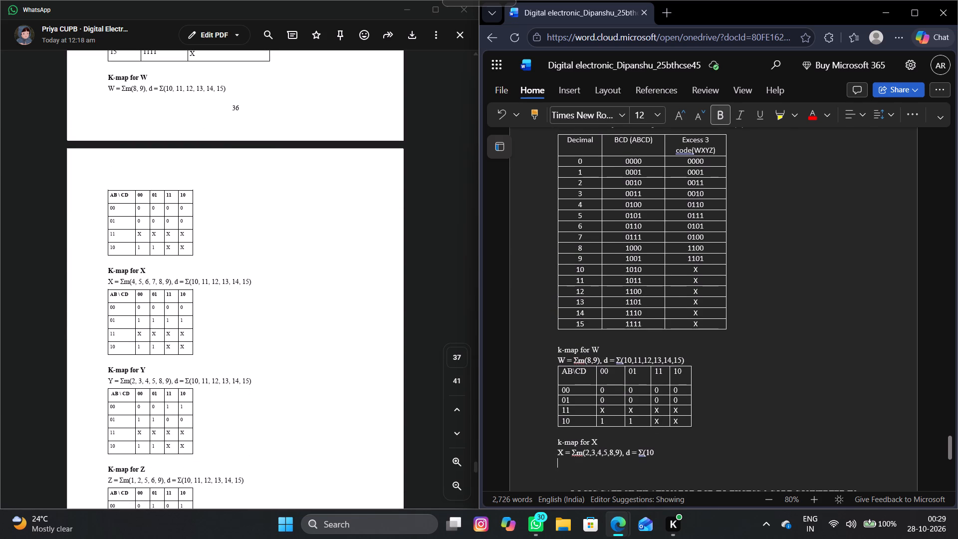
pyautogui.scroll(-1, 575, 379)
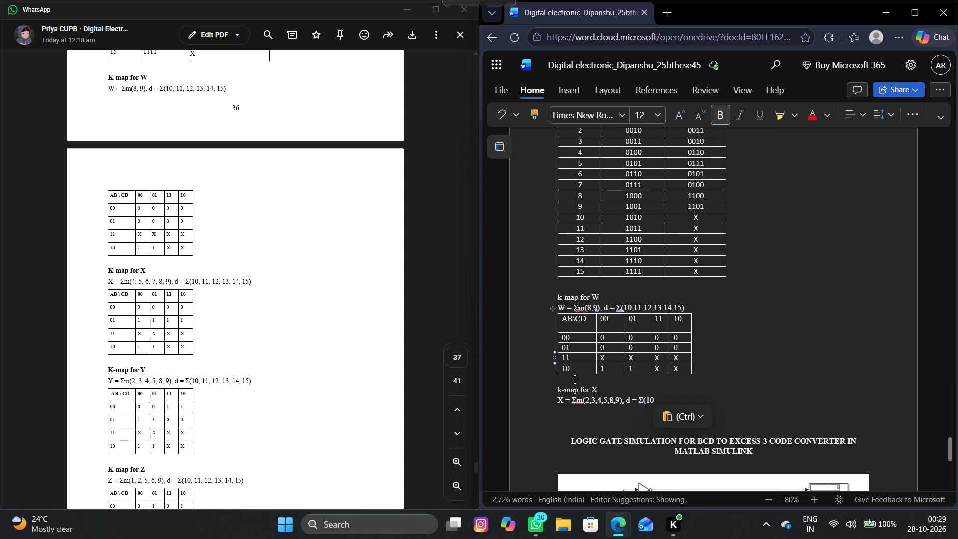
pyautogui.click(665, 398)
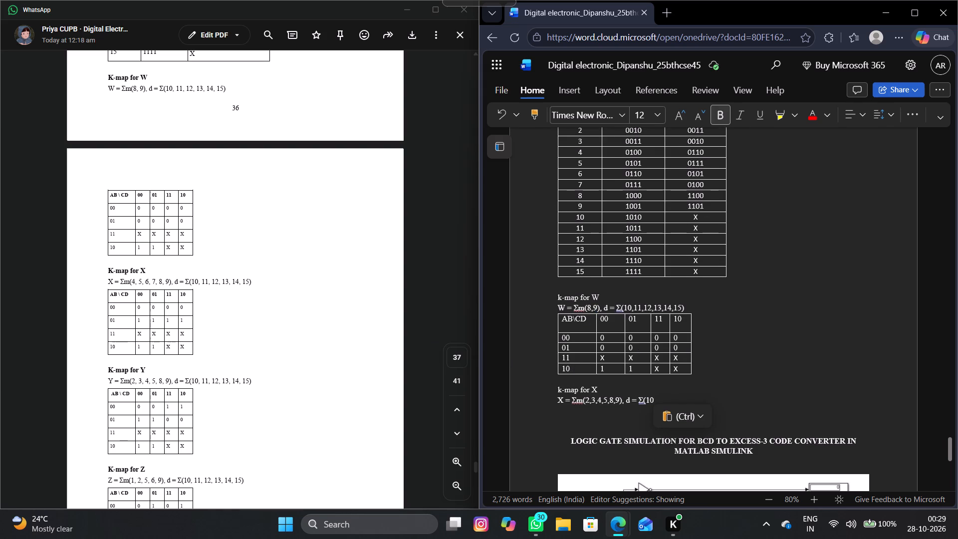
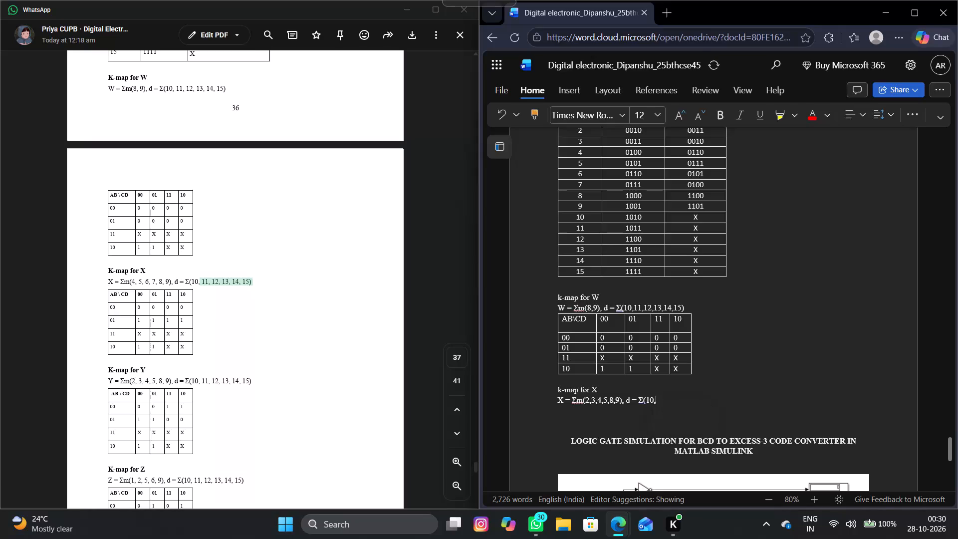
# Complete the X expression's don't-care list after "10," by pasting the copied terms "11, 12, 13, 14, 15)".
pyautogui.hotkey('ctrl', 'v')
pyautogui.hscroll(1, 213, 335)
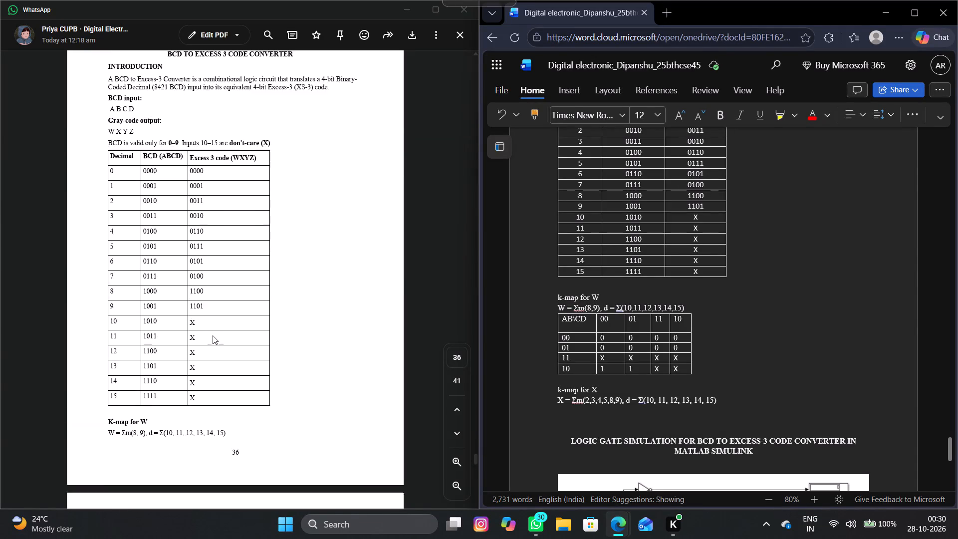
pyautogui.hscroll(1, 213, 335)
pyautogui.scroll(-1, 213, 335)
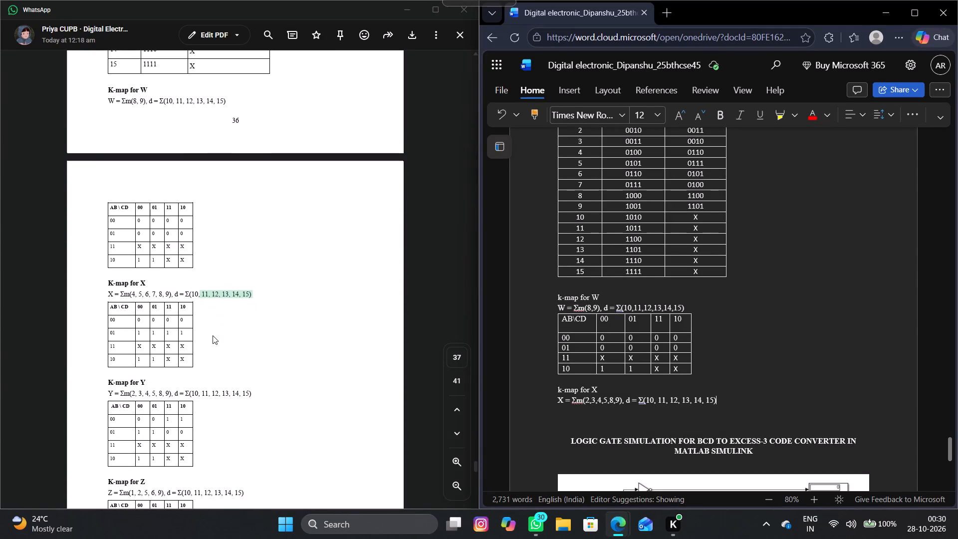
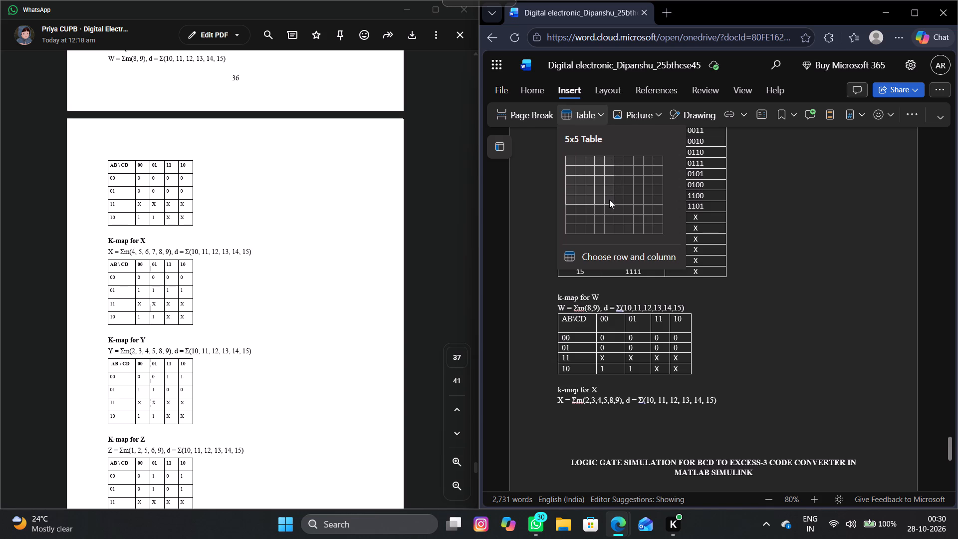
pyautogui.press('Return')
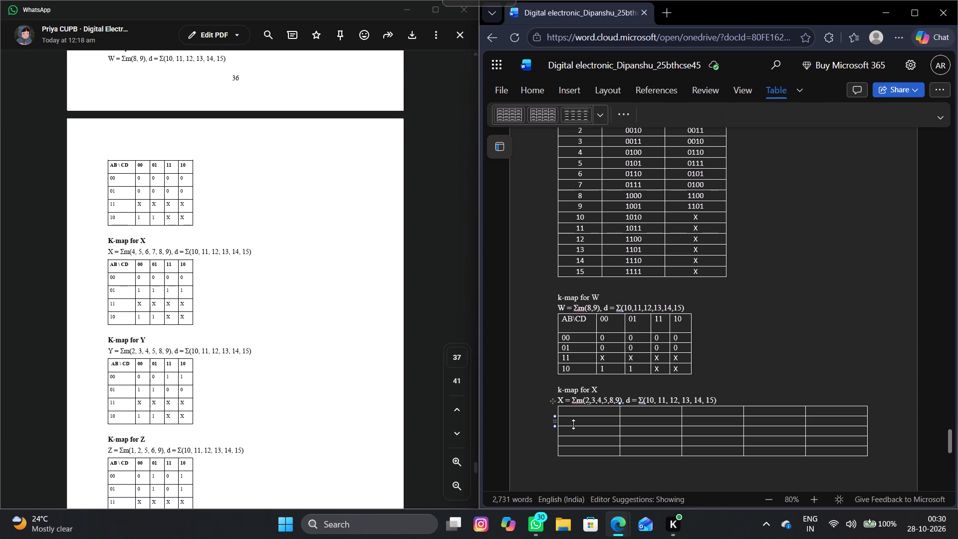
# Enter AB\CD in the new table's corner cell and the row labels 00, 01, 11 and 10 below it.
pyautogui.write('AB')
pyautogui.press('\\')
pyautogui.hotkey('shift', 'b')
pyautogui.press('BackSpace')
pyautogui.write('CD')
pyautogui.click(588, 421)
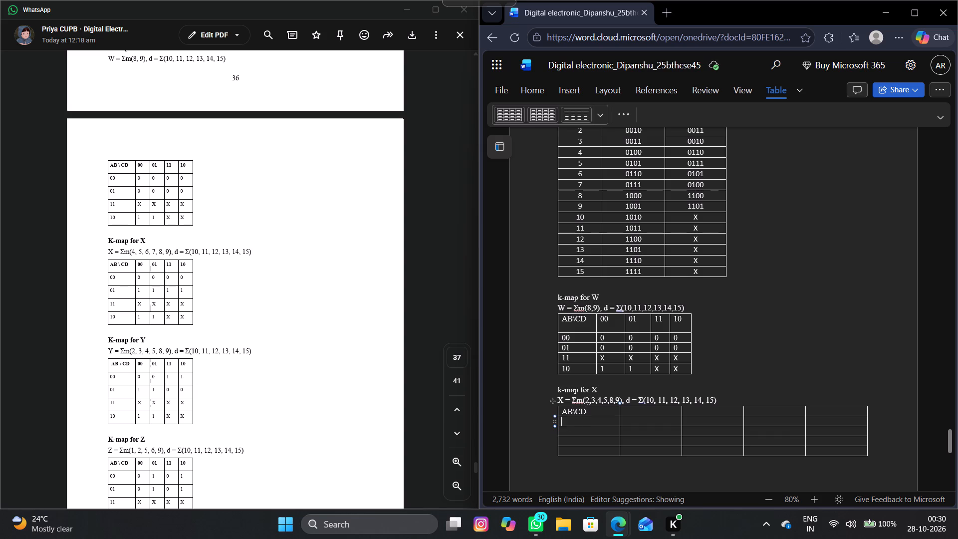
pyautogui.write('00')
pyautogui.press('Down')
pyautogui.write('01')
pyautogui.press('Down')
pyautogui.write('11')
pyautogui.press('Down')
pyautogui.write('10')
# Enter the column headings 00, 01, 11 and 10 across the X K-map's header row.
pyautogui.click(633, 411)
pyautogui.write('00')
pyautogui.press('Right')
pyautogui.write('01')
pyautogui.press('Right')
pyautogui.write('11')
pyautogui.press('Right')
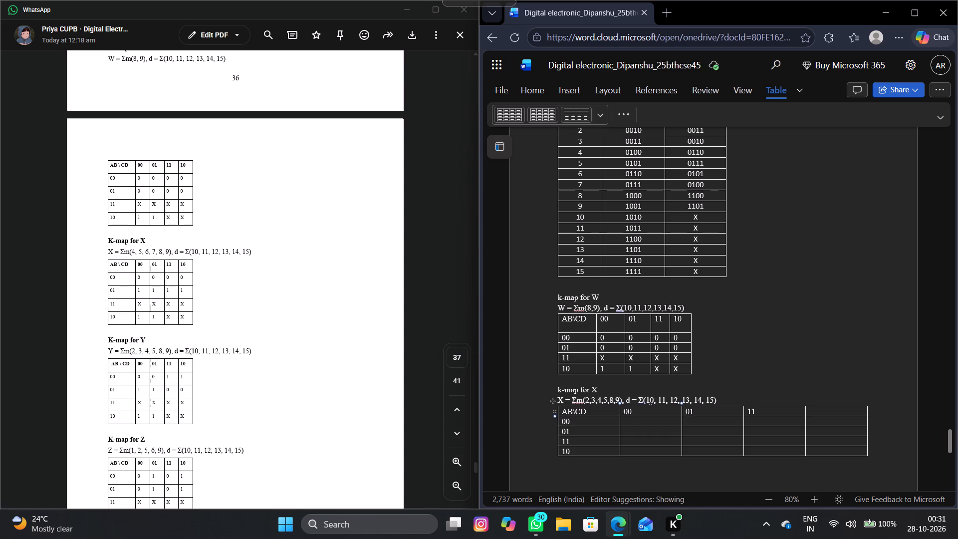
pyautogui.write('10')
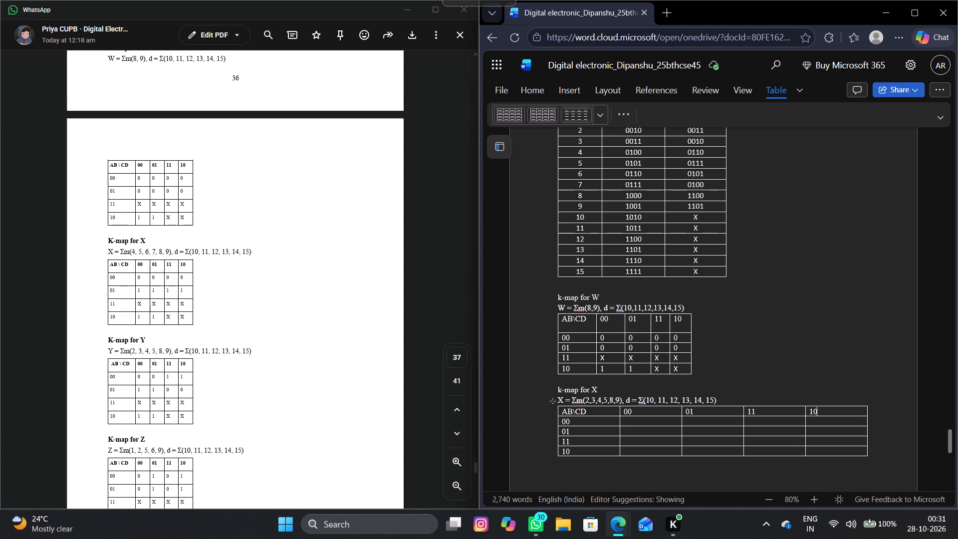
# Consult the reference PDF's K-map for X and start filling the new table's 00 row, entering 0 under column 00.
pyautogui.click(627, 419)
pyautogui.scroll(-1, 300, 406)
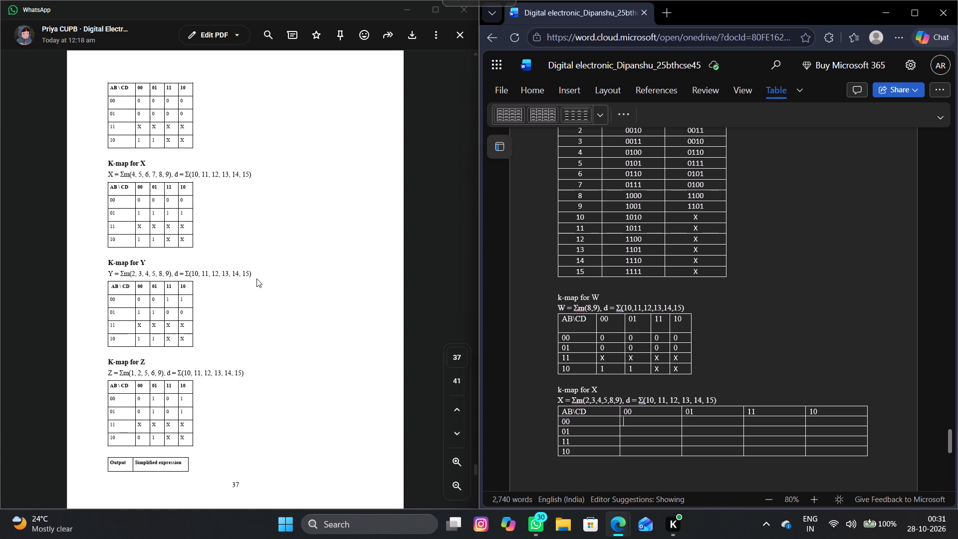
pyautogui.scroll(1, 256, 278)
pyautogui.scroll(1, 249, 223)
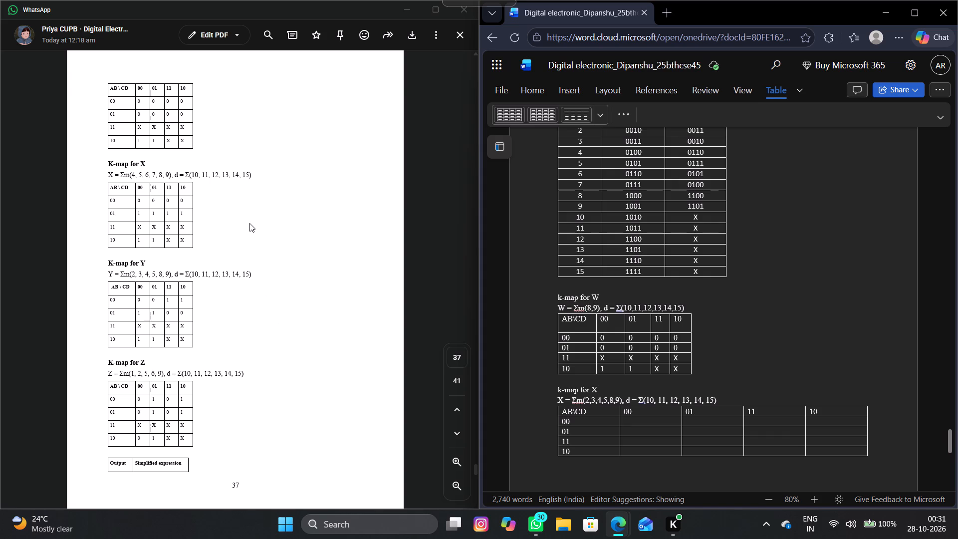
pyautogui.scroll(1, 249, 223)
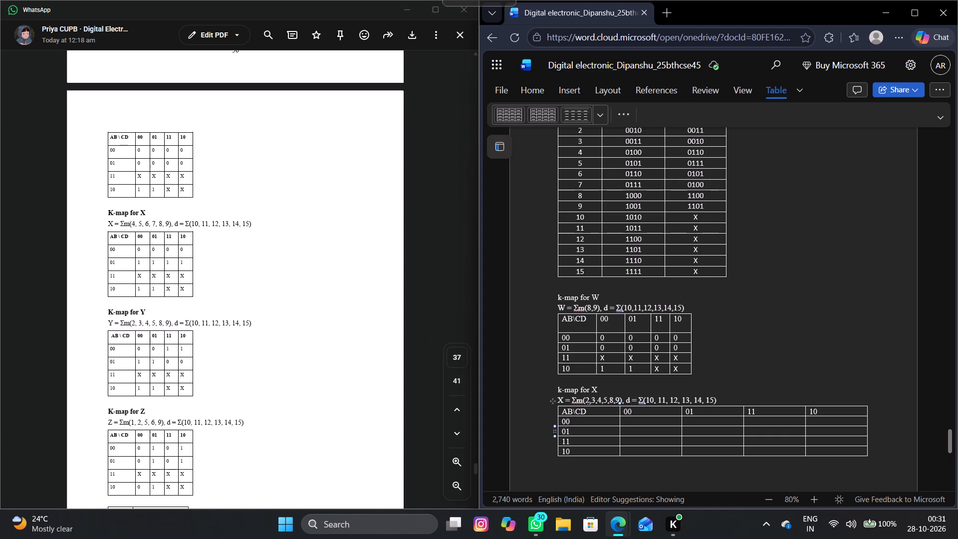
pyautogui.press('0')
# Fill the remaining cells of row 00 in the K-map for X, columns 01, 11 and 10, with 0.
pyautogui.press('Right')
pyautogui.press('0')
pyautogui.press('Right')
pyautogui.press('0')
pyautogui.press('Right')
pyautogui.press('0')
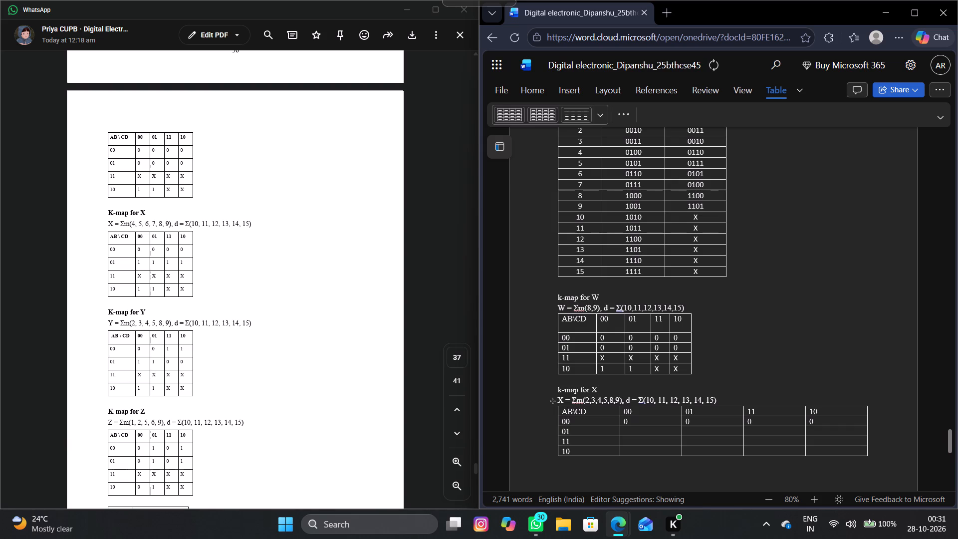
# Fill all four cells of row 01 in the K-map for X with 1.
pyautogui.press('Down')
pyautogui.press('1')
pyautogui.press('Left')
pyautogui.press('Left')
pyautogui.press('1')
pyautogui.press('Left')
pyautogui.press('Left')
pyautogui.press('1')
pyautogui.press('Left')
pyautogui.press('Left')
pyautogui.press('1')
# Enter 1 in columns 00 and 01 of row 10 in the K-map for X.
pyautogui.press('Down')
pyautogui.press('Down')
pyautogui.press('1')
pyautogui.press('Right')
pyautogui.press('1')
pyautogui.press('Right')
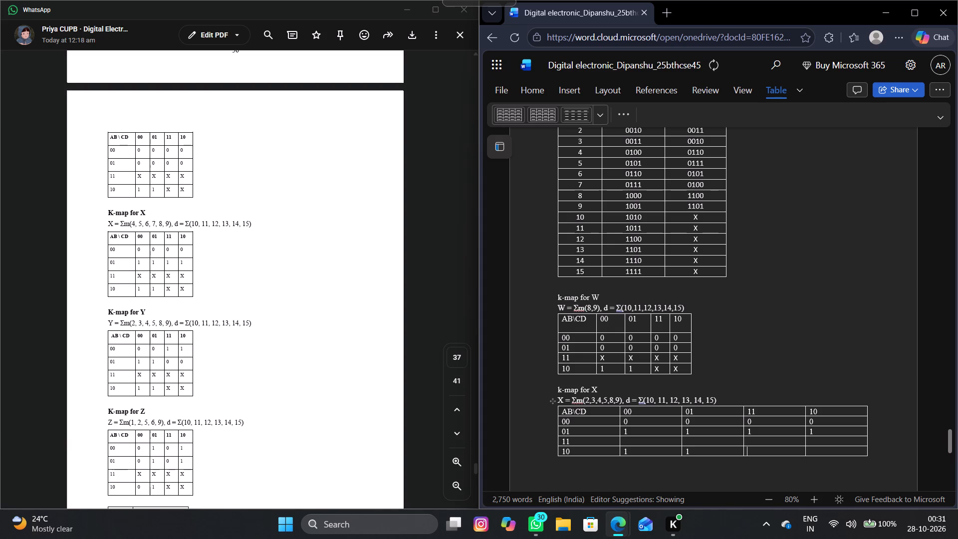
# Copy an X from the K-map for W into row 11, column 00 of the K-map for X, without an extra line.
pyautogui.click(609, 358)
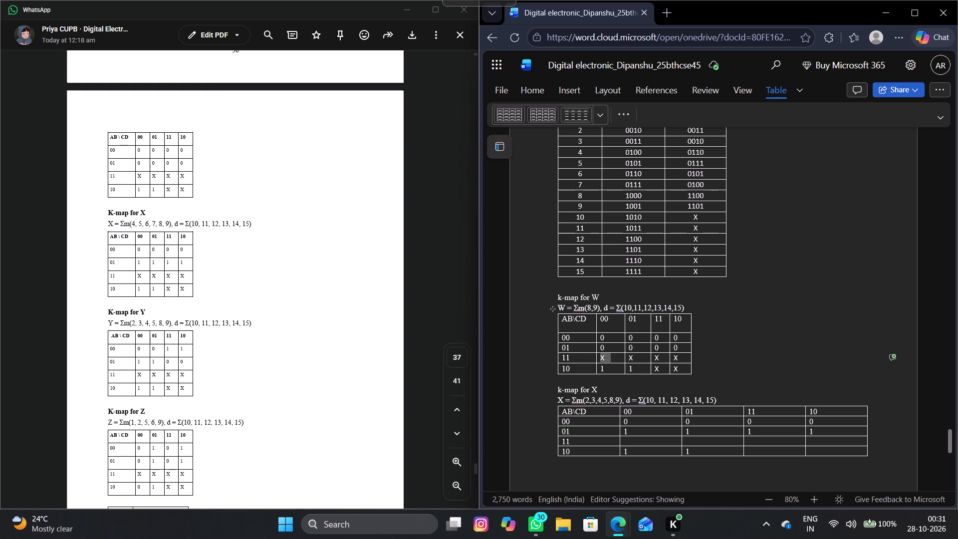
pyautogui.click(606, 358)
pyautogui.hotkey('shift', 'Left')
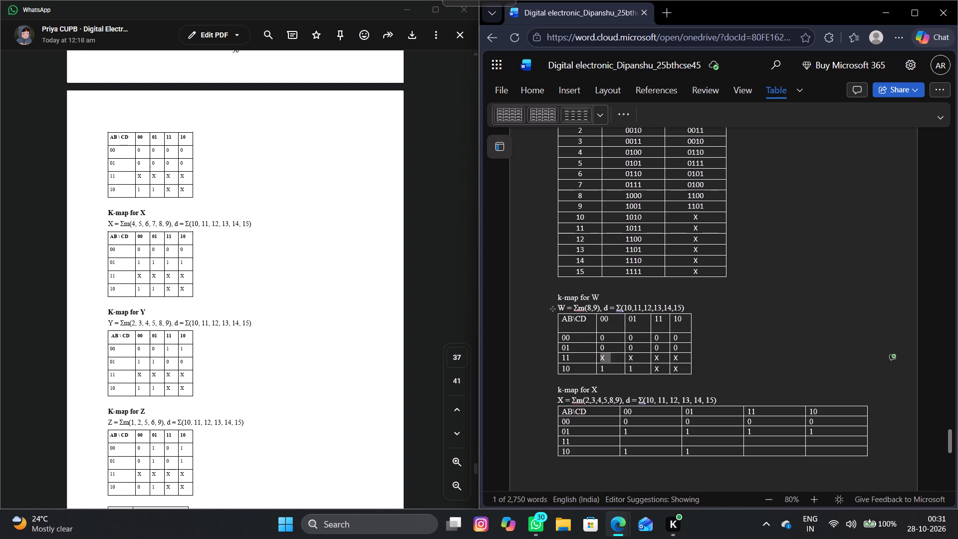
pyautogui.hotkey('ctrl', 'c')
pyautogui.hotkey('ctrl', 'c')
pyautogui.click(618, 360)
pyautogui.click(631, 438)
pyautogui.hotkey('ctrl', 'v')
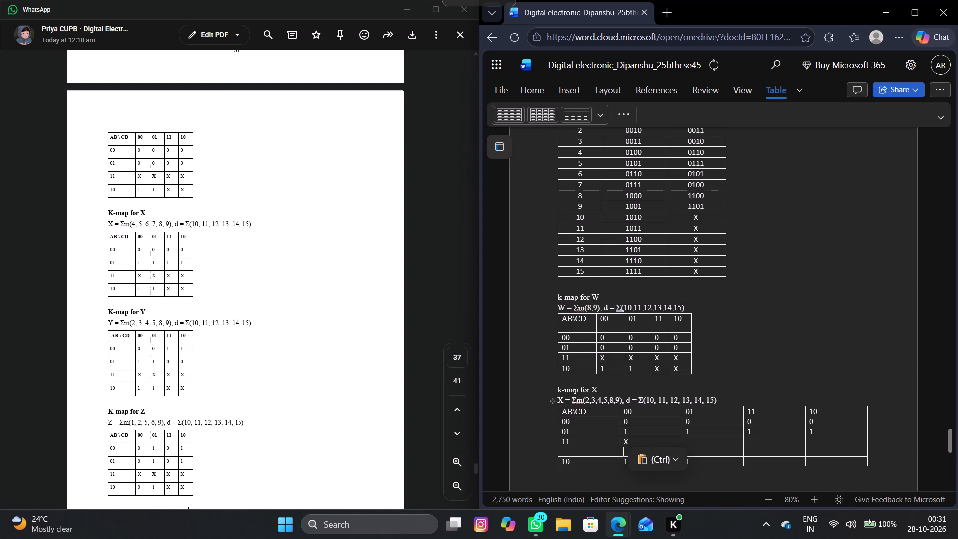
pyautogui.press('BackSpace')
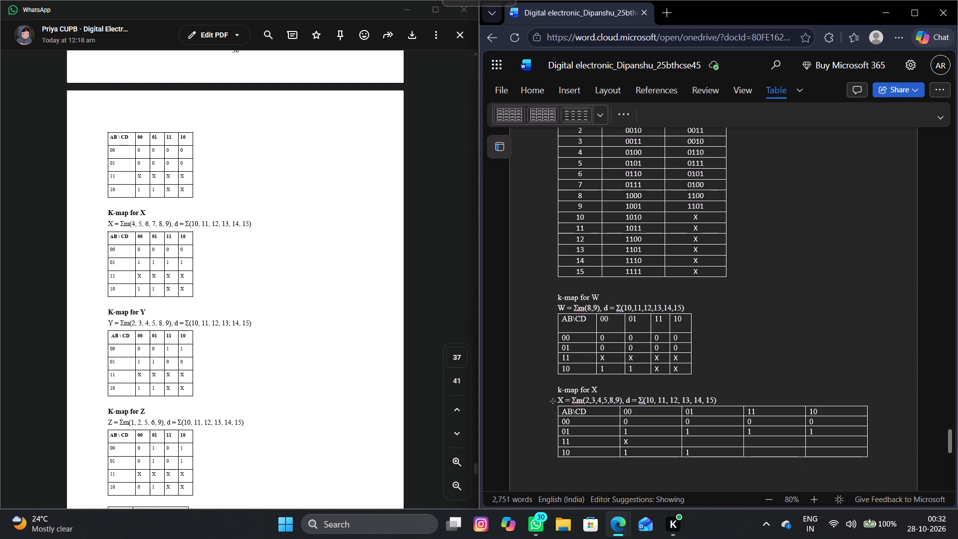
# Paste the copied X into columns 01, 11 and 10 of row 11 in the K-map for X, removing the extra lines.
pyautogui.hotkey('shift', 'Left')
pyautogui.click(642, 444)
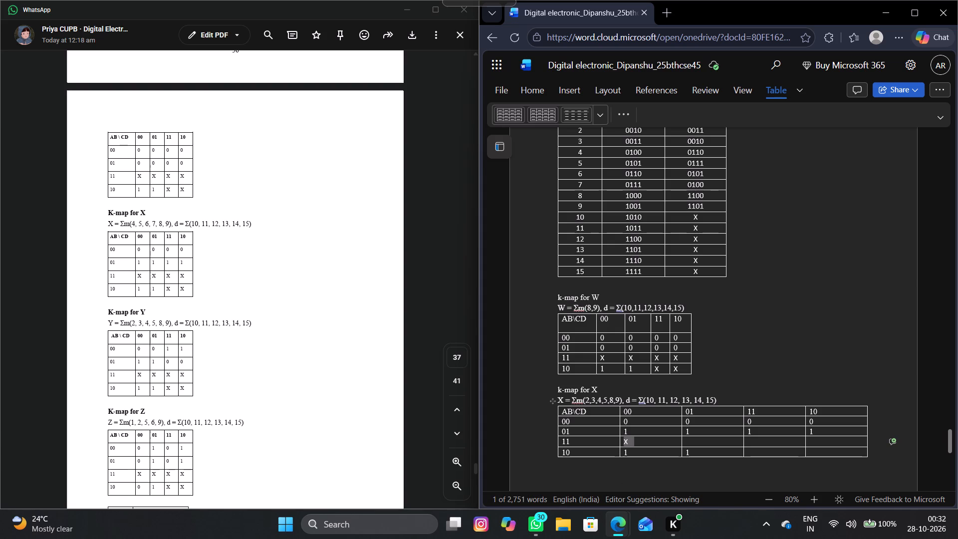
pyautogui.click(699, 441)
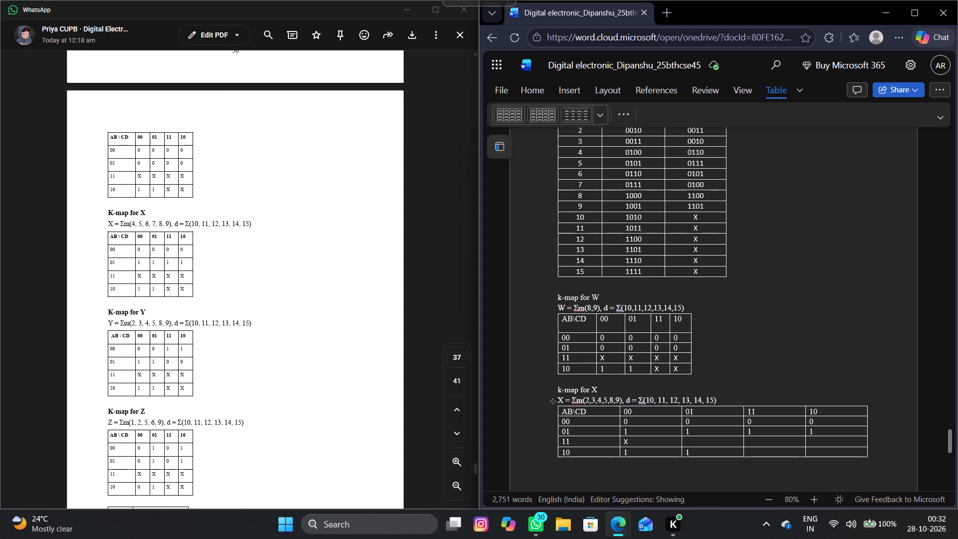
pyautogui.hotkey('ctrl', 'v')
pyautogui.press('BackSpace')
pyautogui.click(753, 442)
pyautogui.hotkey('ctrl', 'v')
pyautogui.press('BackSpace')
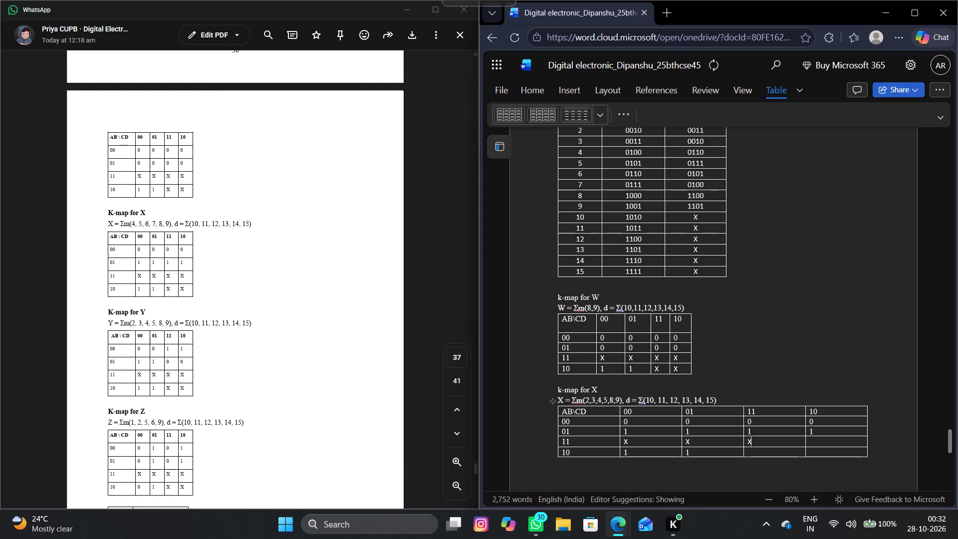
pyautogui.click(820, 441)
pyautogui.hotkey('ctrl', 'v')
pyautogui.press('BackSpace')
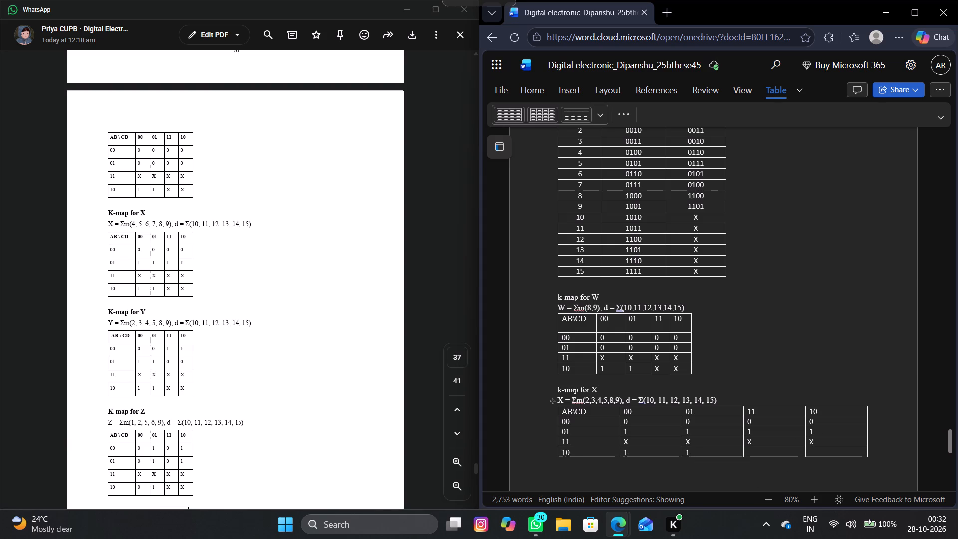
# Paste the copied X into columns 11 and 10 of row 10 in the K-map for X, removing the extra lines.
pyautogui.click(765, 452)
pyautogui.hotkey('ctrl', 'v')
pyautogui.press('BackSpace')
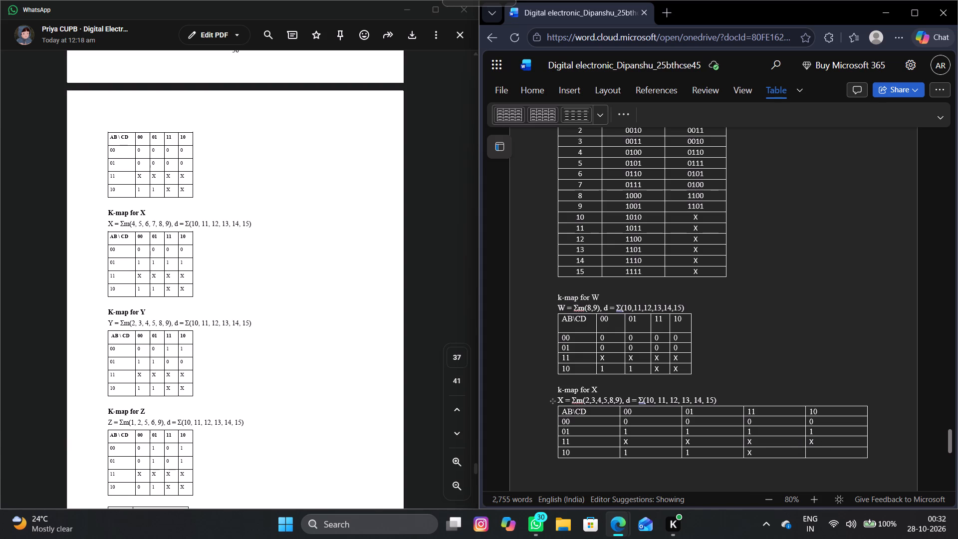
pyautogui.click(828, 454)
pyautogui.hotkey('ctrl', 'v')
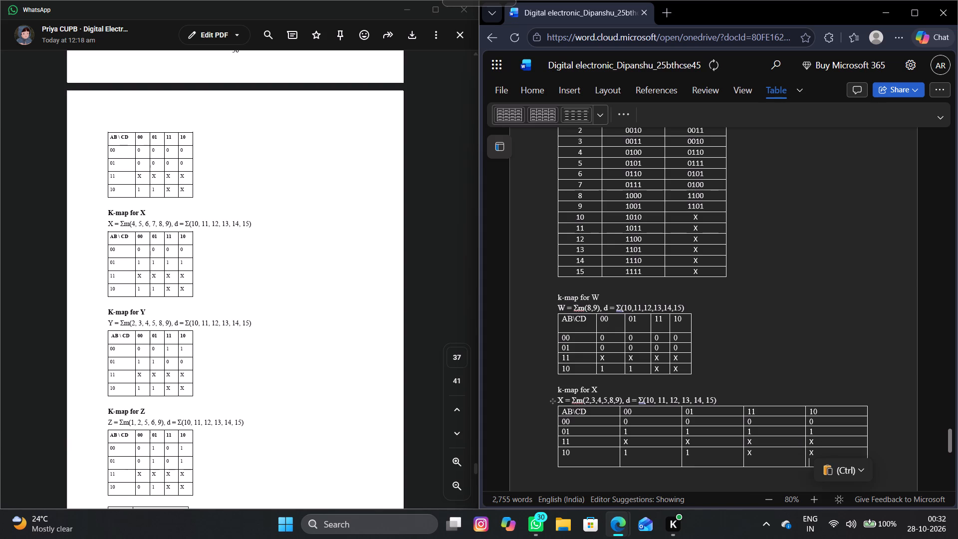
pyautogui.press('BackSpace')
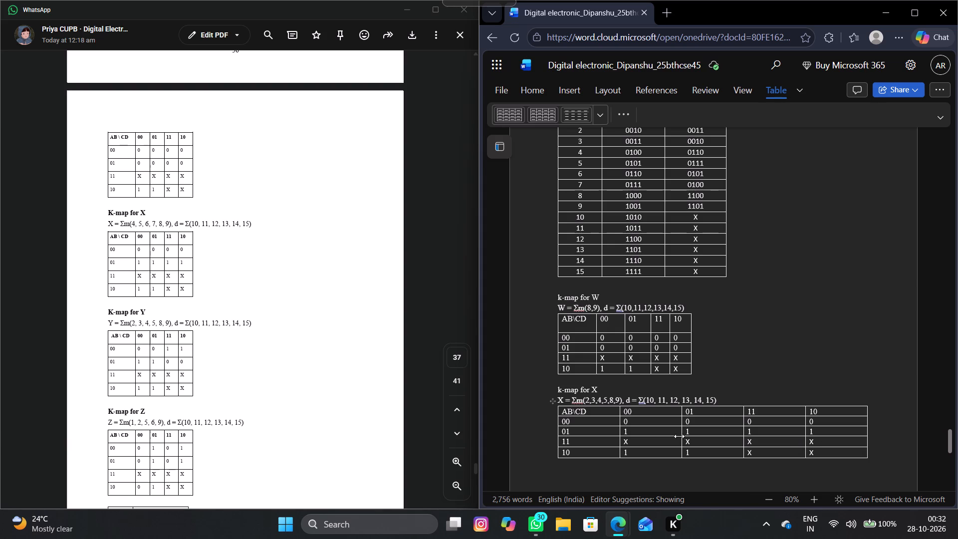
# Add a blank line below the text in each of the five header cells of the K-map for X.
pyautogui.click(594, 413)
pyautogui.press('Return')
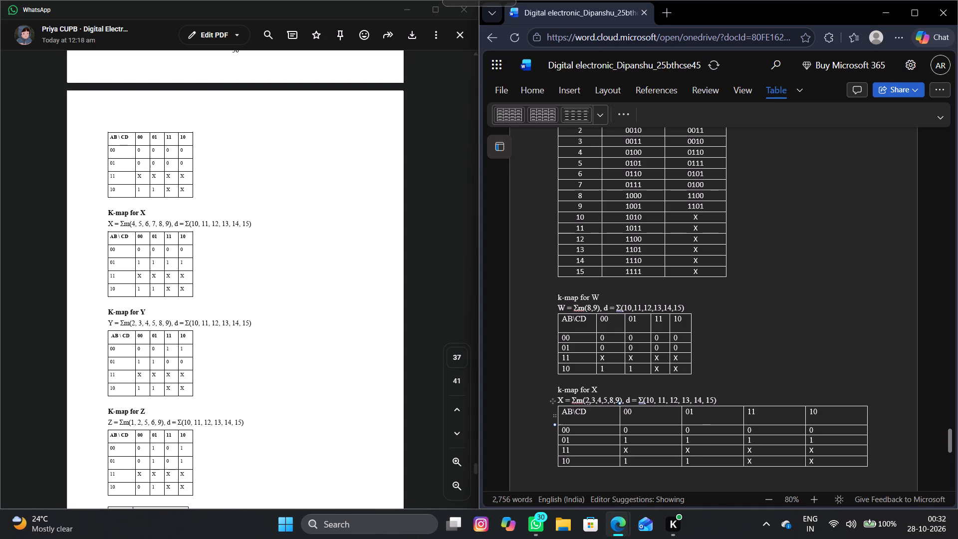
pyautogui.click(634, 415)
pyautogui.press('Return')
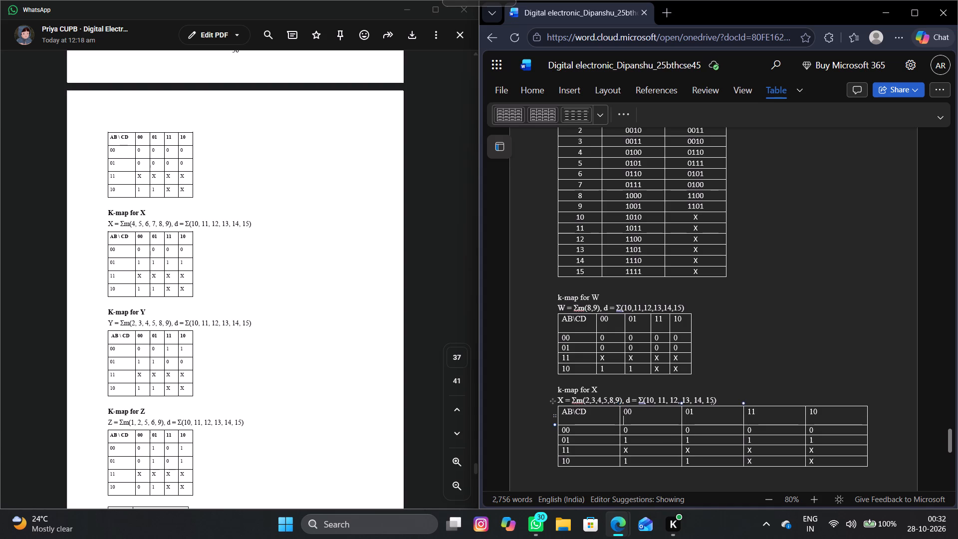
pyautogui.click(713, 411)
pyautogui.press('Return')
pyautogui.click(762, 416)
pyautogui.press('Return')
pyautogui.click(821, 412)
pyautogui.press('Return')
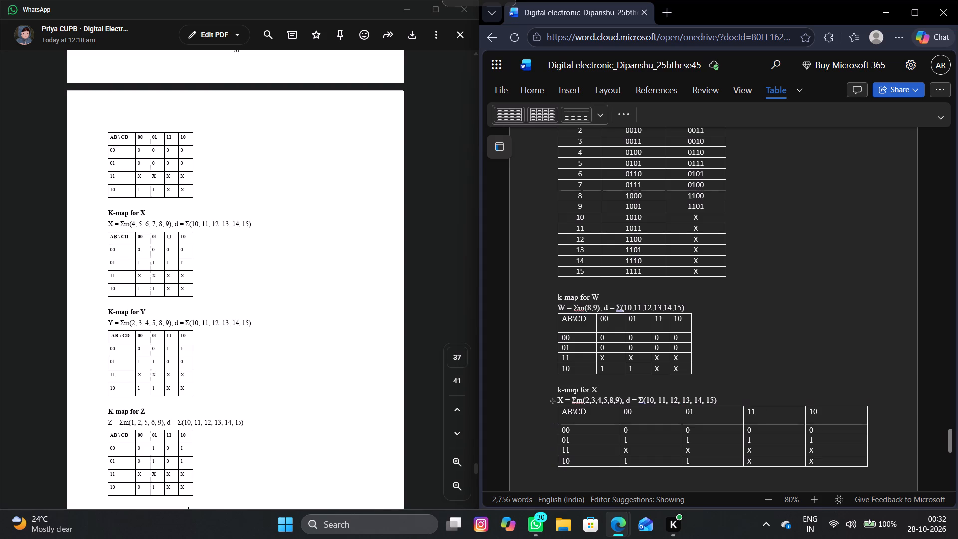
# Narrow the AB\CD column of the K-map for X so it closely fits its header text.
pyautogui.click(620, 432)
pyautogui.moveTo(619, 431); pyautogui.dragTo(600, 431)
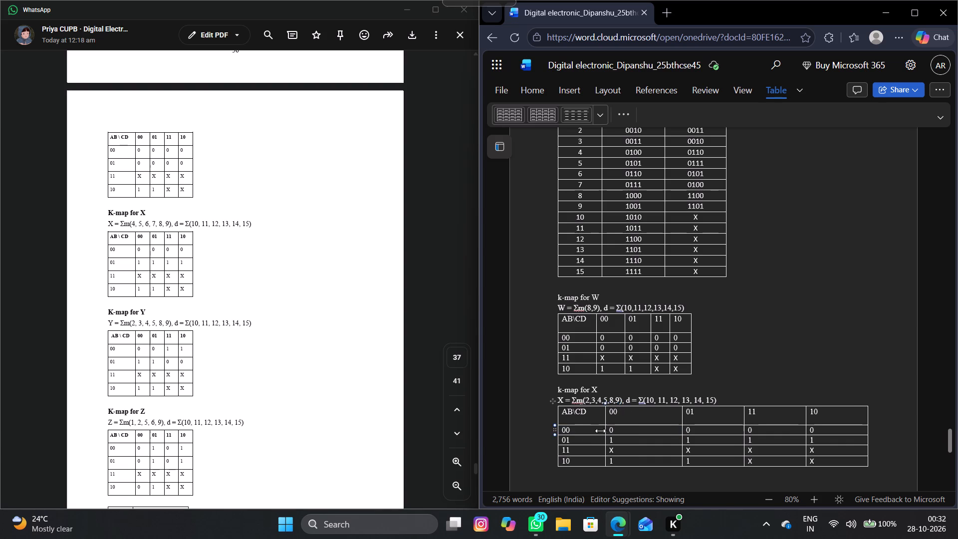
pyautogui.moveTo(600, 431); pyautogui.dragTo(591, 432)
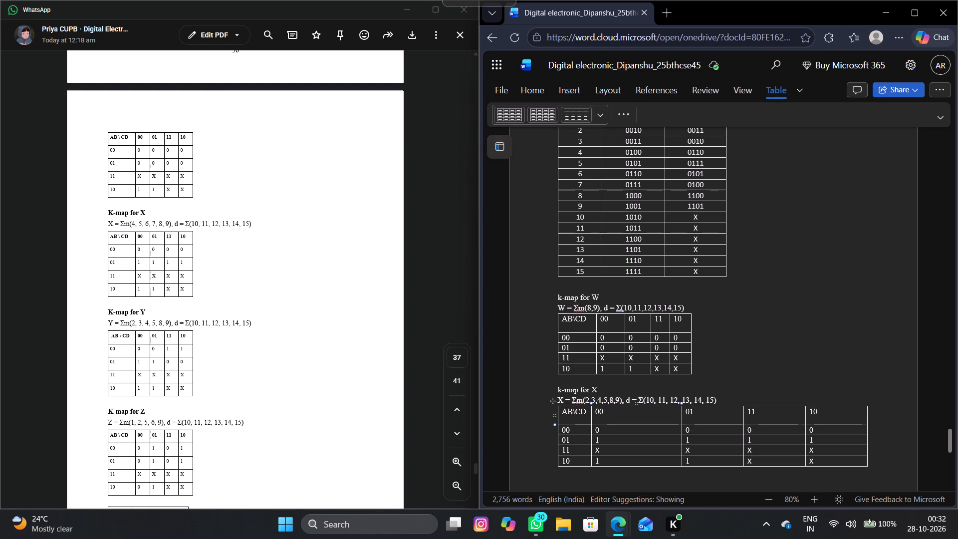
# Narrow the 00, 01, 11 and 10 columns of the K-map for X to compact widths, keeping each header on one line.
pyautogui.moveTo(681, 418); pyautogui.dragTo(620, 415)
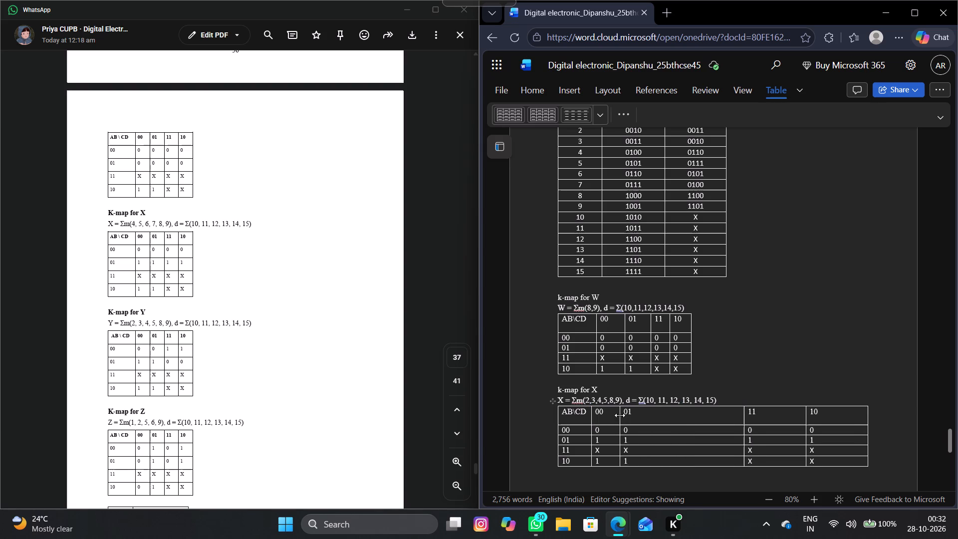
pyautogui.moveTo(620, 415); pyautogui.dragTo(613, 419)
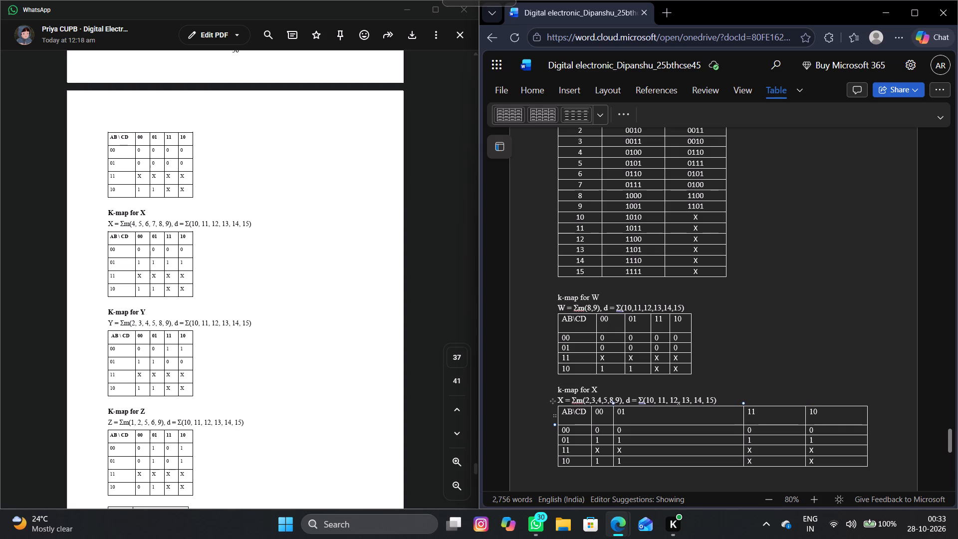
pyautogui.moveTo(743, 420); pyautogui.dragTo(652, 421)
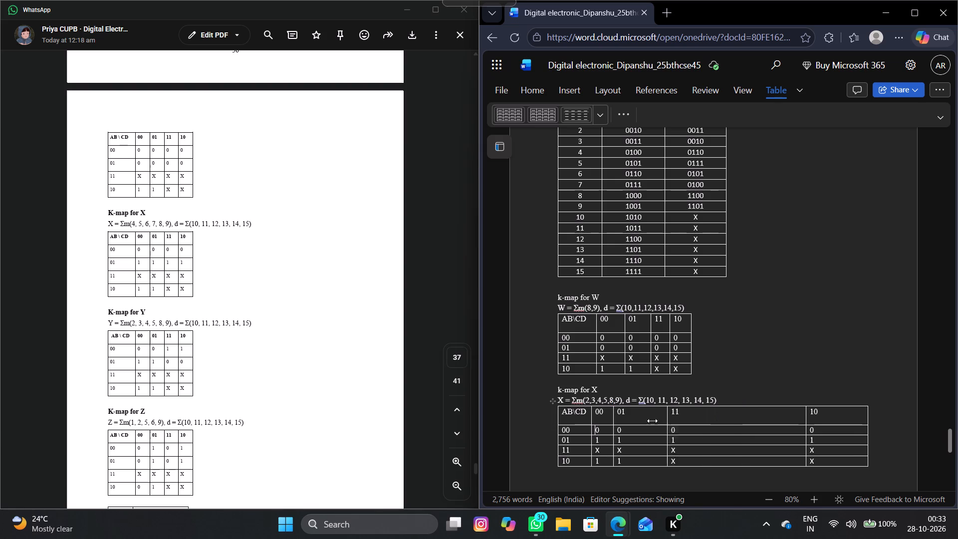
pyautogui.moveTo(652, 421); pyautogui.dragTo(633, 422)
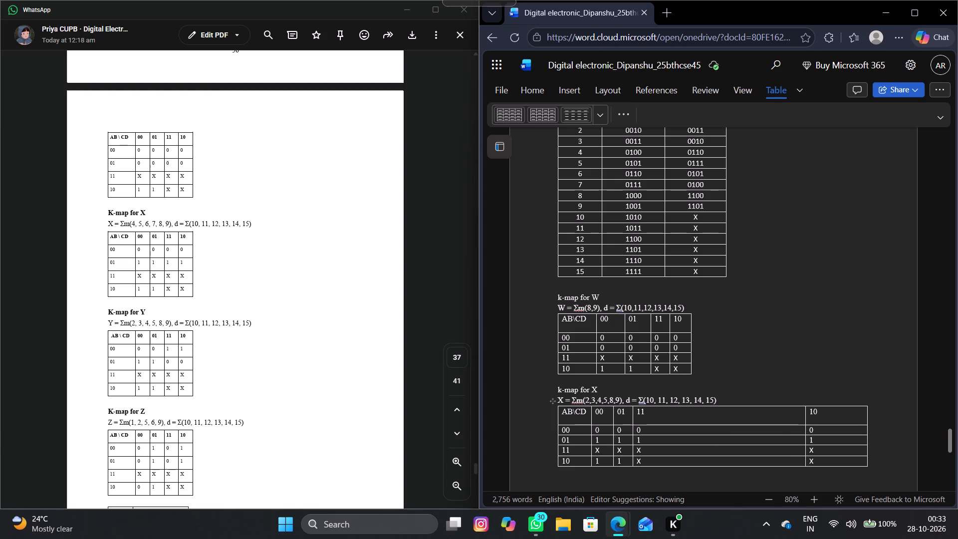
pyautogui.moveTo(804, 422); pyautogui.dragTo(652, 430)
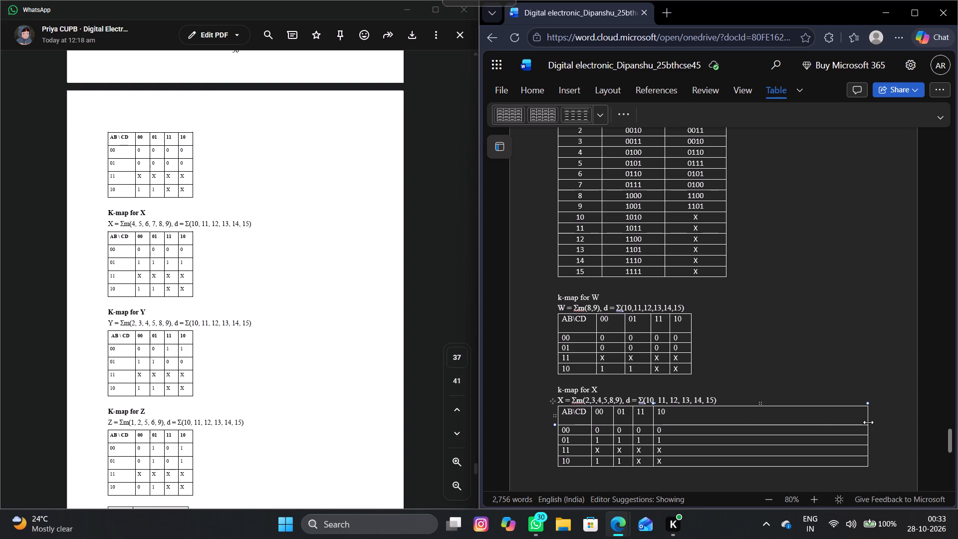
pyautogui.moveTo(868, 422); pyautogui.dragTo(666, 421)
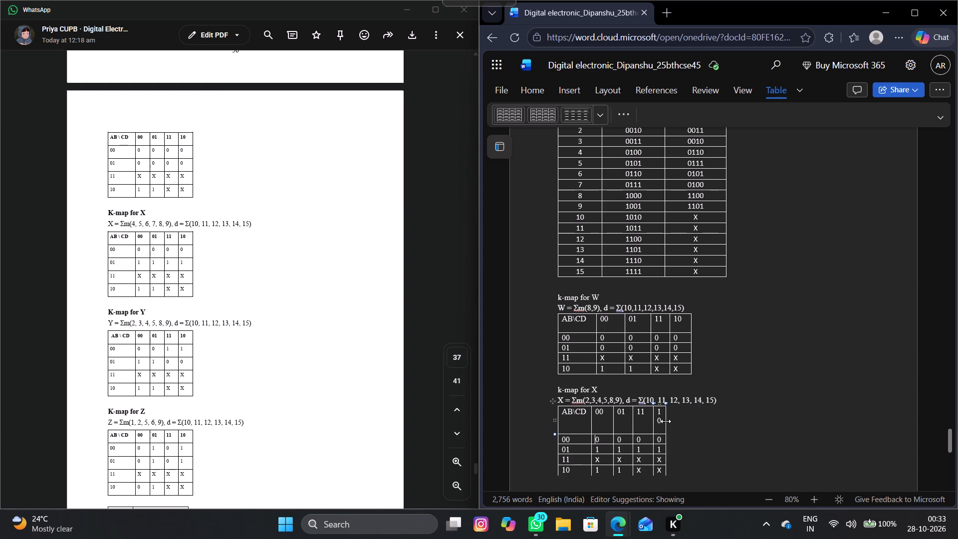
pyautogui.moveTo(666, 421); pyautogui.dragTo(673, 422)
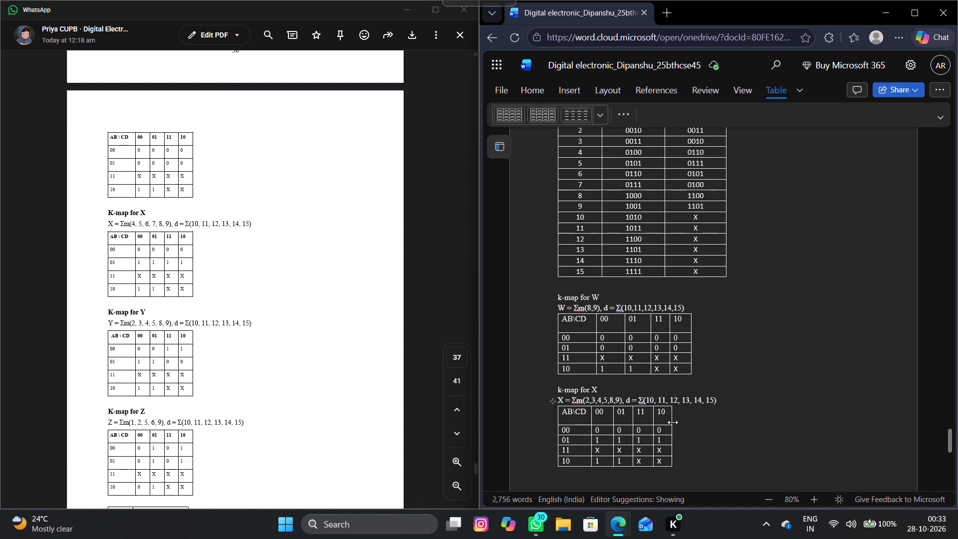
pyautogui.click(752, 420)
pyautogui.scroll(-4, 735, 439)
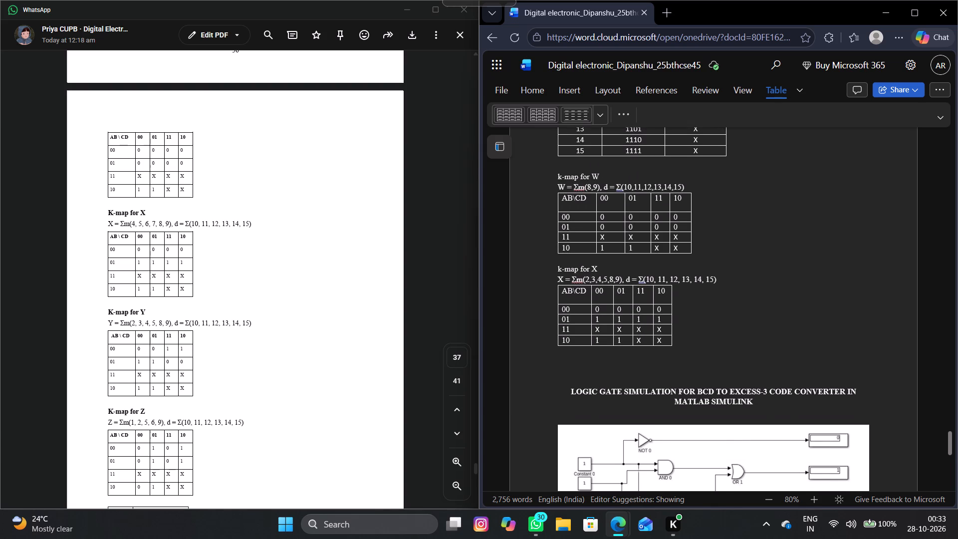
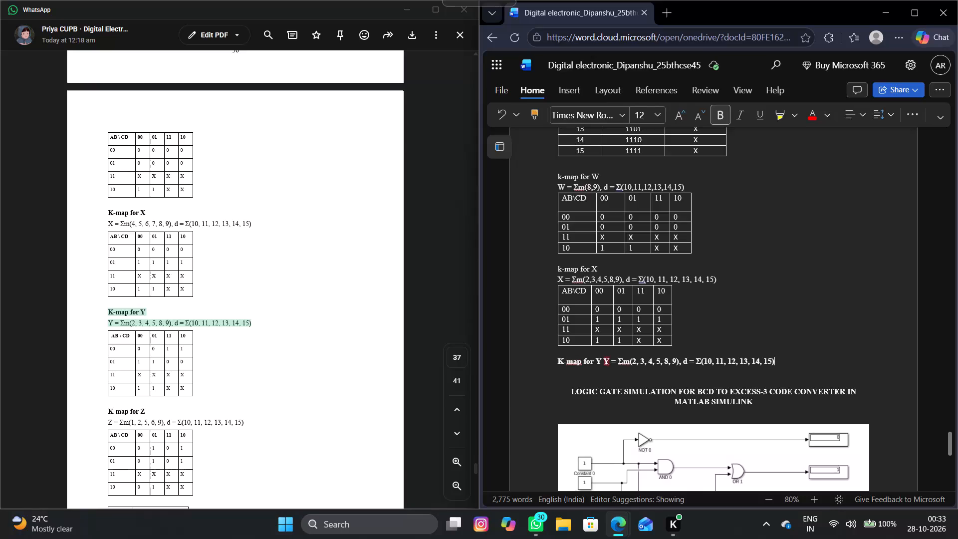
# Split the pasted text so the Y = Σm(2, 3, 4, 5, 8, 9) expression starts on its own line below the K-map for Y heading.
pyautogui.click(603, 363)
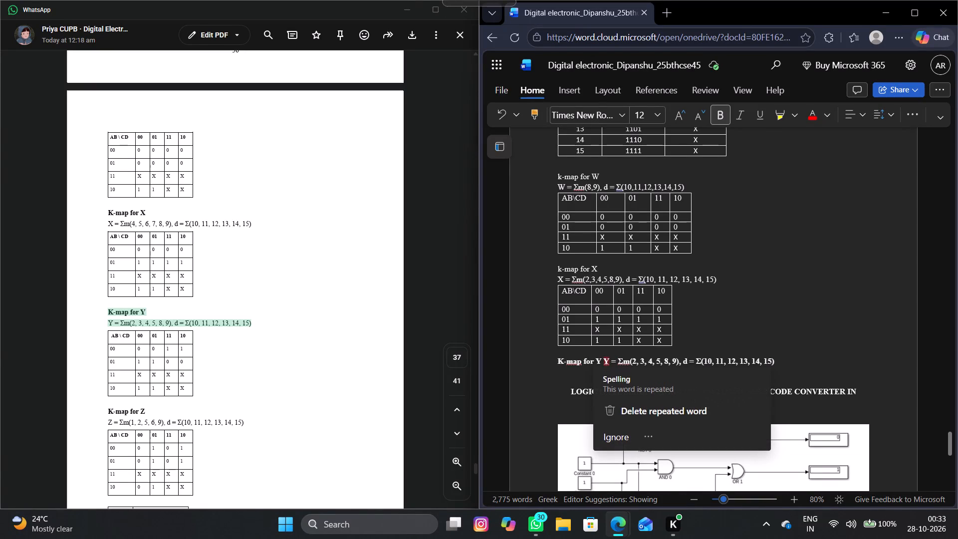
pyautogui.press('Return')
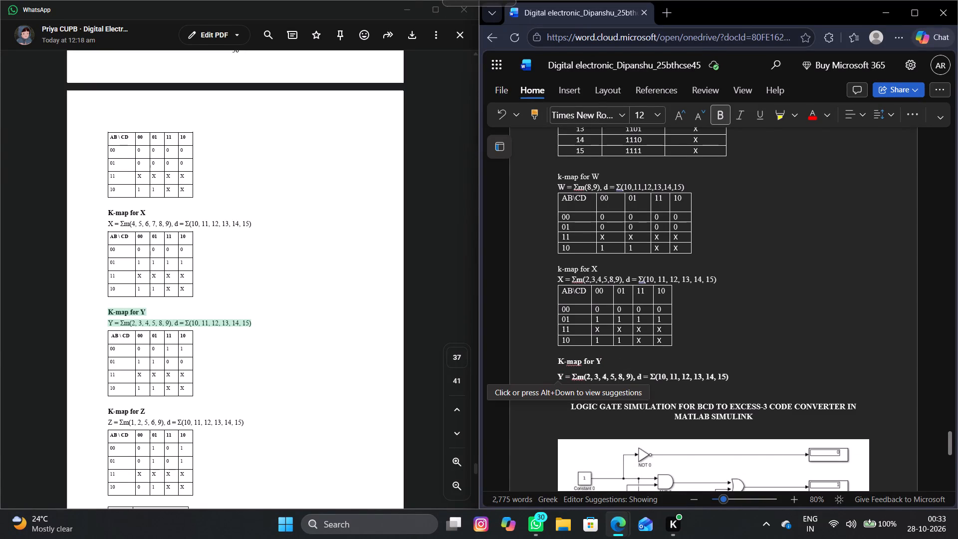
# Set the K-map for Y heading and its expression to Times New Roman and remove their bold formatting.
pyautogui.scroll(-1, 605, 357)
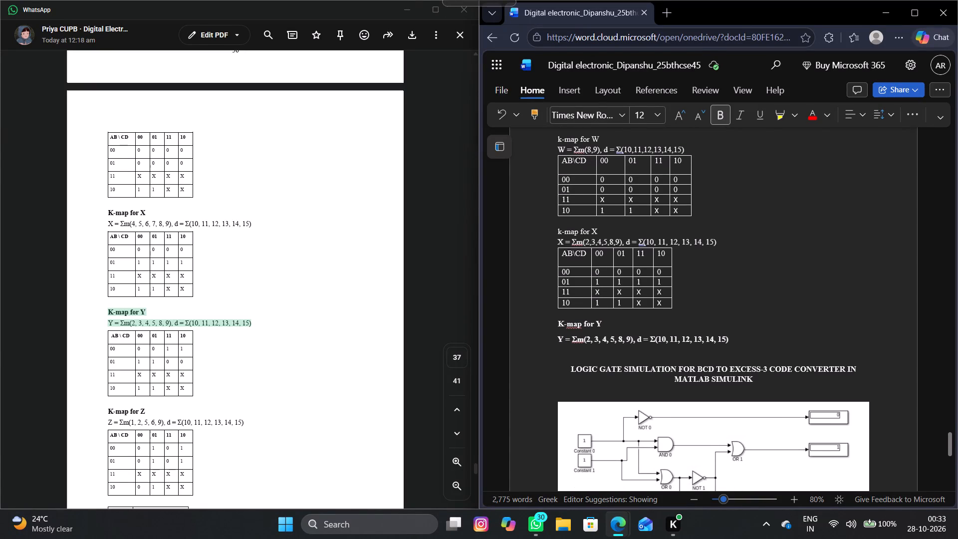
pyautogui.moveTo(731, 340); pyautogui.dragTo(554, 321)
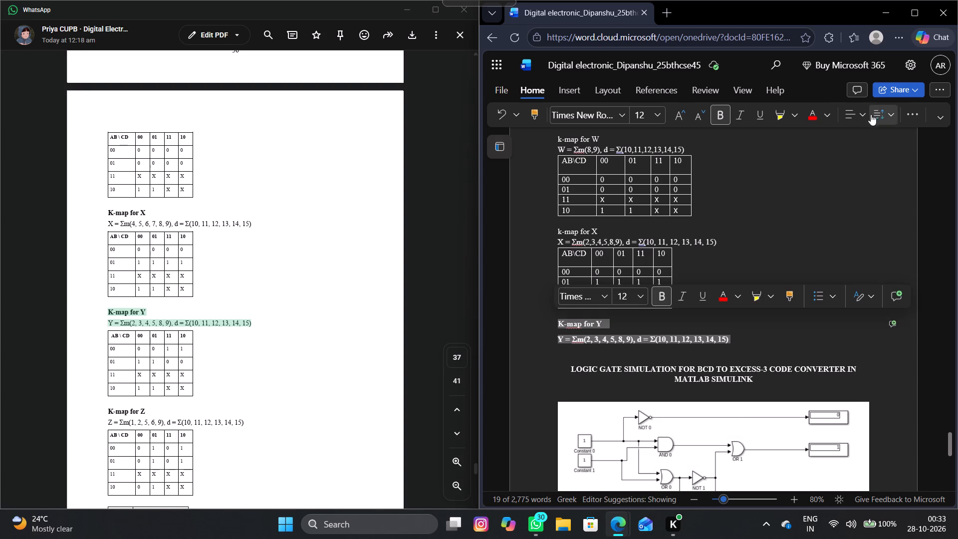
pyautogui.click(628, 116)
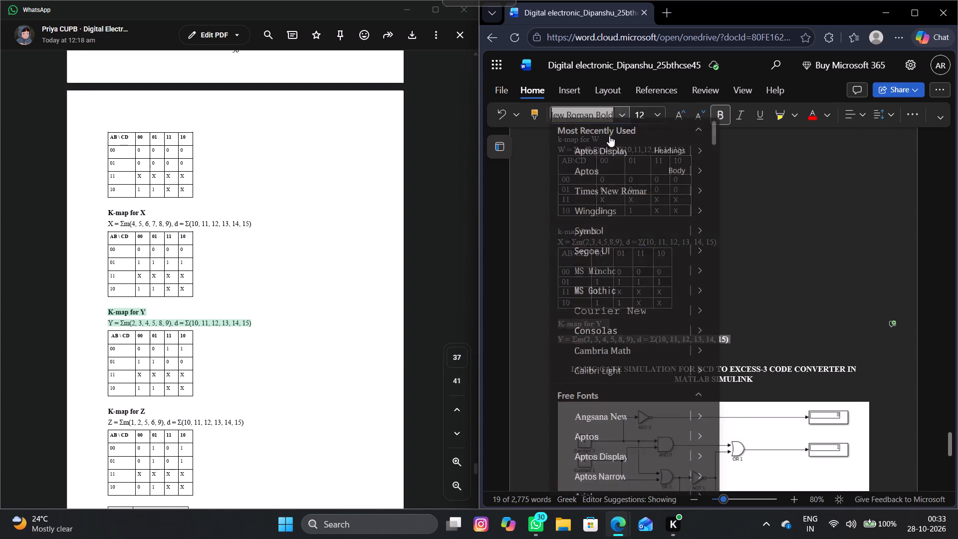
pyautogui.click(598, 192)
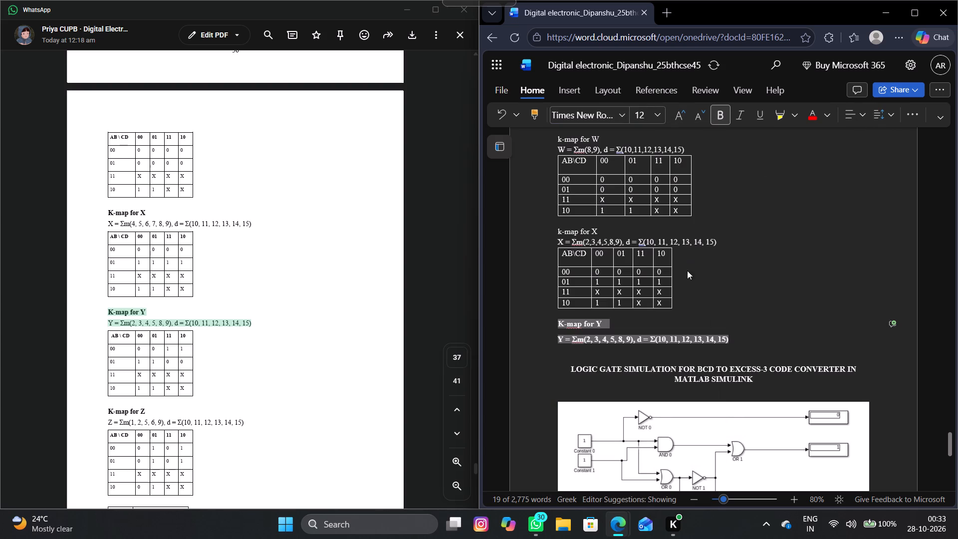
pyautogui.click(722, 118)
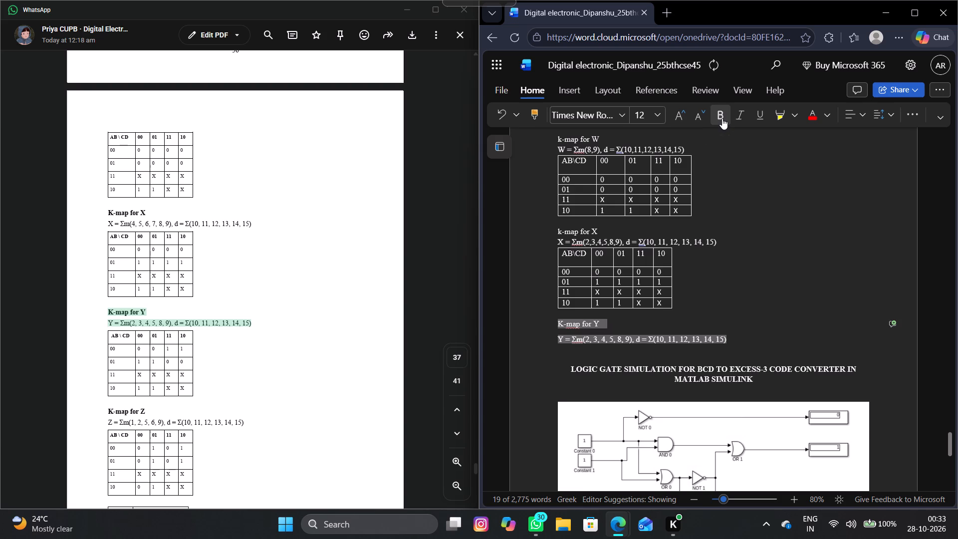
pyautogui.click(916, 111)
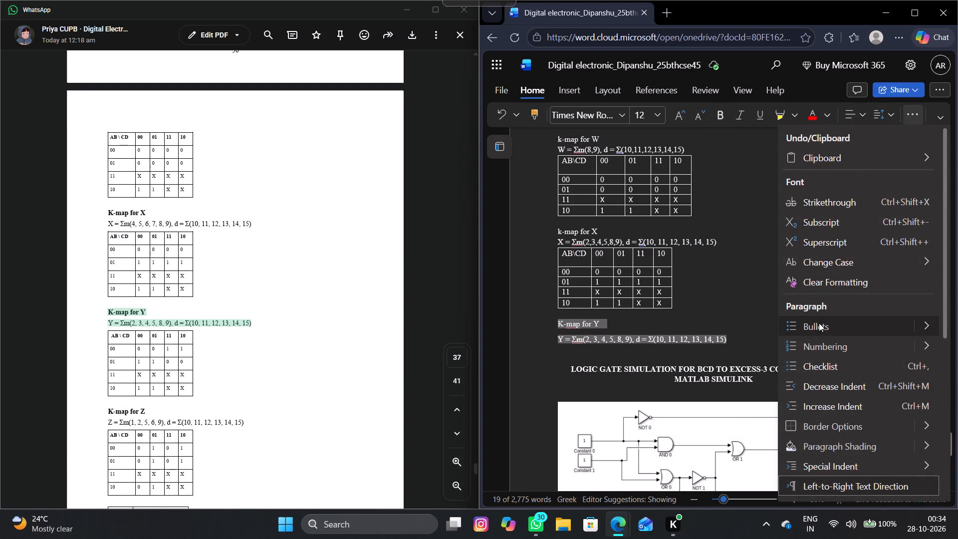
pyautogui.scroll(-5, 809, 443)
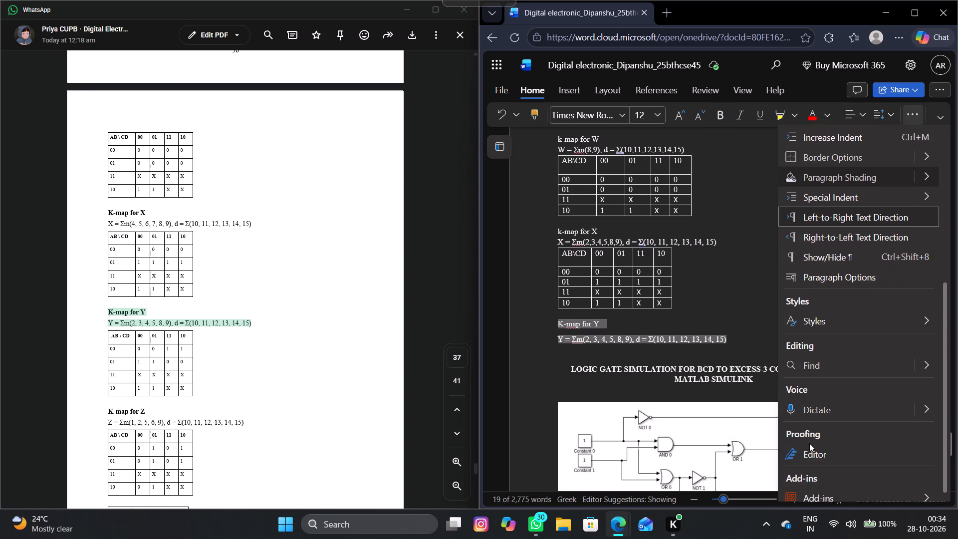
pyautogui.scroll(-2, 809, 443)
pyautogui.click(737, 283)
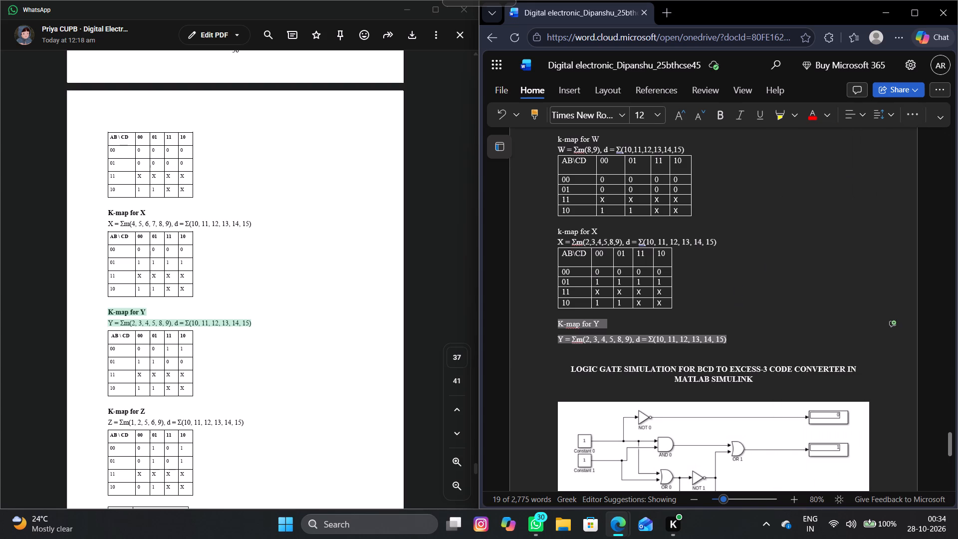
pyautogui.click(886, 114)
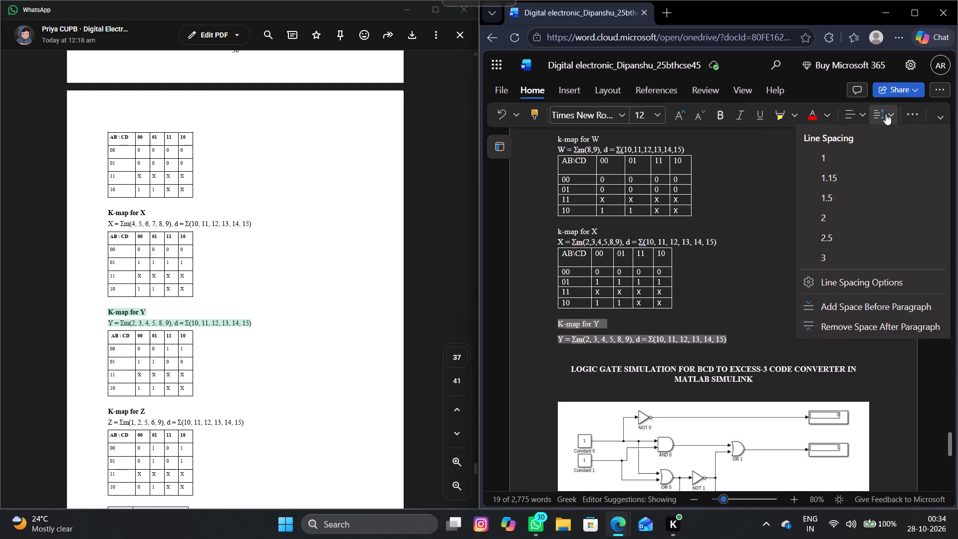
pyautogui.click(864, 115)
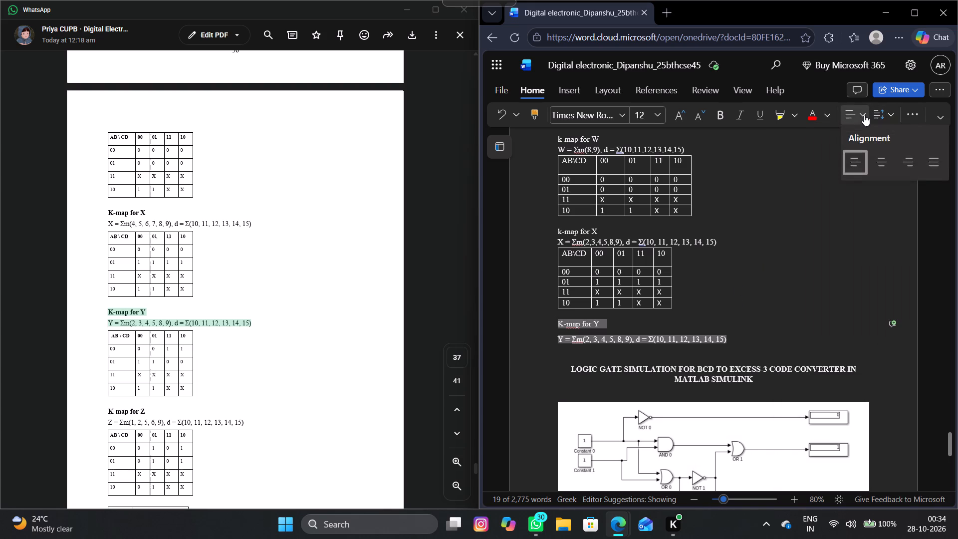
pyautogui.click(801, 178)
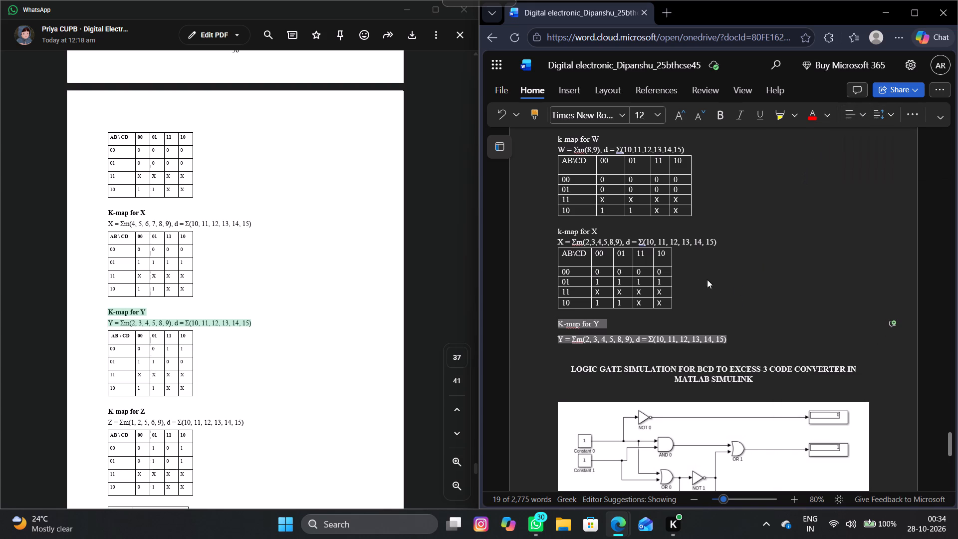
# Paste a copy of the K-map table for X on a new line below the Y expression.
pyautogui.click(728, 343)
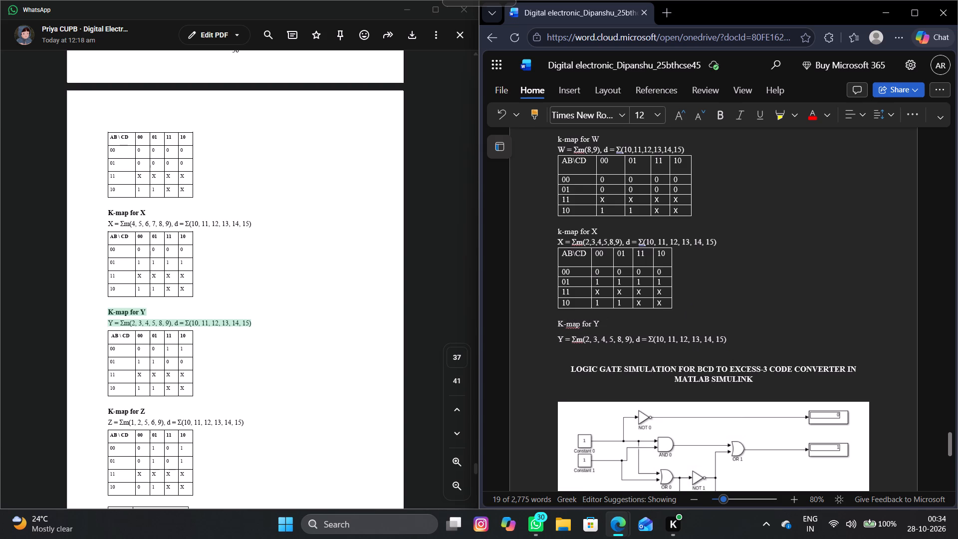
pyautogui.press('Return')
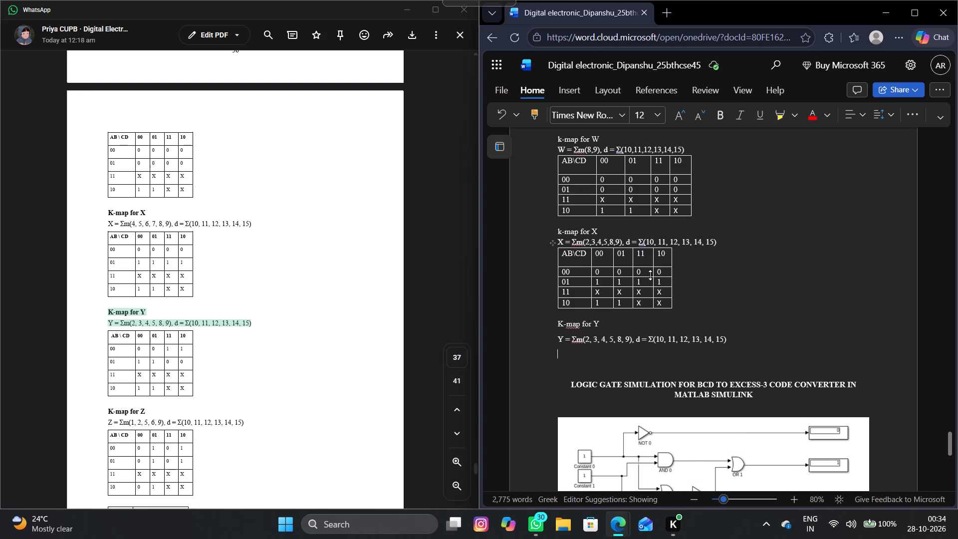
pyautogui.moveTo(558, 251); pyautogui.dragTo(669, 298)
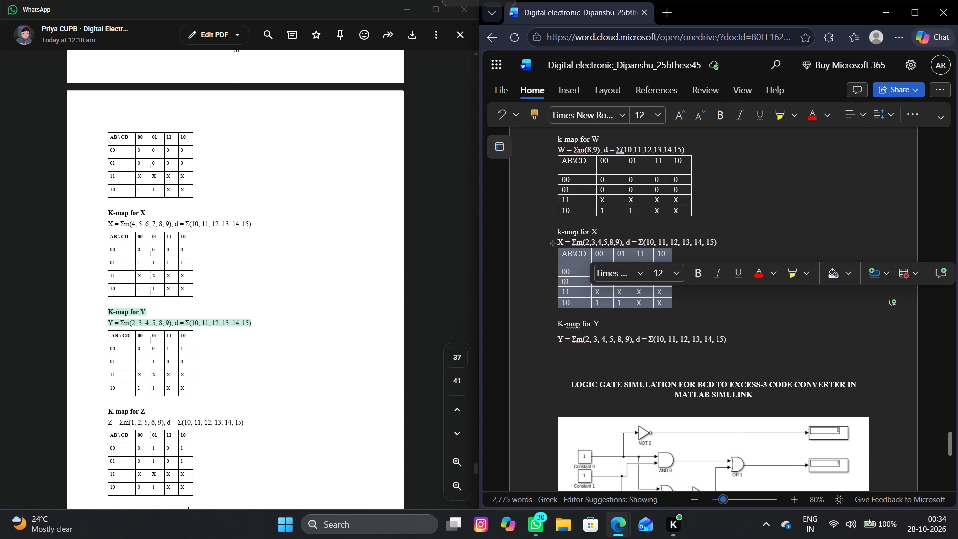
pyautogui.hotkey('ctrl', 'c')
pyautogui.hotkey('ctrl', 'c')
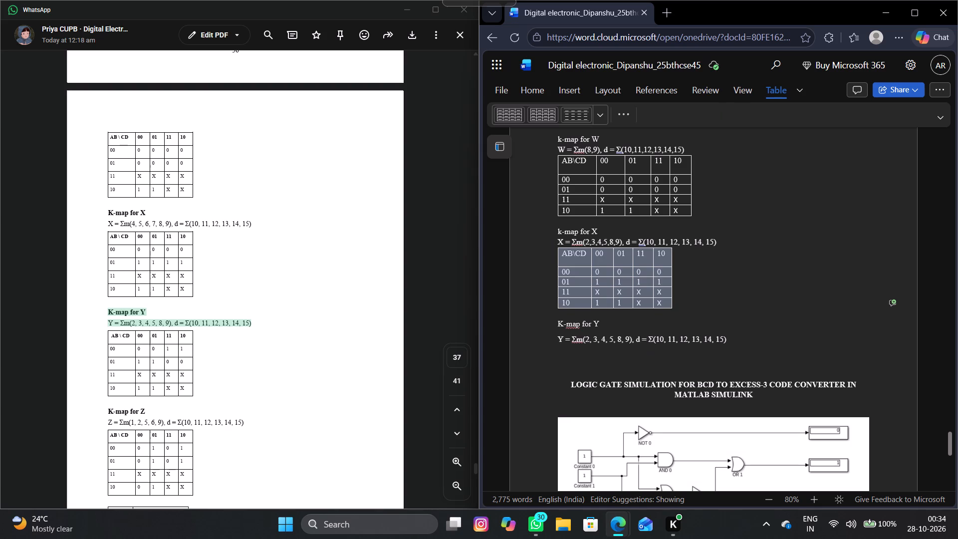
pyautogui.click(585, 349)
pyautogui.hotkey('ctrl', 'v')
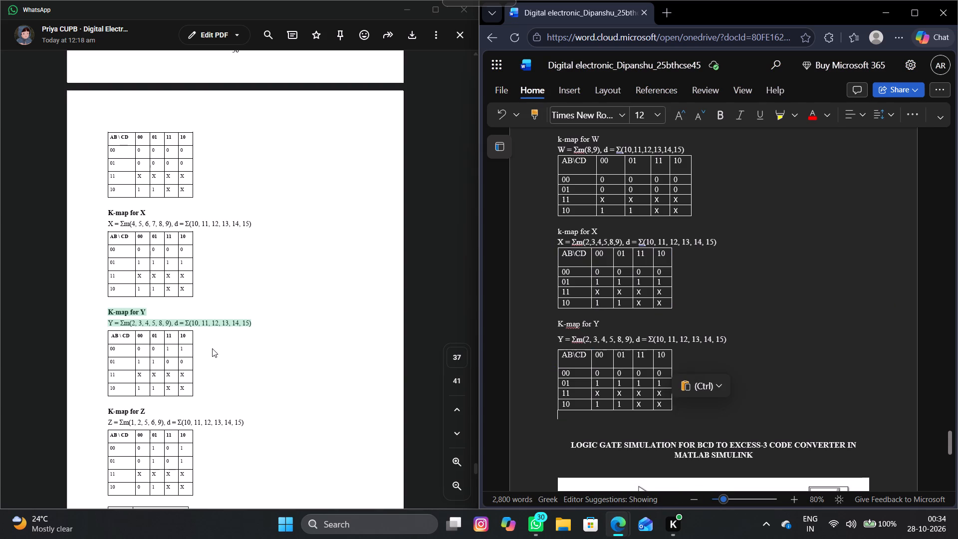
# In the K-map for Y, set columns 11 and 10 to 1 in row 00 and to 0 in row 01.
pyautogui.scroll(-1, 212, 348)
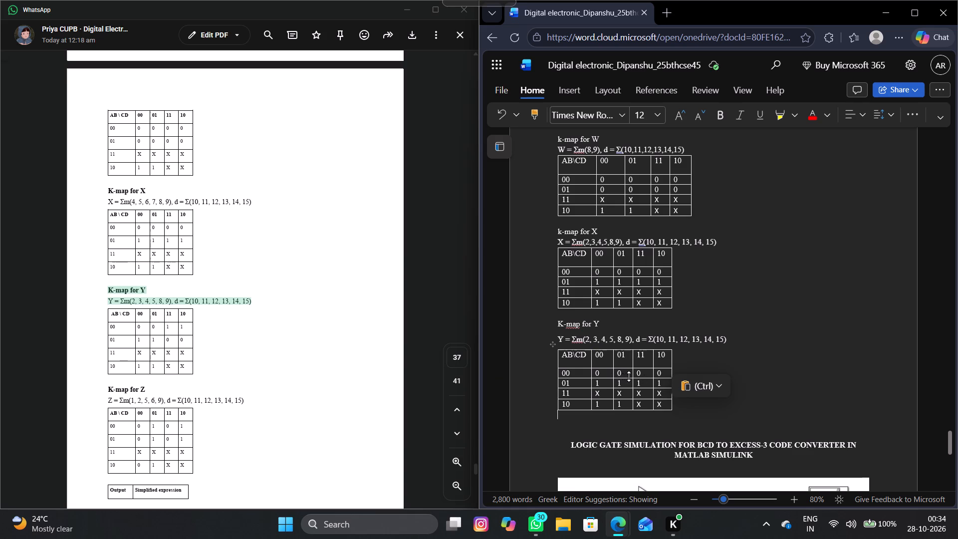
pyautogui.click(643, 375)
pyautogui.press('BackSpace')
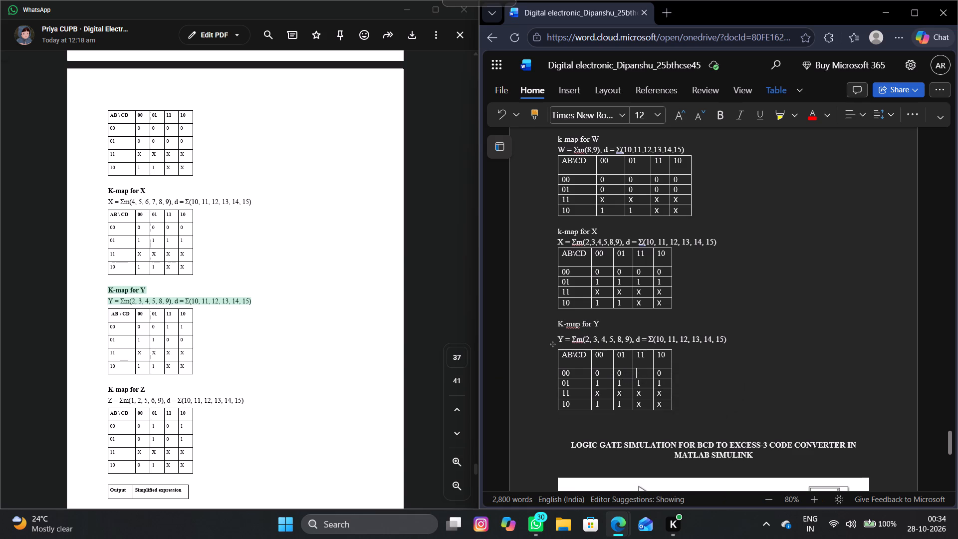
pyautogui.press('1')
pyautogui.click(661, 374)
pyautogui.press('BackSpace')
pyautogui.press('1')
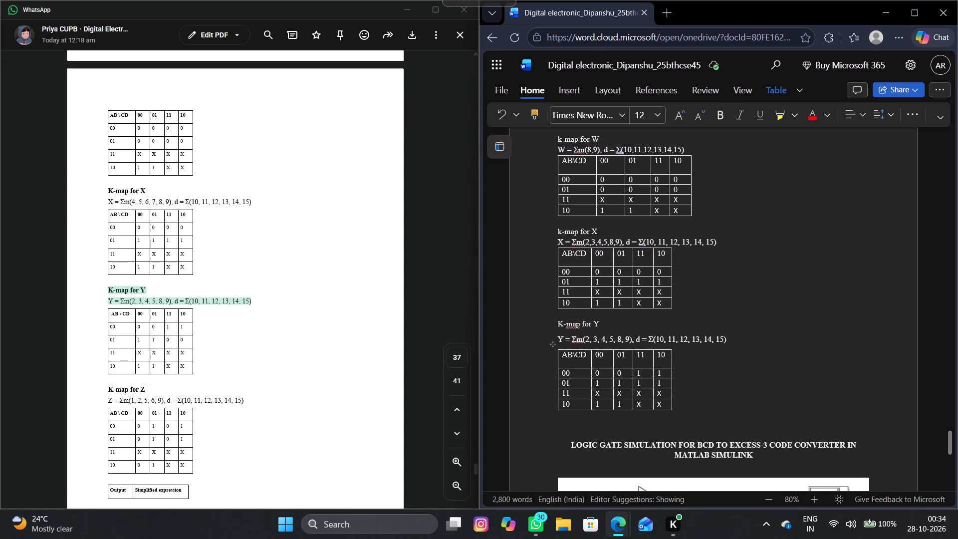
pyautogui.click(644, 385)
pyautogui.press('BackSpace')
pyautogui.press('0')
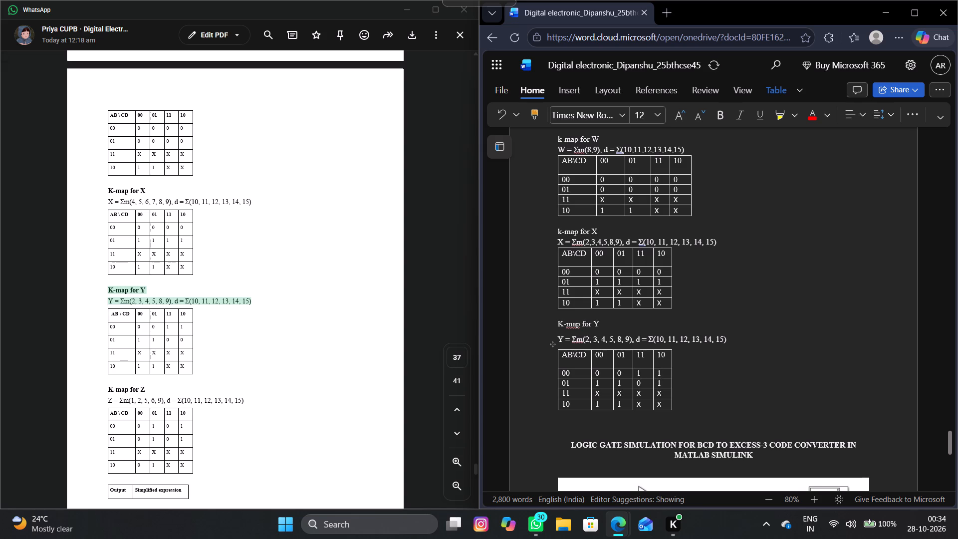
pyautogui.press('Right')
pyautogui.press('Right')
pyautogui.press('BackSpace')
pyautogui.press('0')
# Add three blank lines between the K-map for Y and the logic gate simulation heading, leaving the cursor in the new space.
pyautogui.scroll(-1, 618, 405)
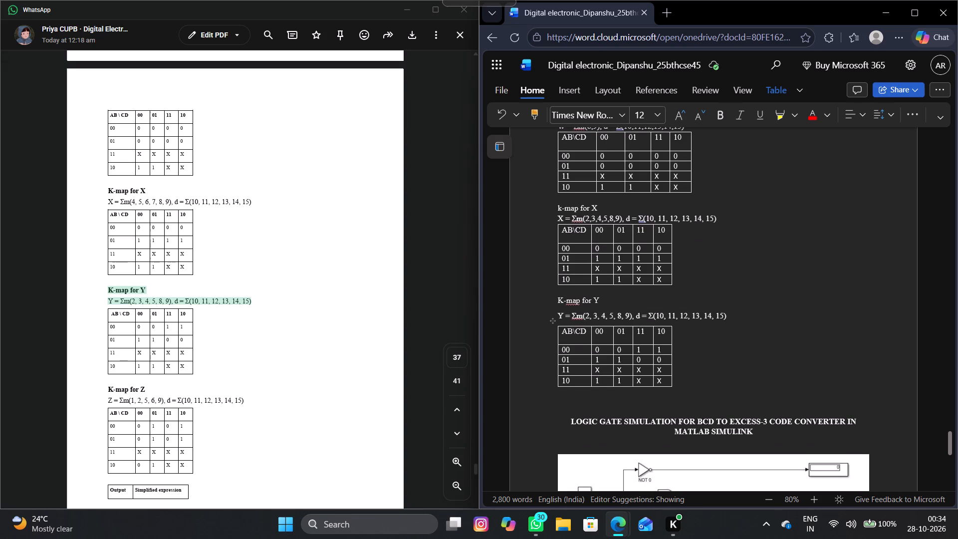
pyautogui.click(676, 383)
pyautogui.click(580, 396)
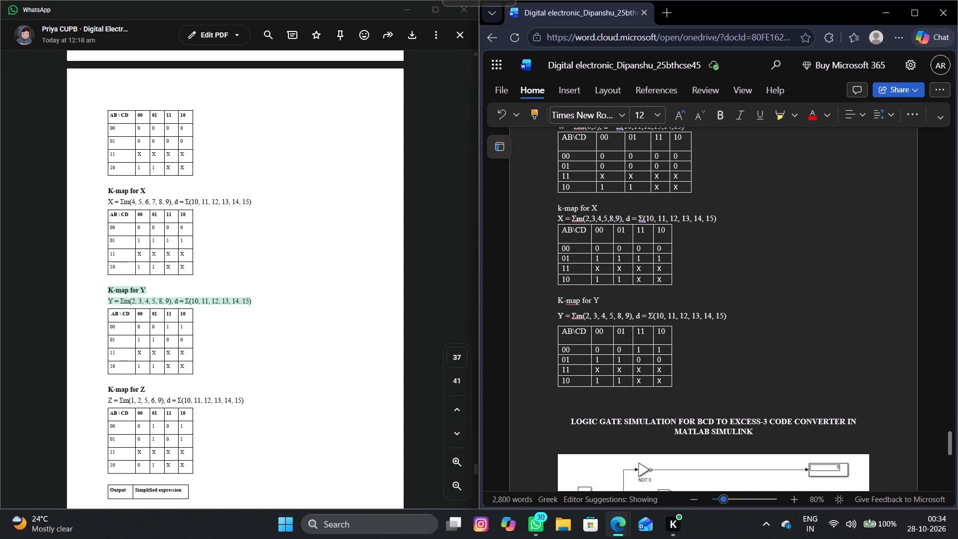
pyautogui.press('Return')
pyautogui.press('Return')
pyautogui.press('Return')
pyautogui.press('Up')
pyautogui.press('Up')
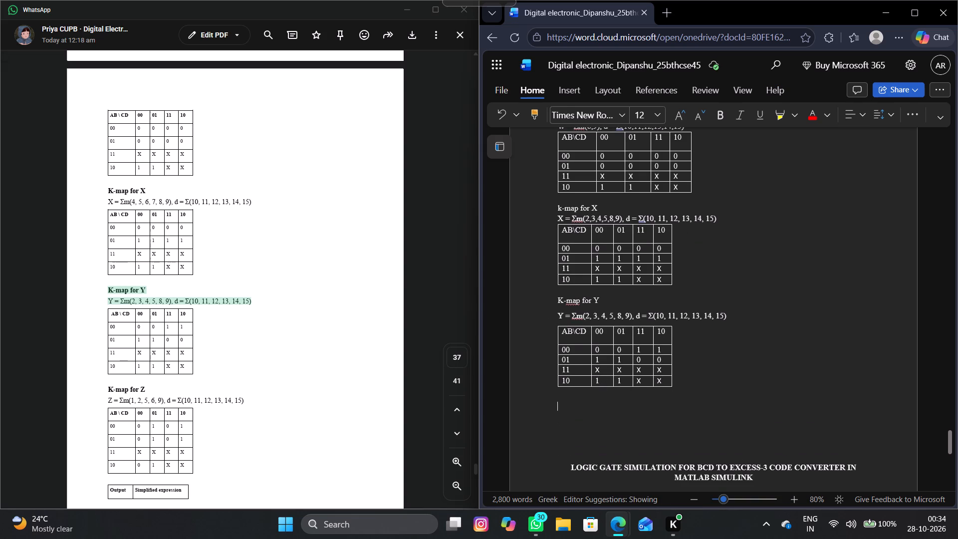
pyautogui.press('Up')
pyautogui.press('Down')
pyautogui.scroll(-1, 223, 330)
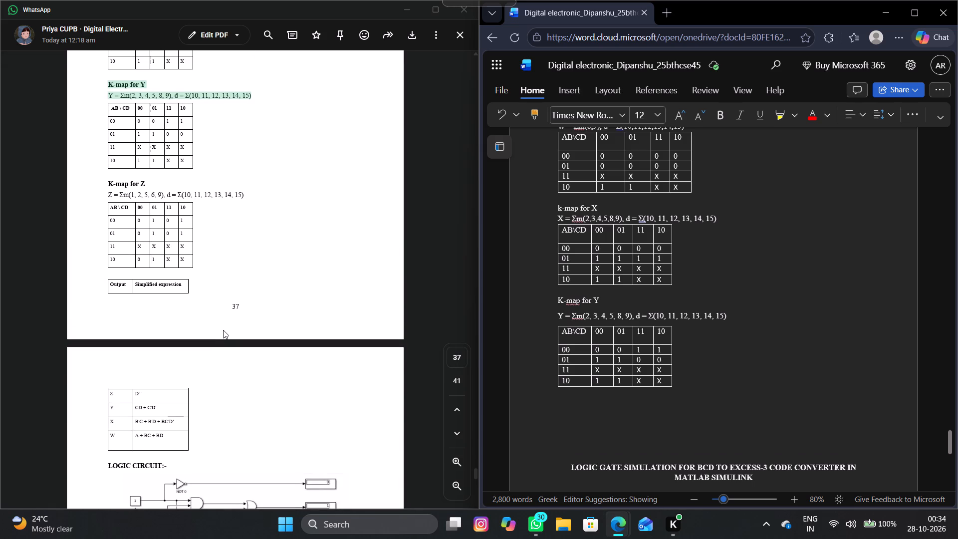
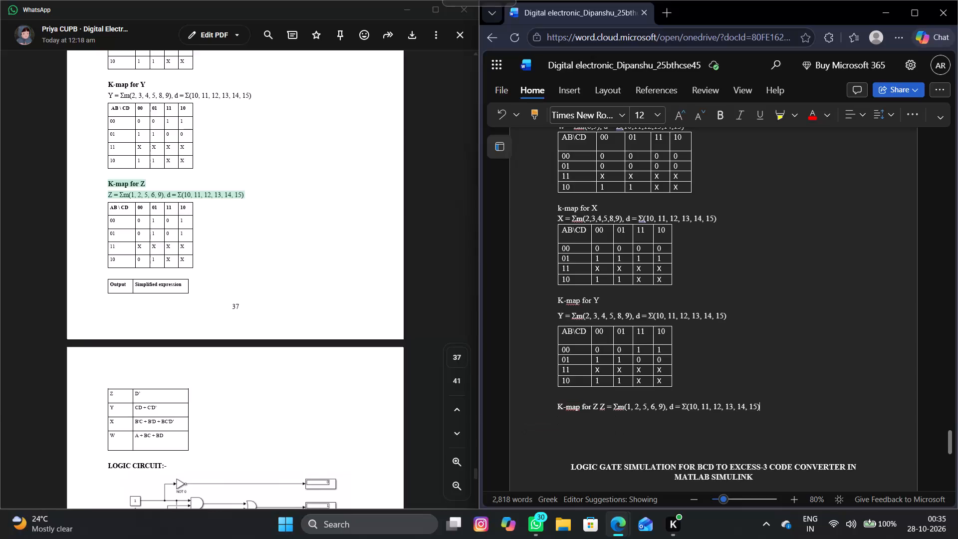
# Split the pasted K-map for Z text so that the Z expression starts on its own line below the heading.
pyautogui.click(600, 409)
pyautogui.press('Return')
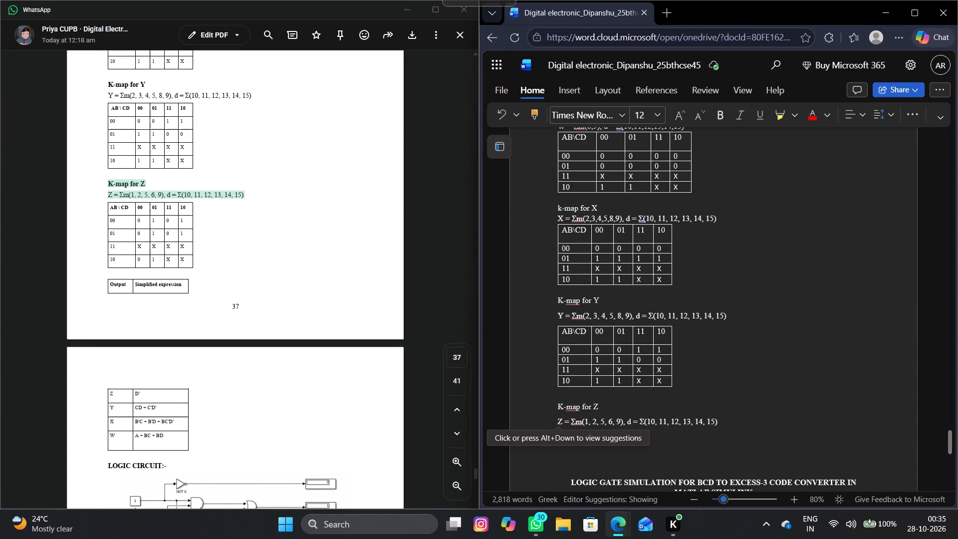
pyautogui.click(705, 431)
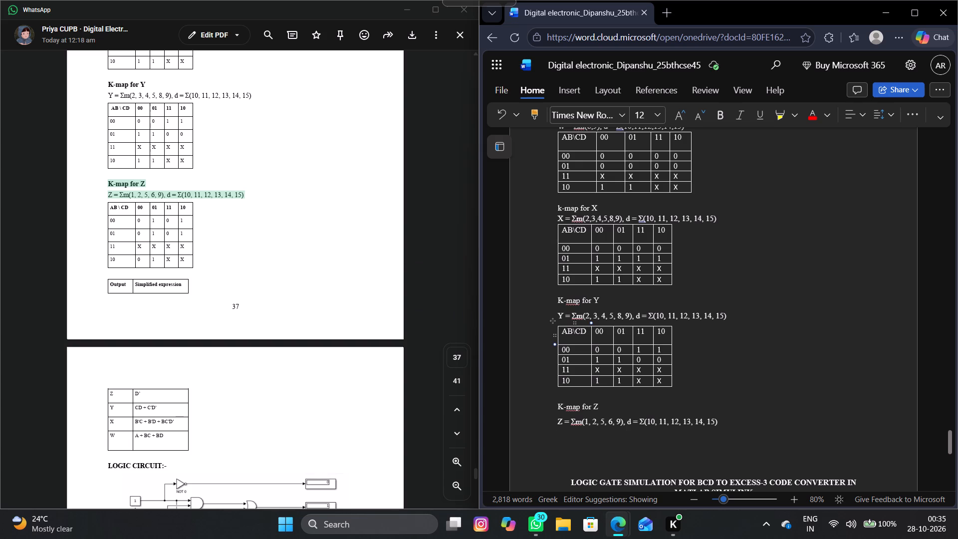
# Paste a copy of the K-map table for Y below the Z expression.
pyautogui.moveTo(562, 330); pyautogui.dragTo(659, 376)
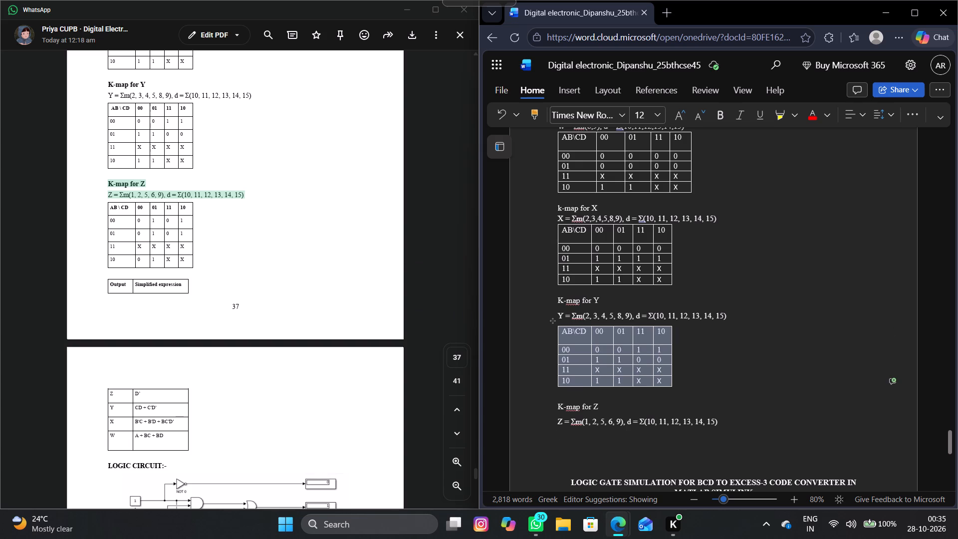
pyautogui.hotkey('ctrl', 'c')
pyautogui.hotkey('ctrl', 'c')
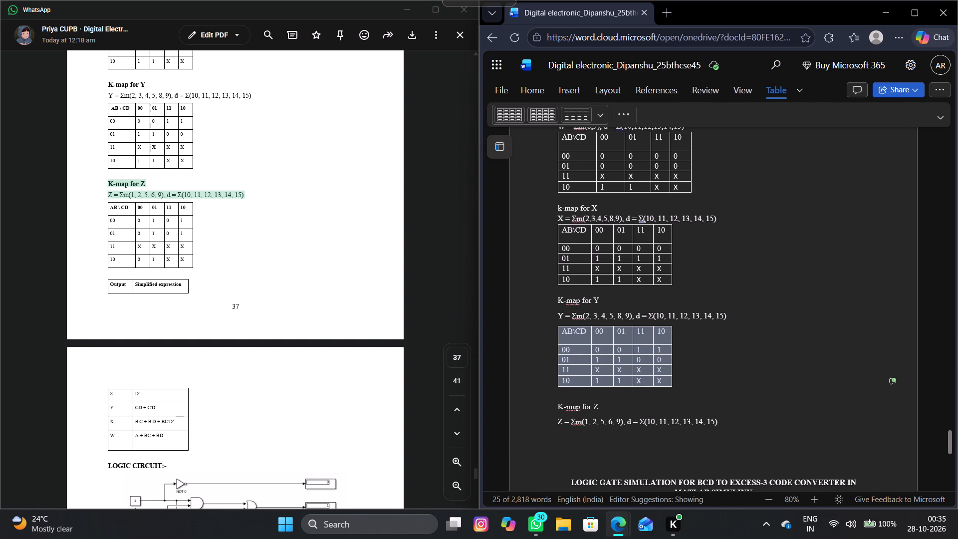
pyautogui.click(559, 431)
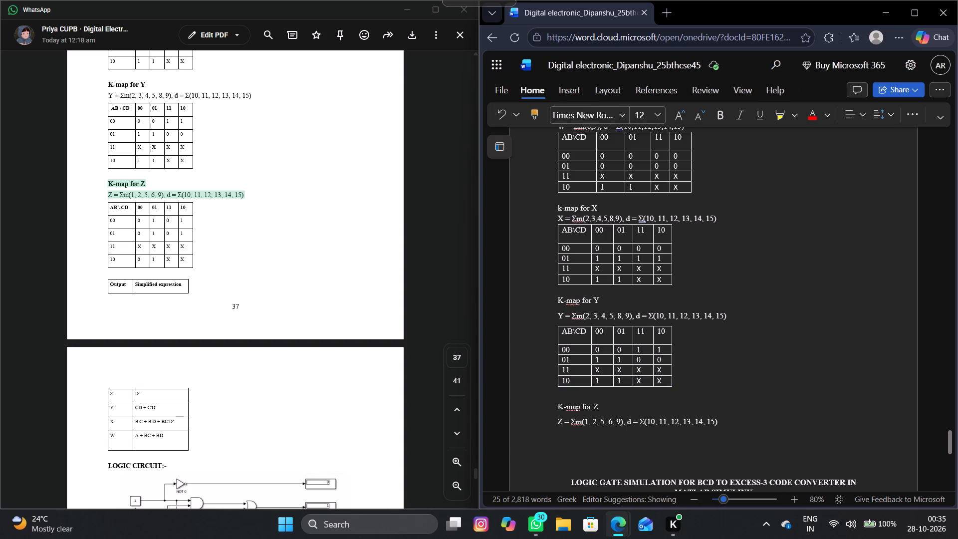
pyautogui.hotkey('ctrl', 'v')
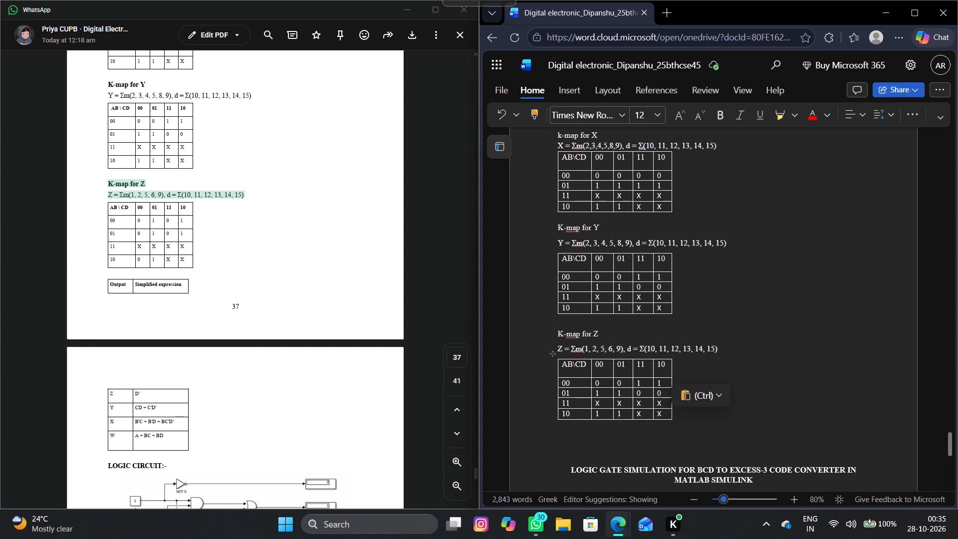
# In the K-map for Z, set row 00 to 0 in column 11 and 1 in column 01, and row 10 to 0 in column 00.
pyautogui.click(648, 382)
pyautogui.press('BackSpace')
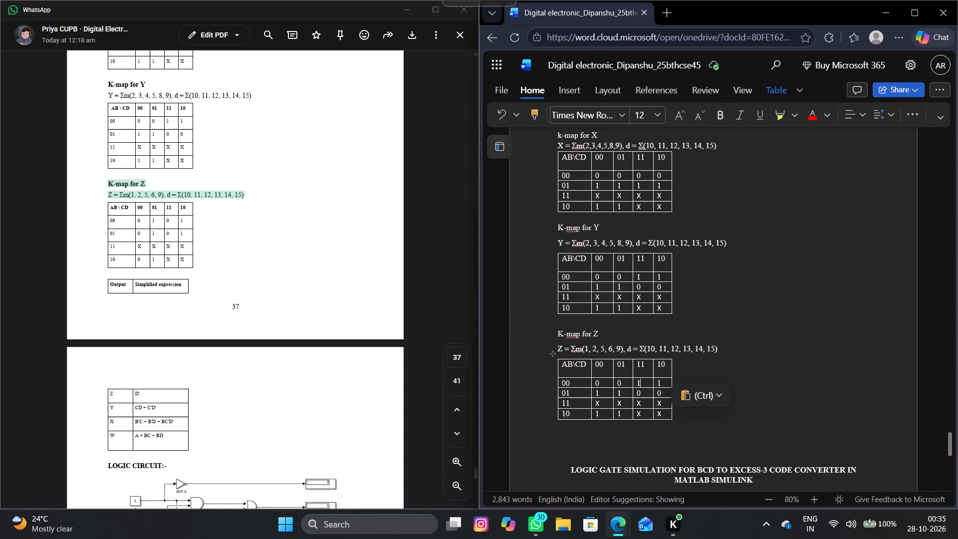
pyautogui.press('0')
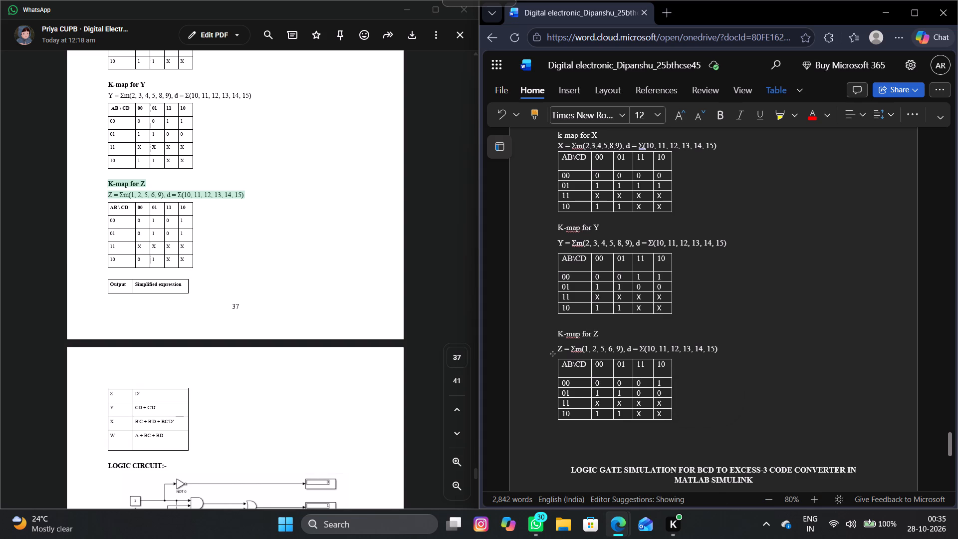
pyautogui.press('Left')
pyautogui.press('Left')
pyautogui.press('BackSpace')
pyautogui.press('1')
pyautogui.click(603, 413)
pyautogui.press('BackSpace')
pyautogui.press('0')
# Add a blank line below the K-map for Z and start inserting a table there for the simplified expressions.
pyautogui.scroll(-1, 548, 356)
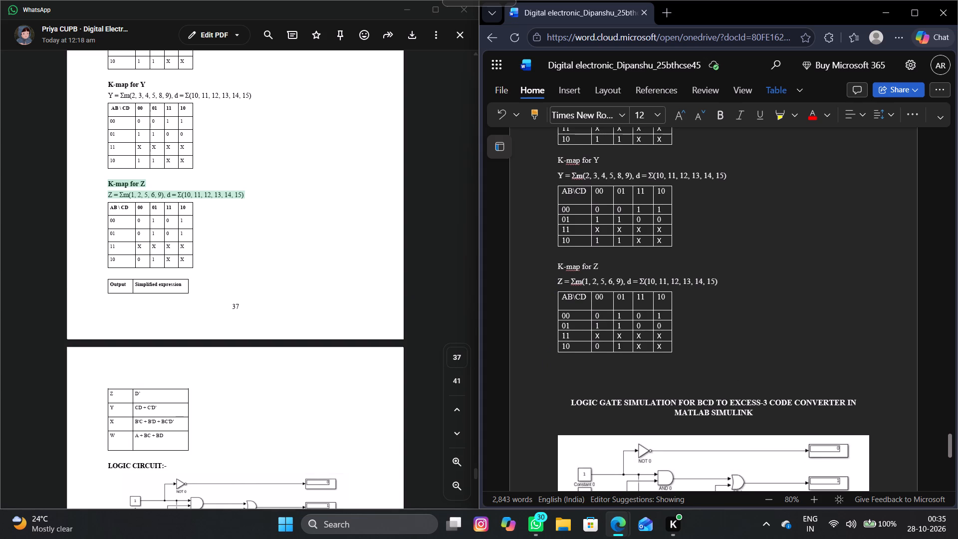
pyautogui.click(616, 359)
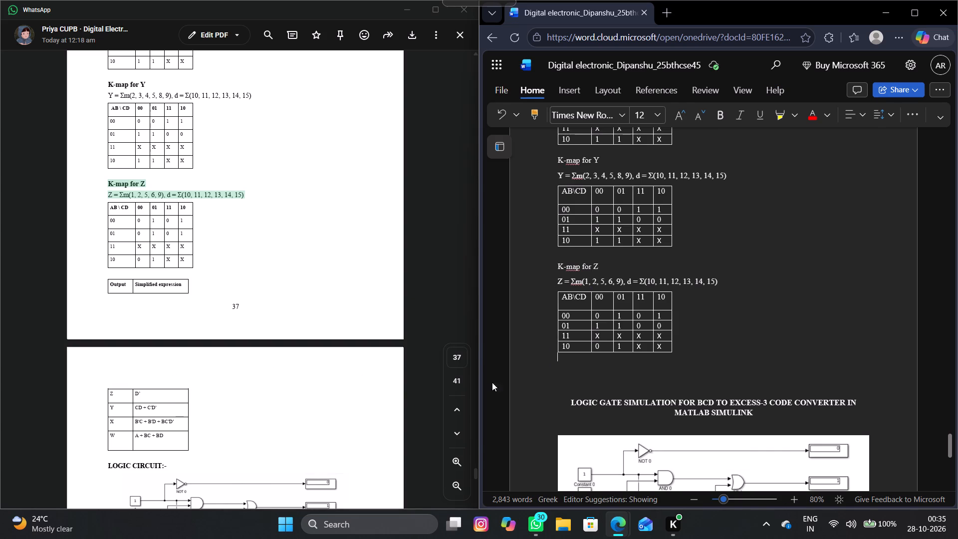
pyautogui.press('Return')
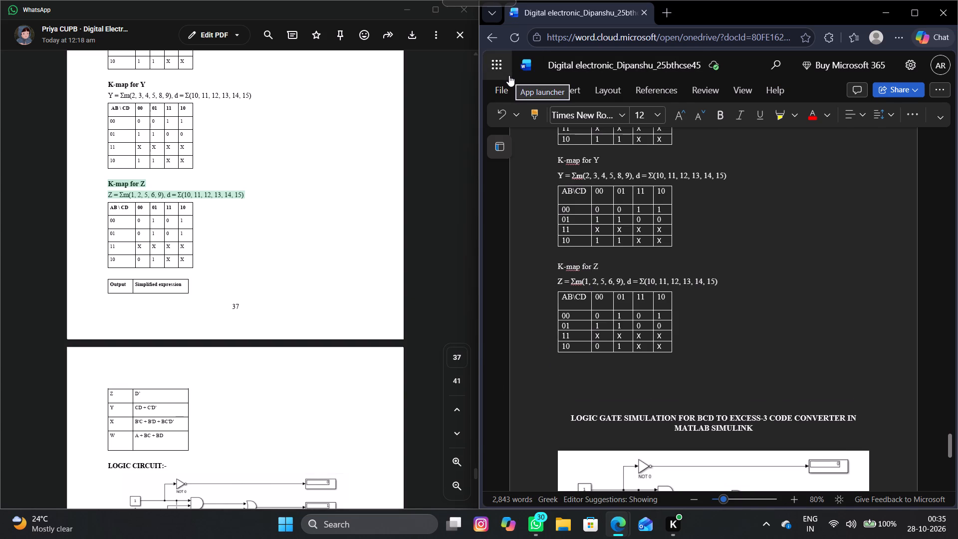
pyautogui.click(573, 91)
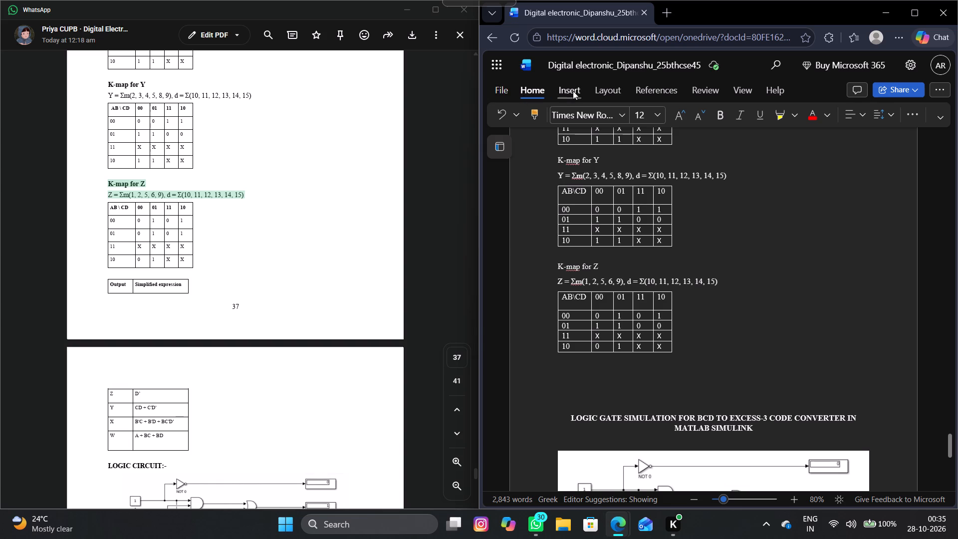
pyautogui.click(568, 118)
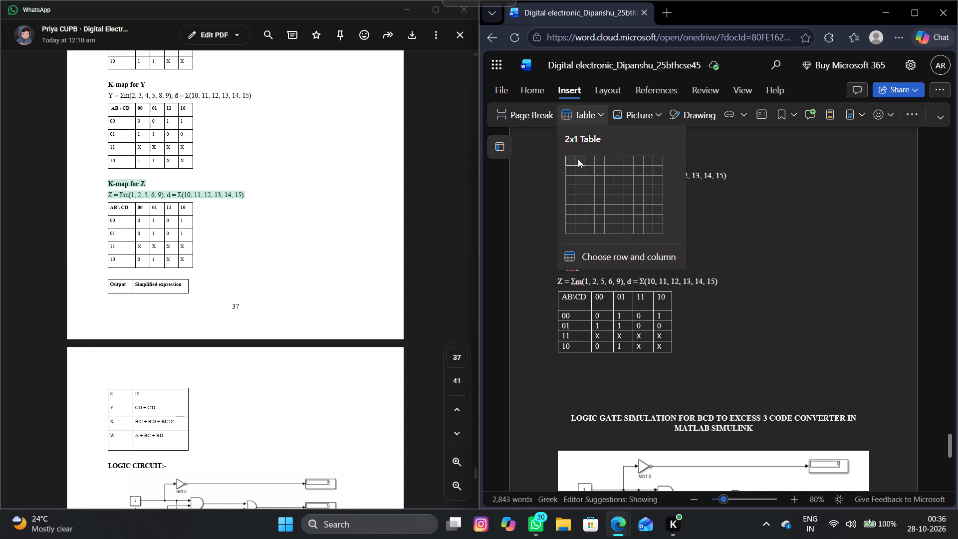
# Insert a table of two columns and five rows below the K-map for Z.
pyautogui.click(580, 200)
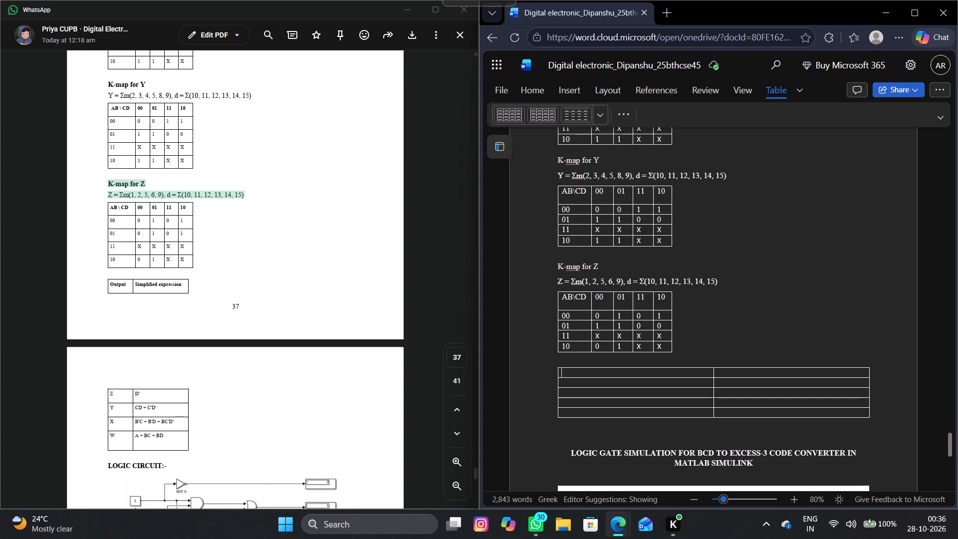
# Fill the new table's header row with Output in the first column and Simplified expression in the second.
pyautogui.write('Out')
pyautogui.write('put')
pyautogui.click(731, 371)
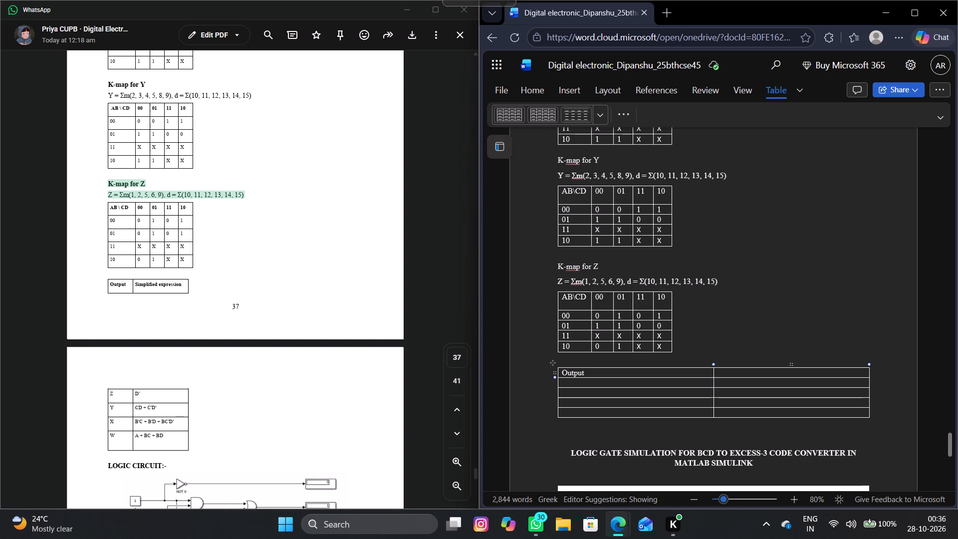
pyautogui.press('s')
pyautogui.press('BackSpace')
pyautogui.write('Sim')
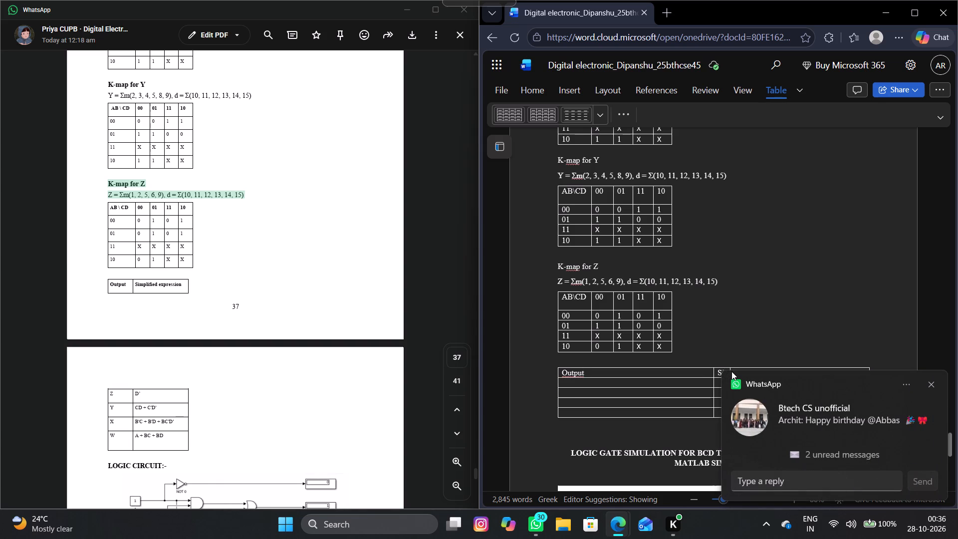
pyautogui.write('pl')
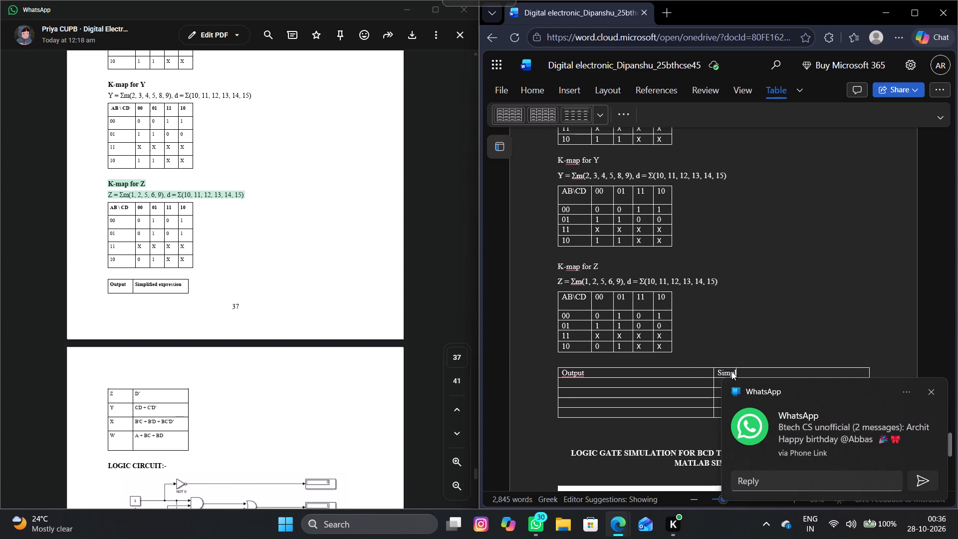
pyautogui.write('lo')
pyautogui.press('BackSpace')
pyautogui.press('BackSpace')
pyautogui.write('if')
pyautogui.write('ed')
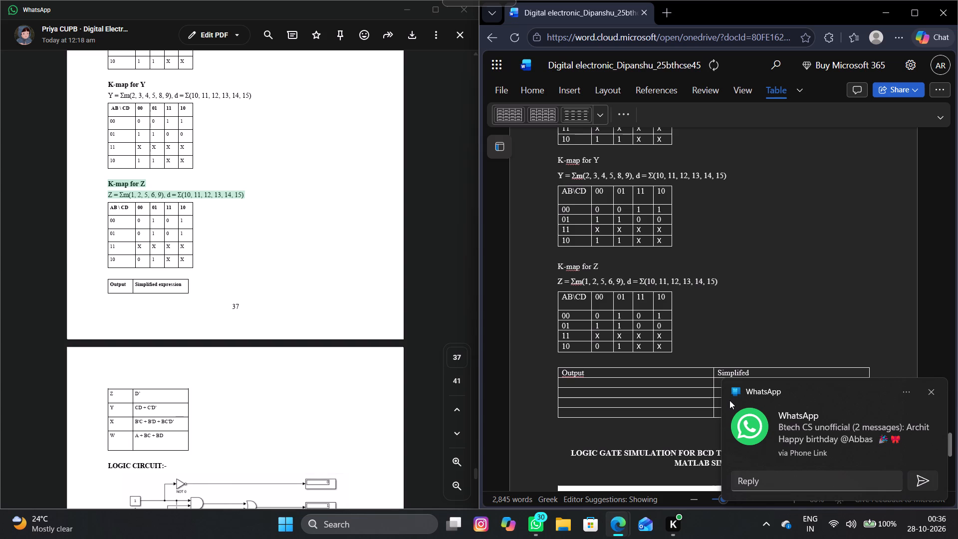
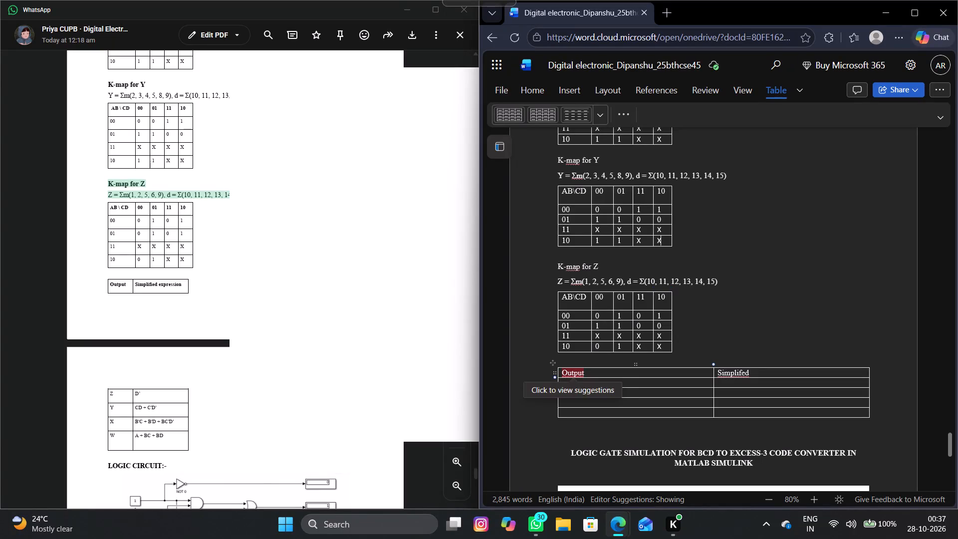
pyautogui.click(775, 372)
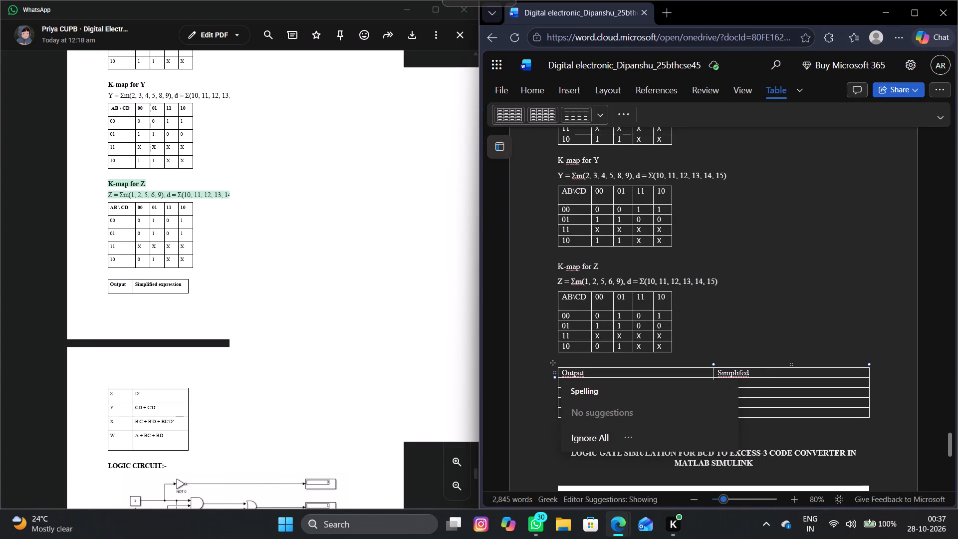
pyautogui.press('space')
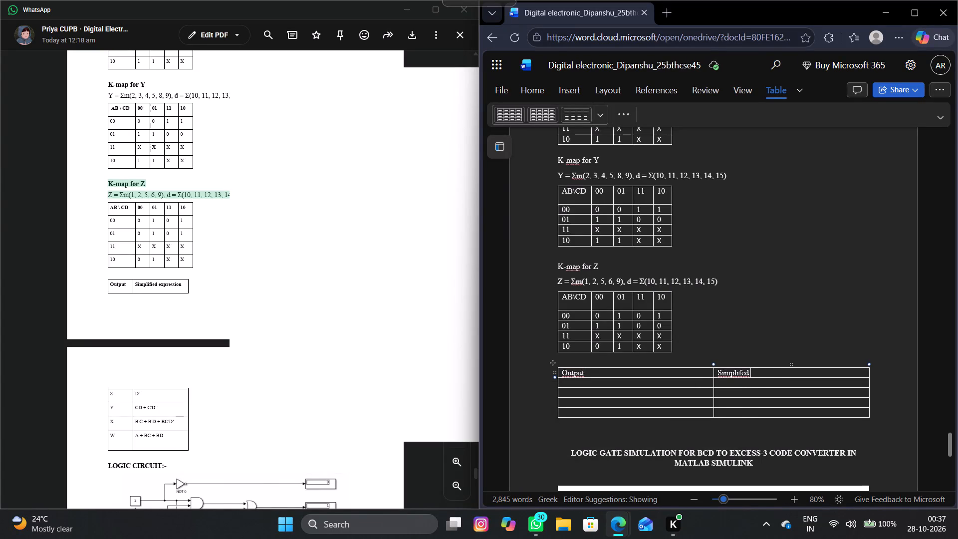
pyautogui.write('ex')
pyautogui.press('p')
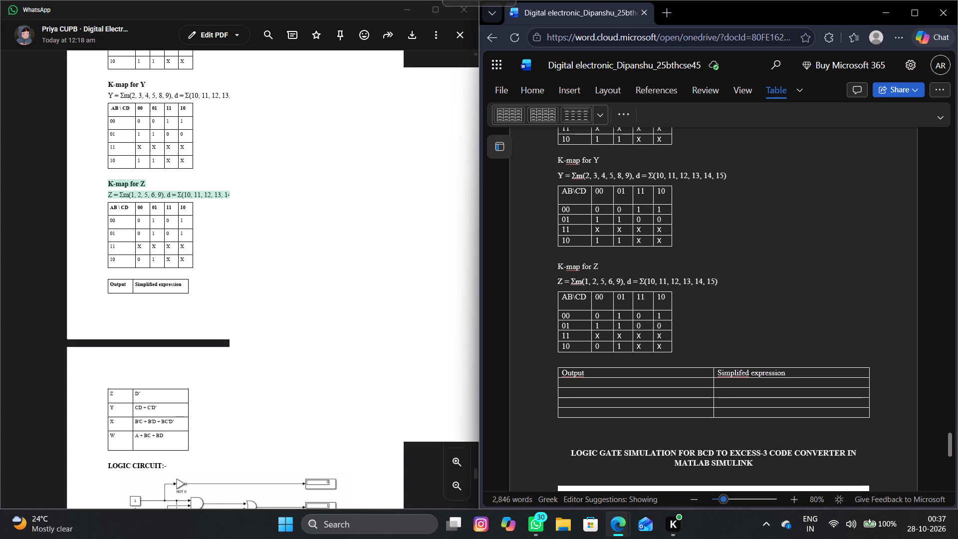
# Fill the Output column of the simplified-expression table with Z and Y in the first two rows below the header.
pyautogui.click(653, 384)
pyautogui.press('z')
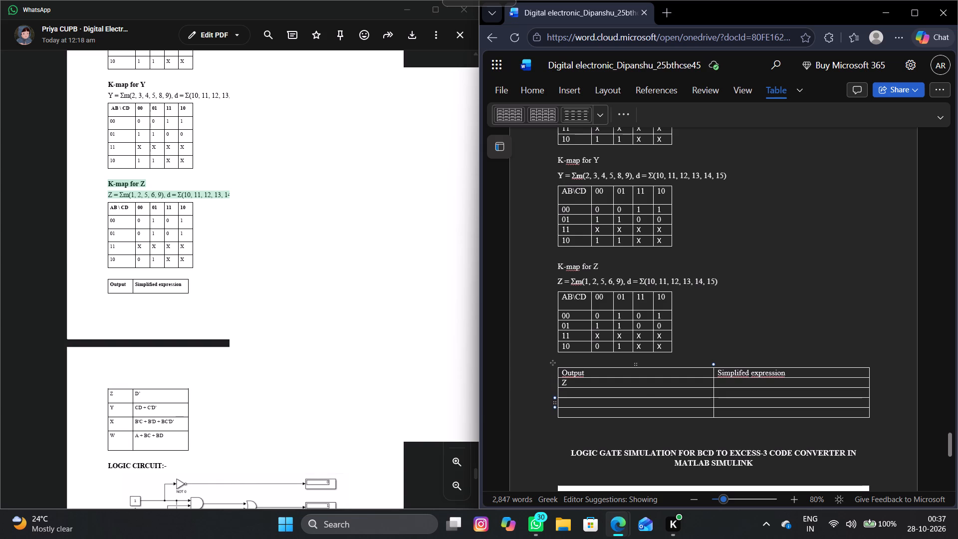
pyautogui.click(625, 392)
# Fill the remaining Output cells below Z in the simplified expression table with Y, X and W.
pyautogui.press('y')
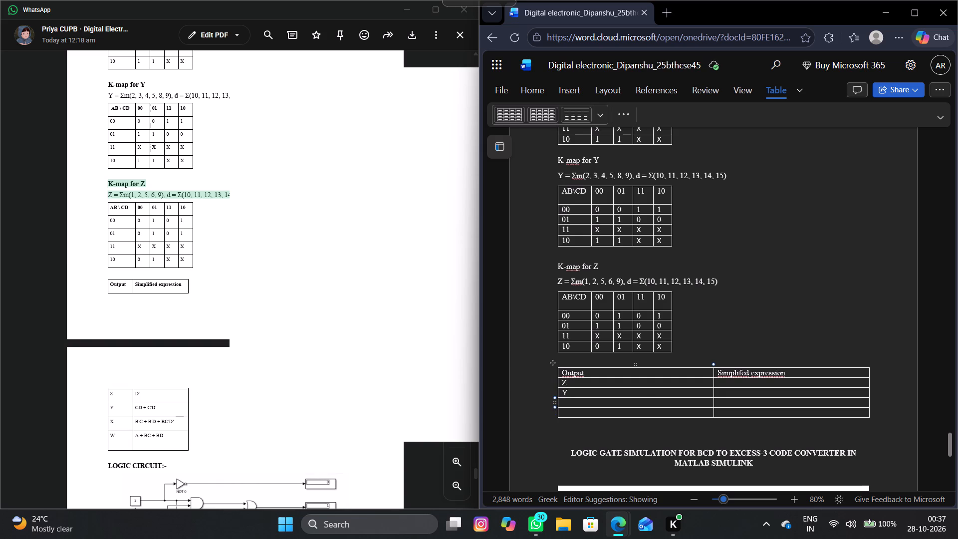
pyautogui.click(597, 401)
pyautogui.press('x')
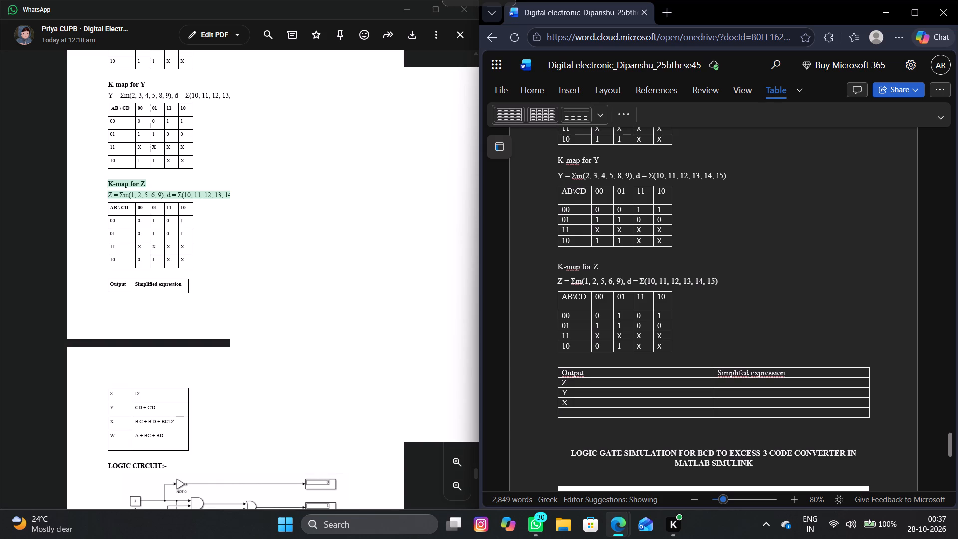
pyautogui.click(590, 412)
pyautogui.press('w')
# Enter D' as the simplified expression for output Z.
pyautogui.click(731, 384)
pyautogui.write("d'")
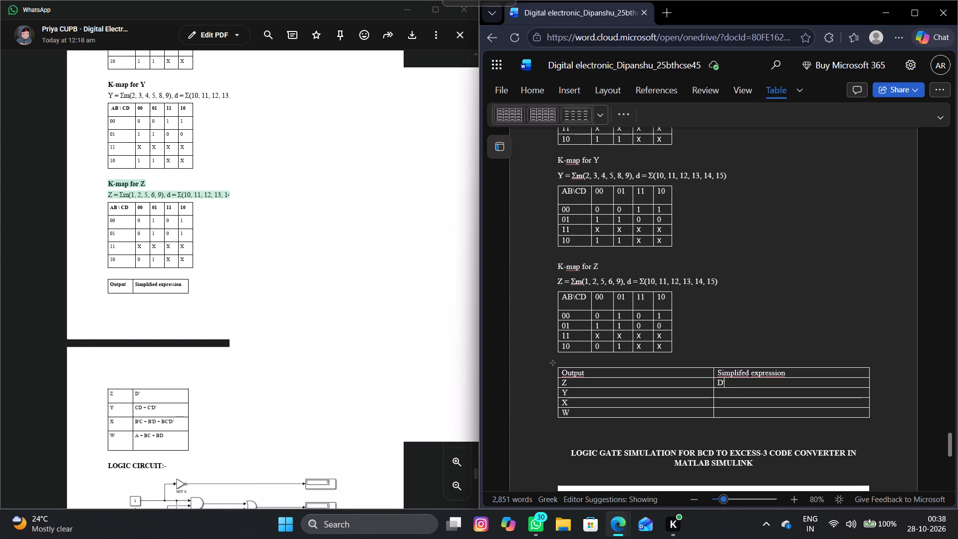
# Enter CD+B'D+BC'D' in the simplified expression cell of row Y.
pyautogui.click(729, 395)
pyautogui.press('c')
pyautogui.press('d')
pyautogui.hotkey('shift', '+')
pyautogui.press('Left')
pyautogui.press('Left')
pyautogui.press('Right')
pyautogui.press('BackSpace')
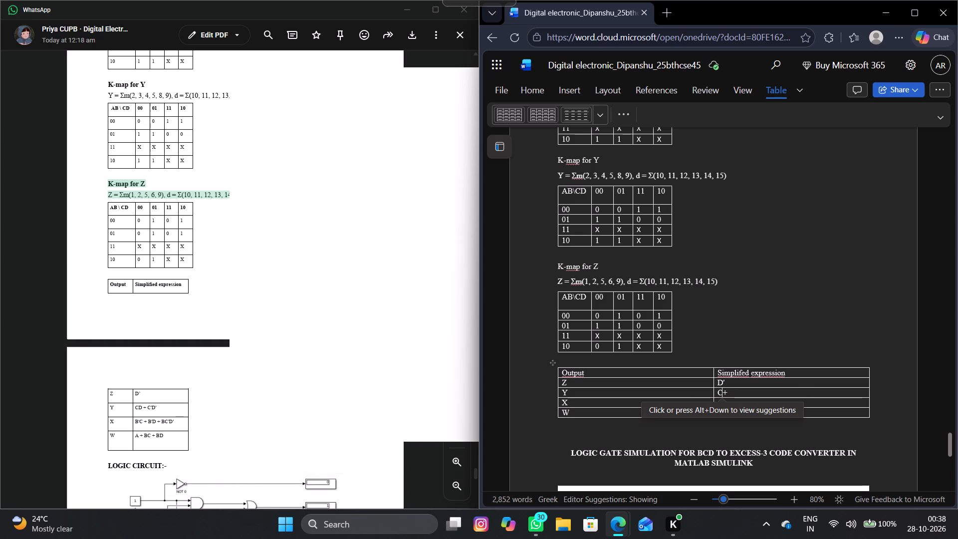
pyautogui.press('d')
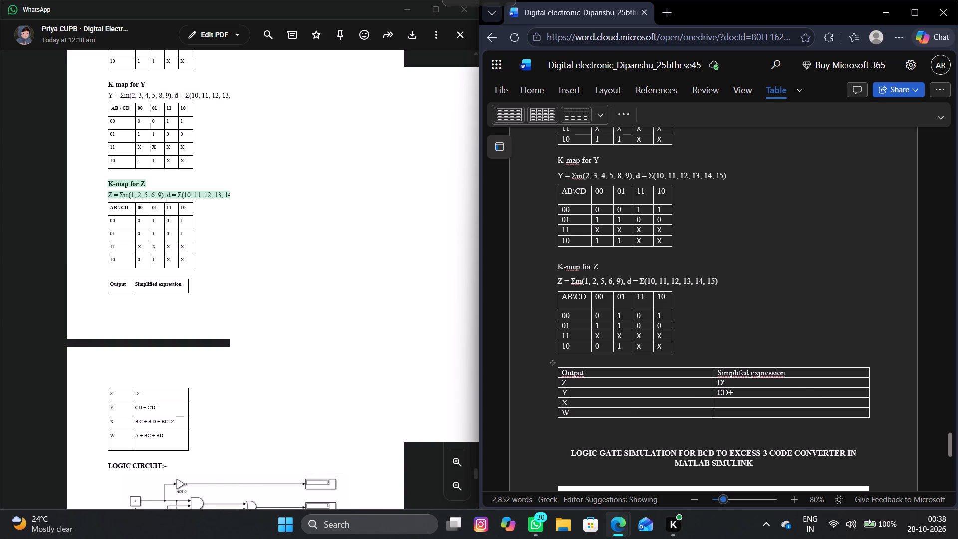
pyautogui.press('Right')
pyautogui.press('b')
pyautogui.press("'")
pyautogui.press('d')
pyautogui.hotkey('shift', '+')
pyautogui.write('BC')
pyautogui.press("'")
pyautogui.write("D'")
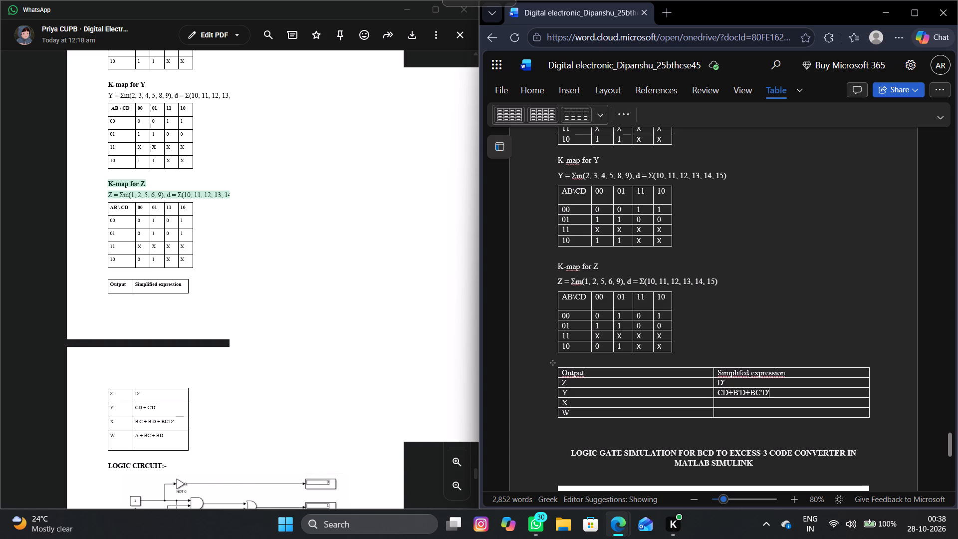
# Move the expression CD+B'D+BC'D' from row Y to row X, without an extra blank line in the cell.
pyautogui.hotkey('shift', 'Left')
pyautogui.hotkey('shift', 'Left')
pyautogui.hotkey('shift', 'Left')
pyautogui.hotkey('shift', 'Left')
pyautogui.hotkey('shift', 'Left')
pyautogui.hotkey('shift', 'Left')
pyautogui.hotkey('shift', 'Left')
pyautogui.hotkey('shift', 'Left')
pyautogui.hotkey('shift', 'Left')
pyautogui.hotkey('shift', 'Left')
pyautogui.hotkey('shift', 'Left')
pyautogui.hotkey('shift', 'Left')
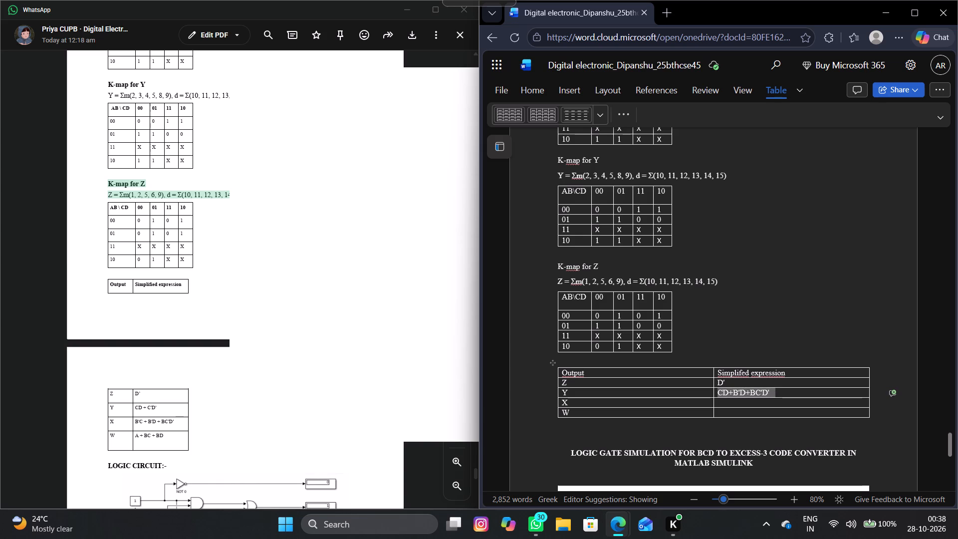
pyautogui.hotkey('shift', 'Right')
pyautogui.hotkey('shift', 'Left')
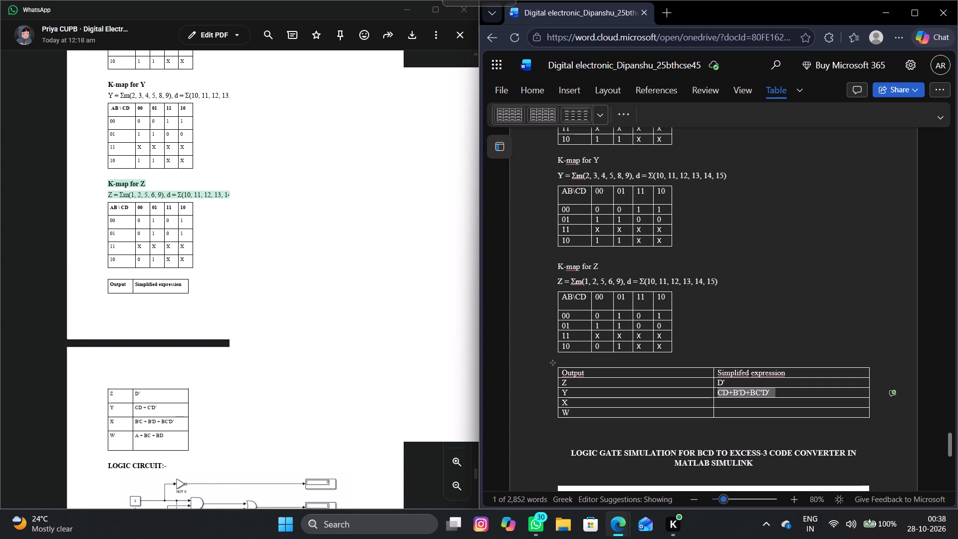
pyautogui.hotkey('ctrl', 'x')
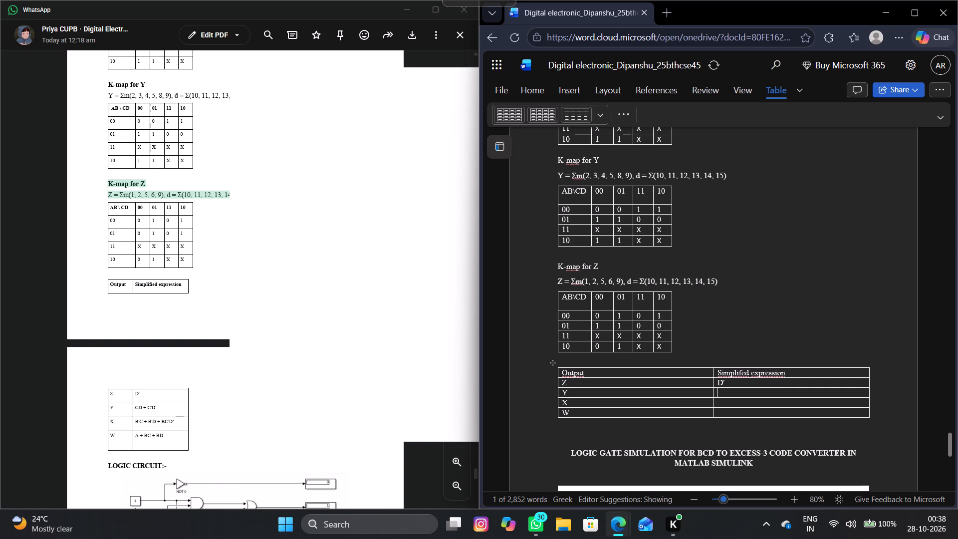
pyautogui.click(746, 401)
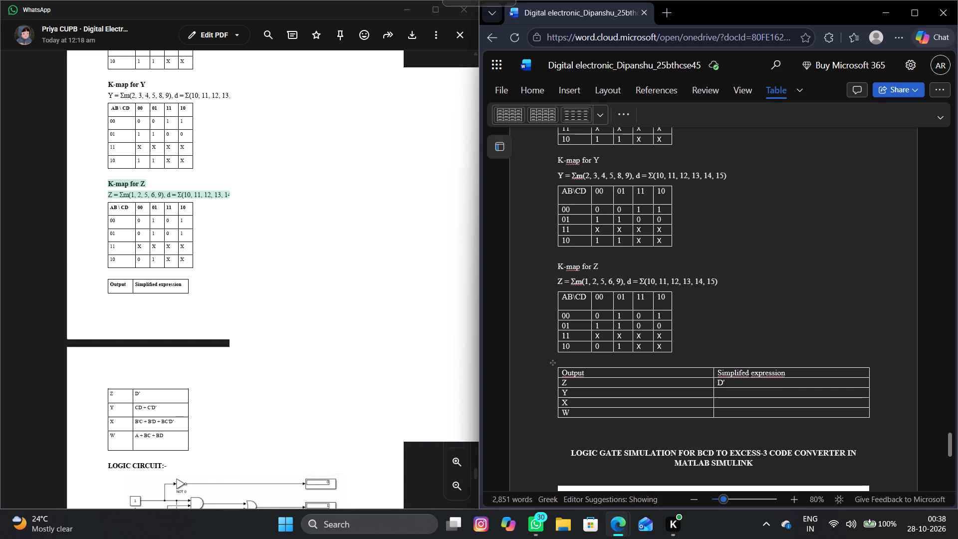
pyautogui.hotkey('ctrl', 'v')
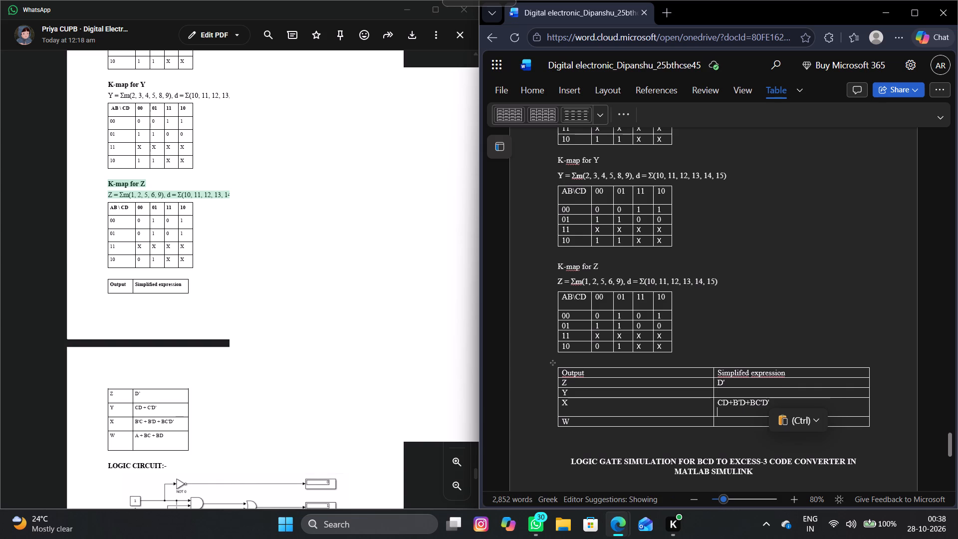
pyautogui.press('BackSpace')
# Enter CD+CD' as the simplified expression for output Y.
pyautogui.click(731, 391)
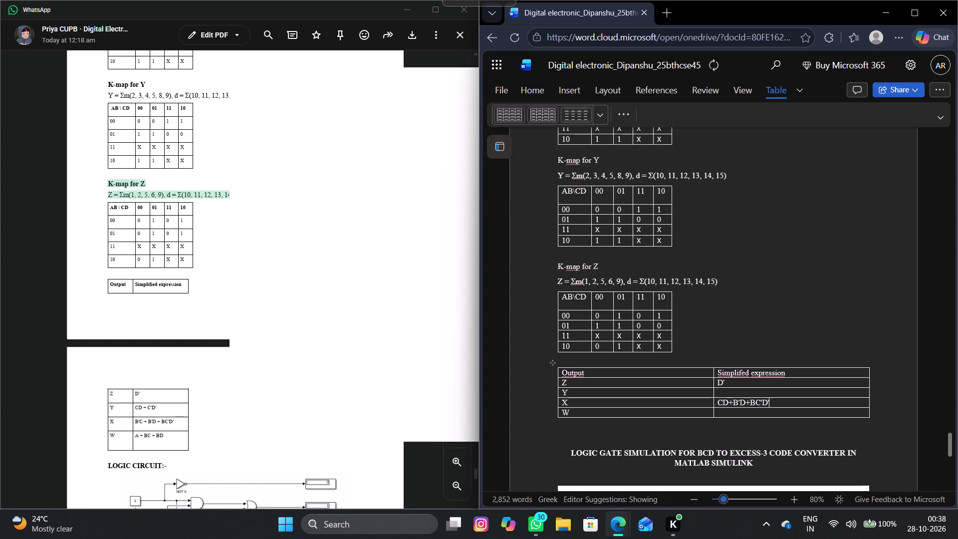
pyautogui.press('c')
pyautogui.press('d')
pyautogui.press('=')
pyautogui.press('BackSpace')
pyautogui.hotkey('shift', '+')
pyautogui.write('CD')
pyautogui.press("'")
# Start the simplified expression for output W with the term A.
pyautogui.click(739, 412)
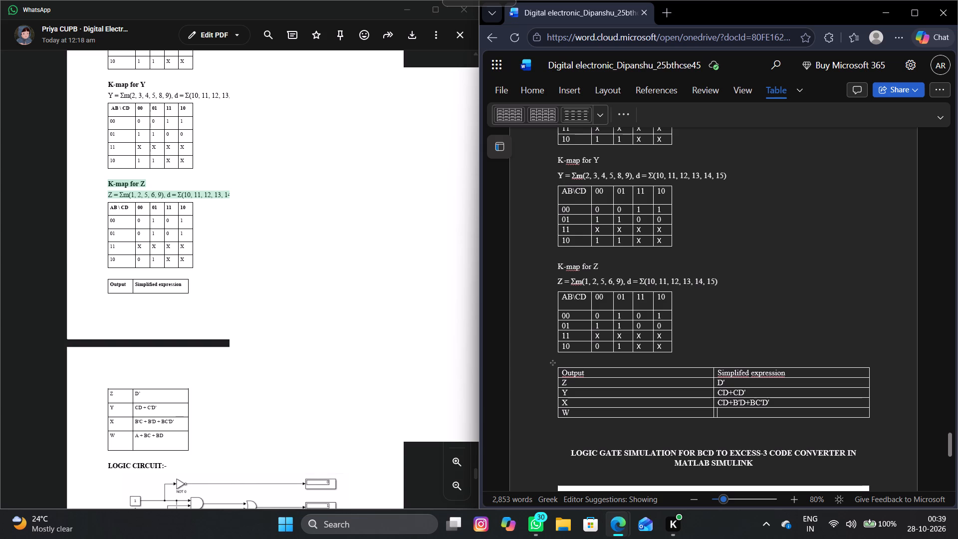
pyautogui.press('a')
# Complete the simplified expression for output W as A+BC+BD in the table.
pyautogui.press('=')
pyautogui.press('BackSpace')
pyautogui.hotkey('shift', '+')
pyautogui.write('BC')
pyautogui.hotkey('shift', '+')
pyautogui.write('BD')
# Compare the section after the simplified-expression table in the document with the logic circuit section of the reference PDF.
pyautogui.scroll(-2, 705, 389)
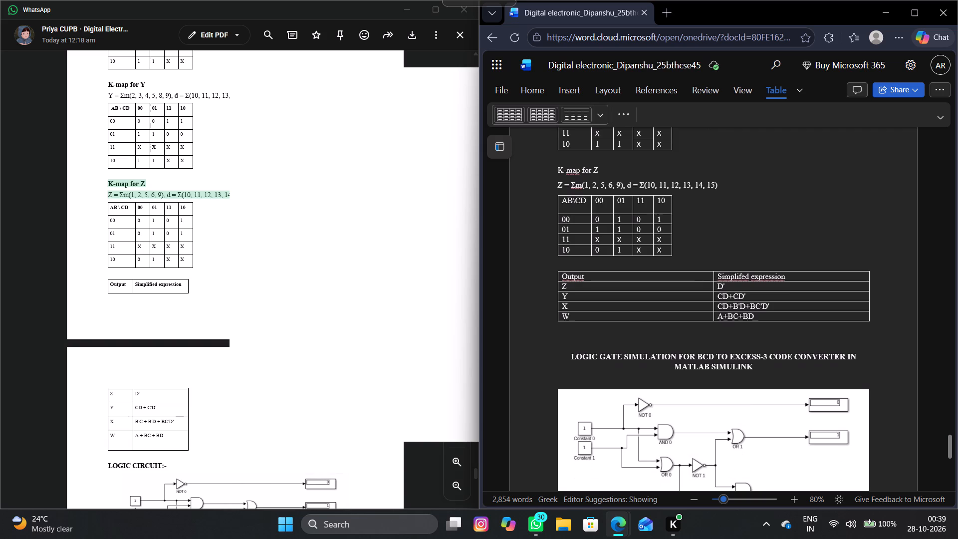
pyautogui.scroll(-2, 314, 347)
pyautogui.scroll(-1, 213, 351)
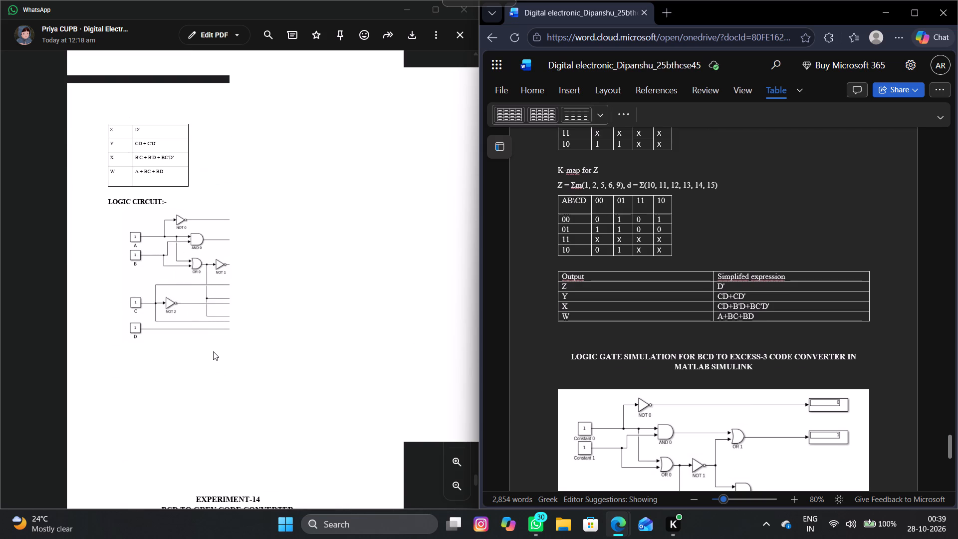
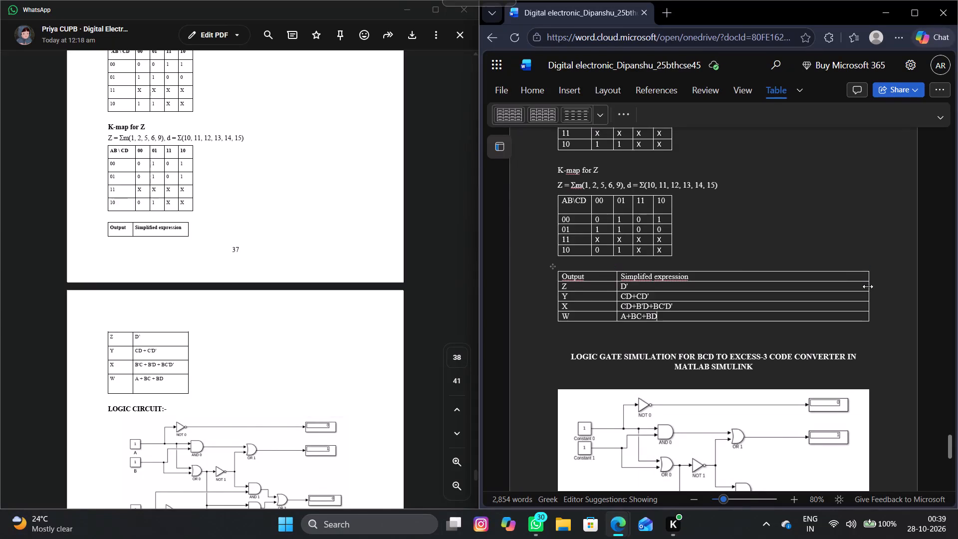
# Narrow both columns of the output and simplified expression table to fit their text, making it about as wide as the K-map for Z.
pyautogui.moveTo(868, 287); pyautogui.dragTo(821, 292)
pyautogui.moveTo(821, 292); pyautogui.dragTo(699, 306)
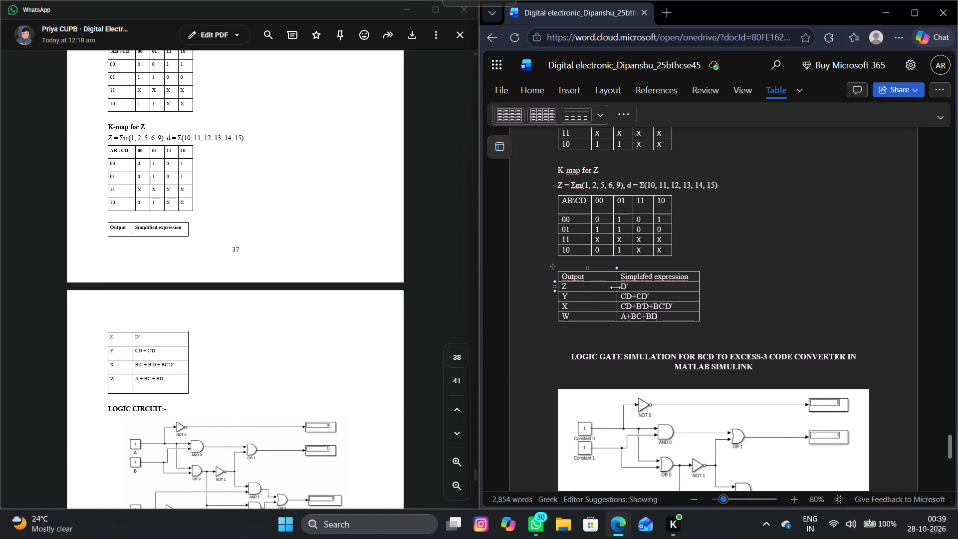
pyautogui.moveTo(615, 287); pyautogui.dragTo(591, 290)
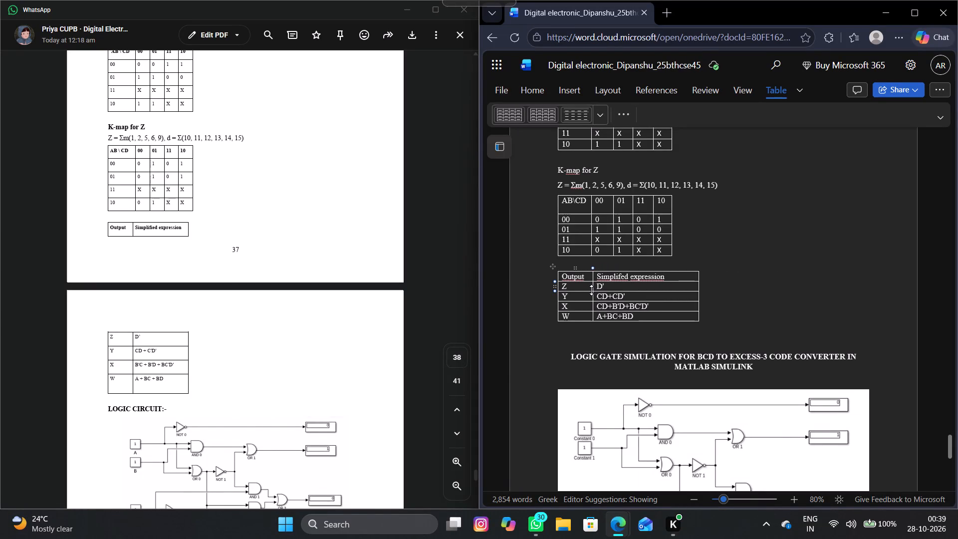
pyautogui.moveTo(700, 294); pyautogui.dragTo(672, 293)
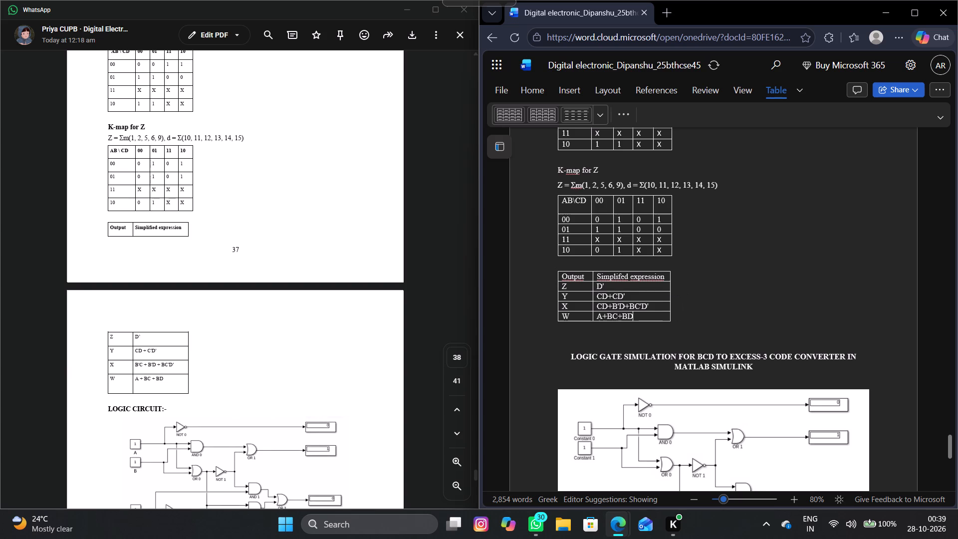
pyautogui.click(709, 280)
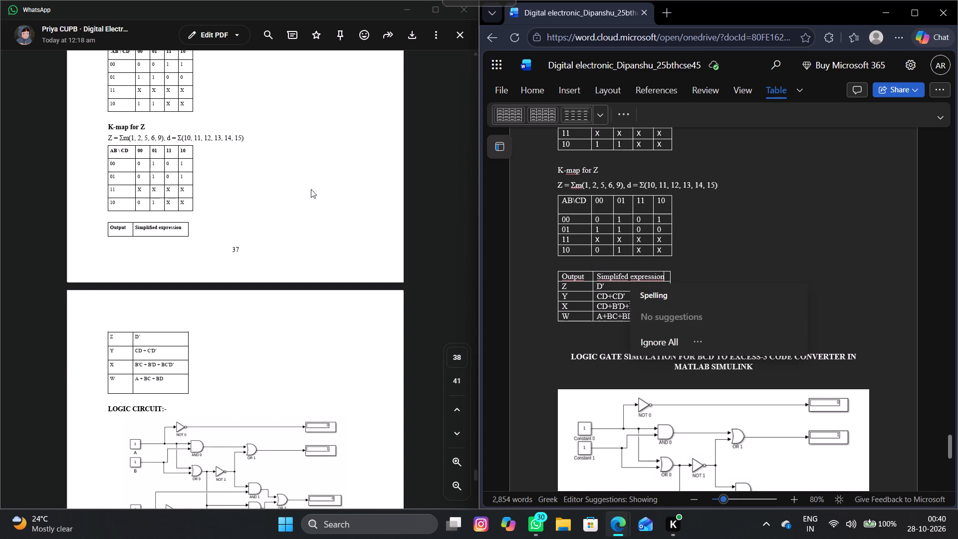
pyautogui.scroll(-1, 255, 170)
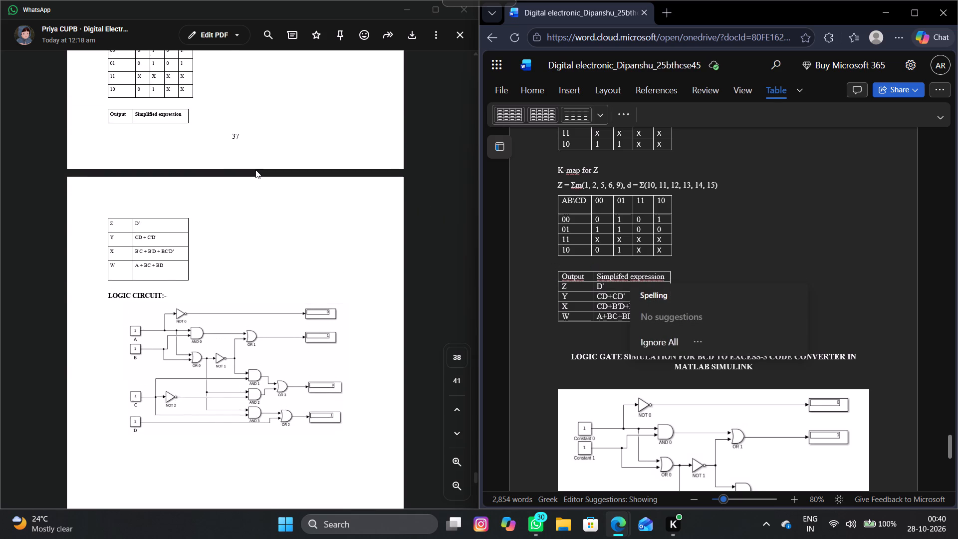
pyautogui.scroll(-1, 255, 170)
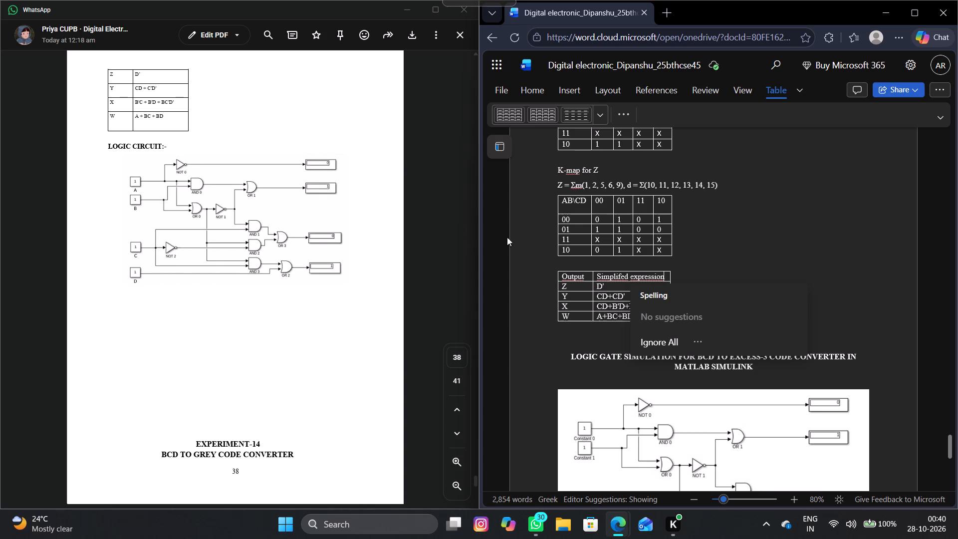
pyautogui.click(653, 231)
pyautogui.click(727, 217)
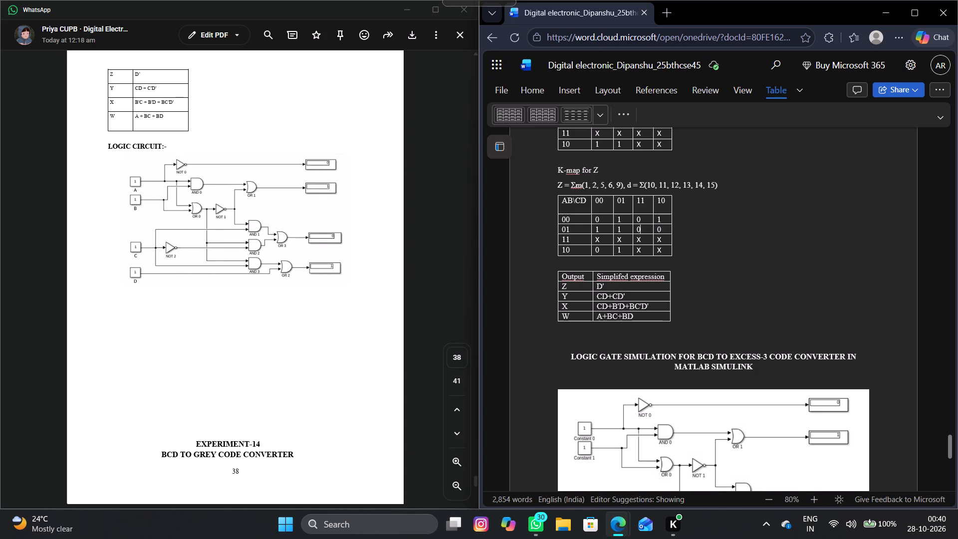
# Compare the BCD to Excess-3 expression table and logic circuit with the reference PDF, and check where Experiment 12 begins.
pyautogui.scroll(-2, 727, 217)
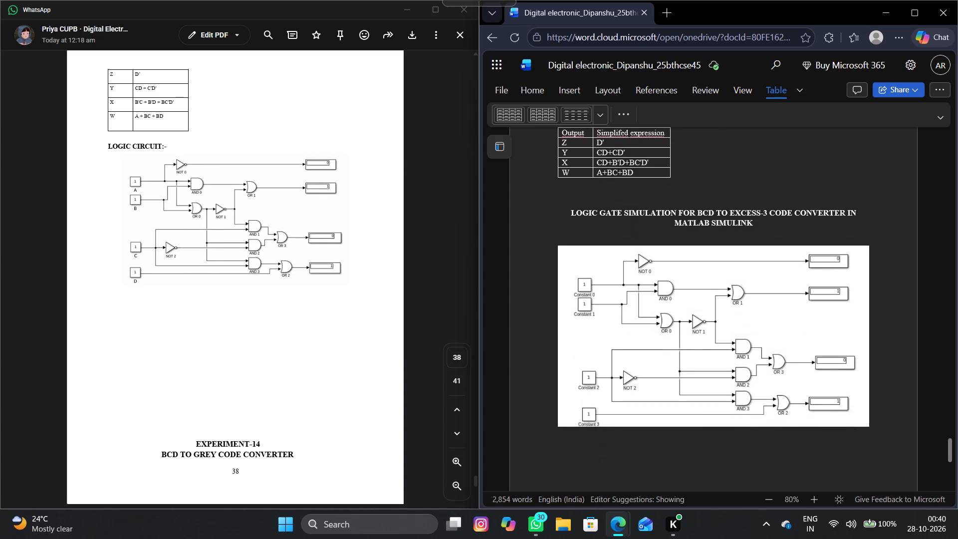
pyautogui.scroll(-1, 727, 217)
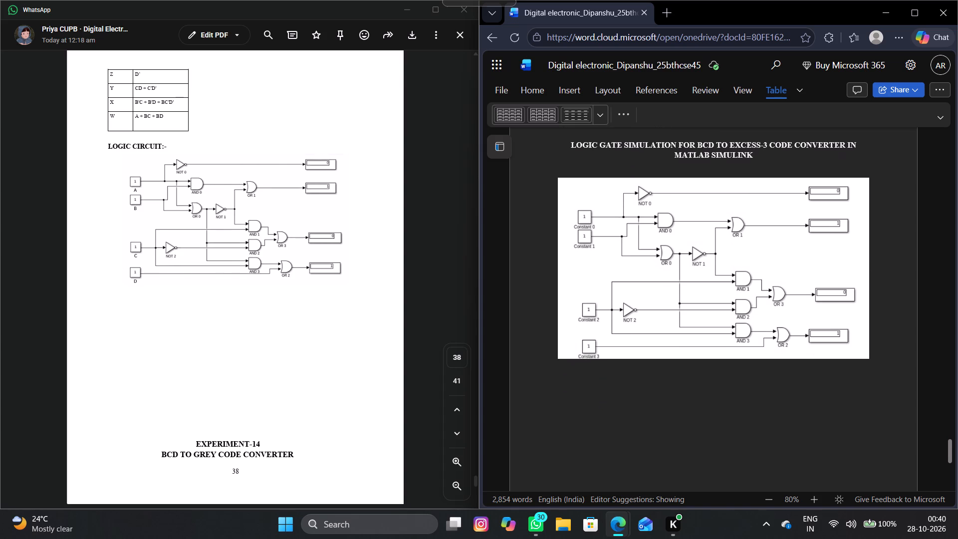
pyautogui.scroll(-1, 727, 217)
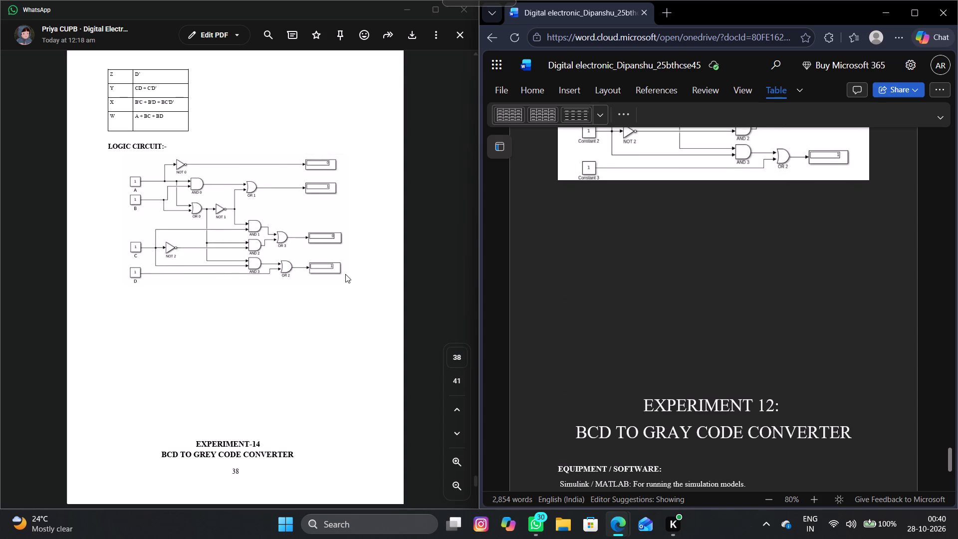
pyautogui.scroll(-1, 345, 274)
pyautogui.scroll(1, 345, 274)
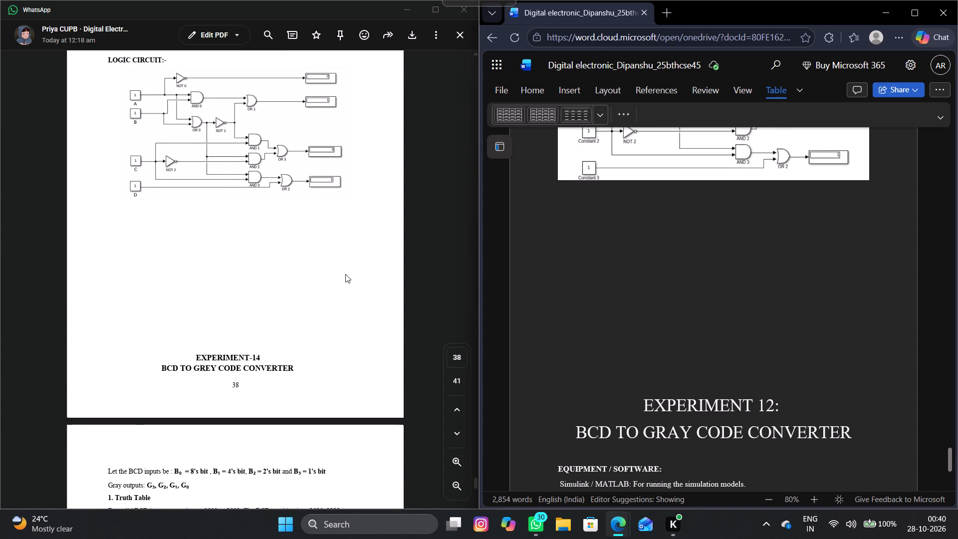
pyautogui.scroll(1, 321, 248)
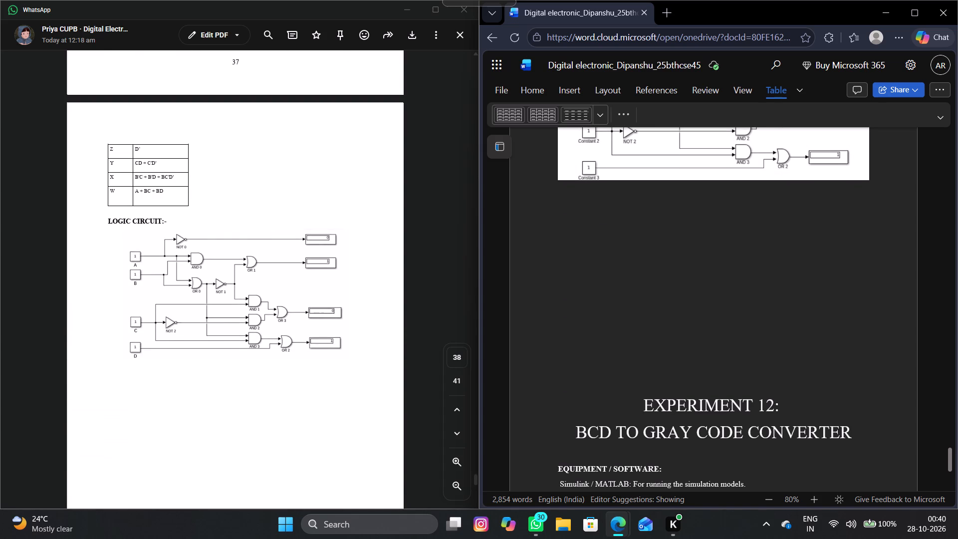
pyautogui.scroll(3, 639, 241)
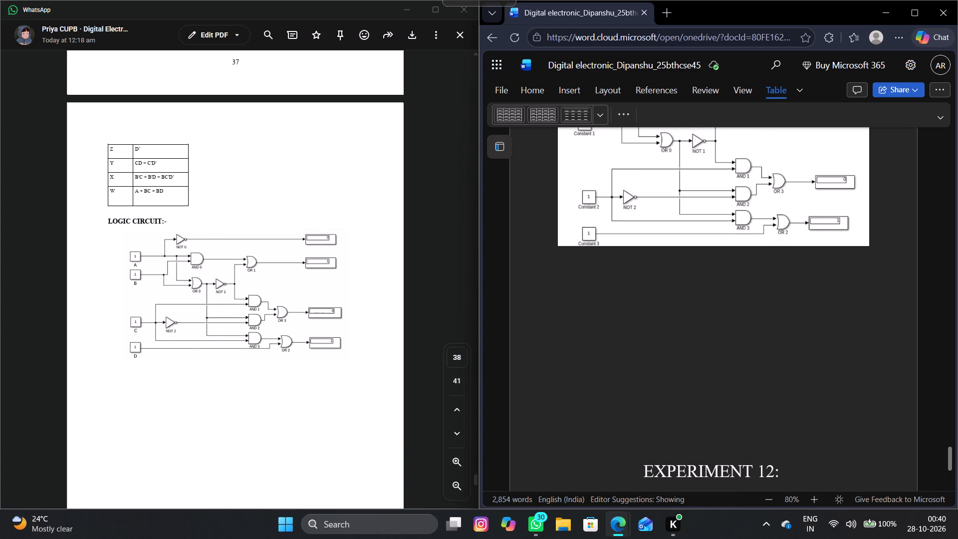
pyautogui.scroll(3, 639, 241)
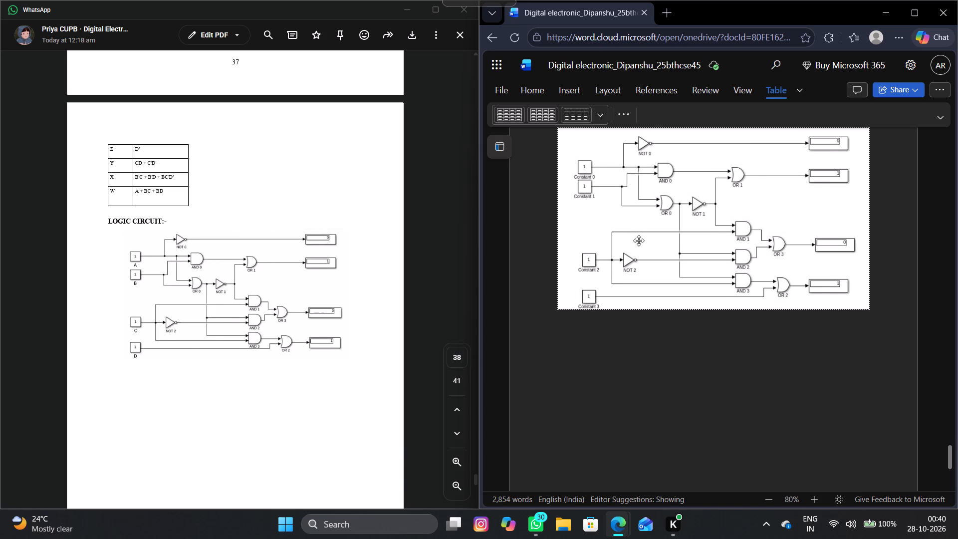
pyautogui.scroll(3, 639, 241)
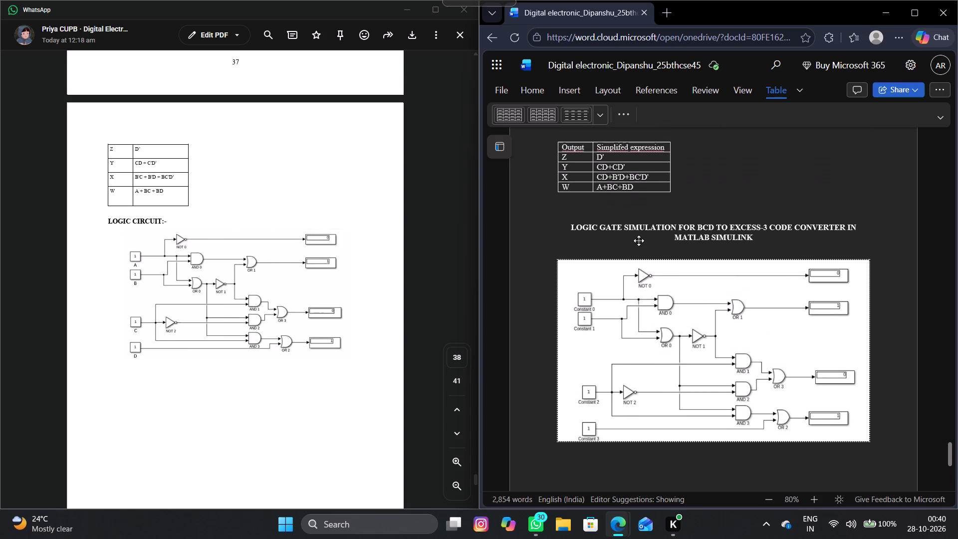
pyautogui.scroll(1, 639, 241)
pyautogui.hscroll(1, 639, 241)
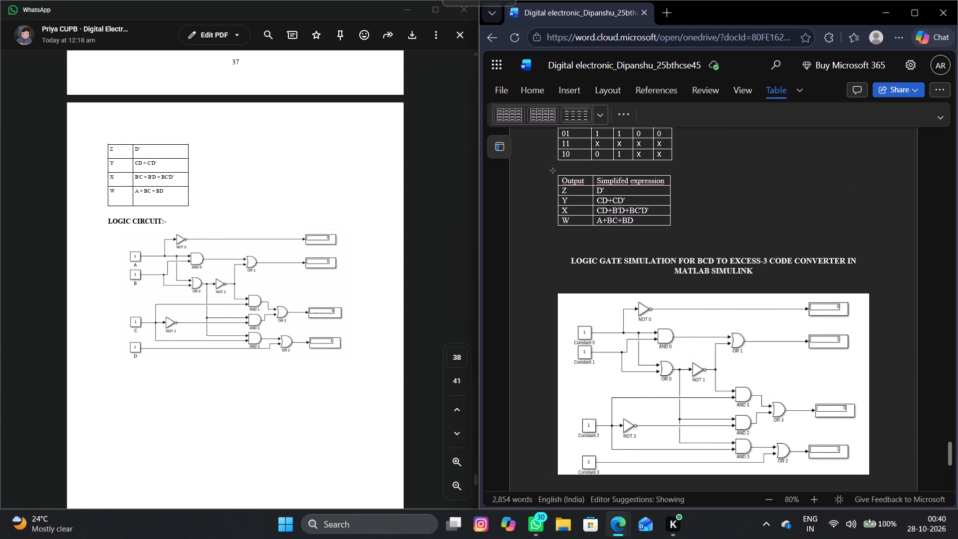
pyautogui.hscroll(1, 639, 241)
pyautogui.scroll(-1, 639, 241)
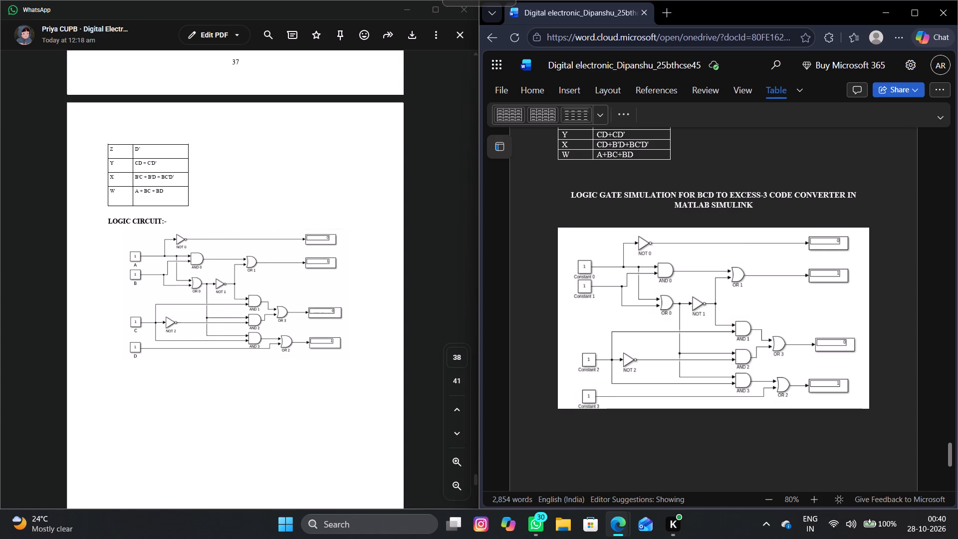
pyautogui.hscroll(2, 639, 241)
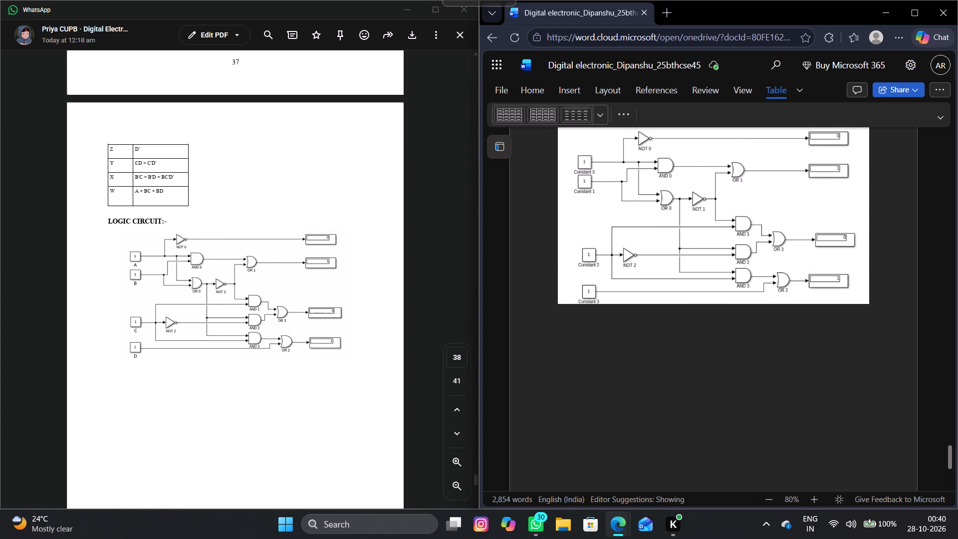
pyautogui.scroll(-4, 639, 241)
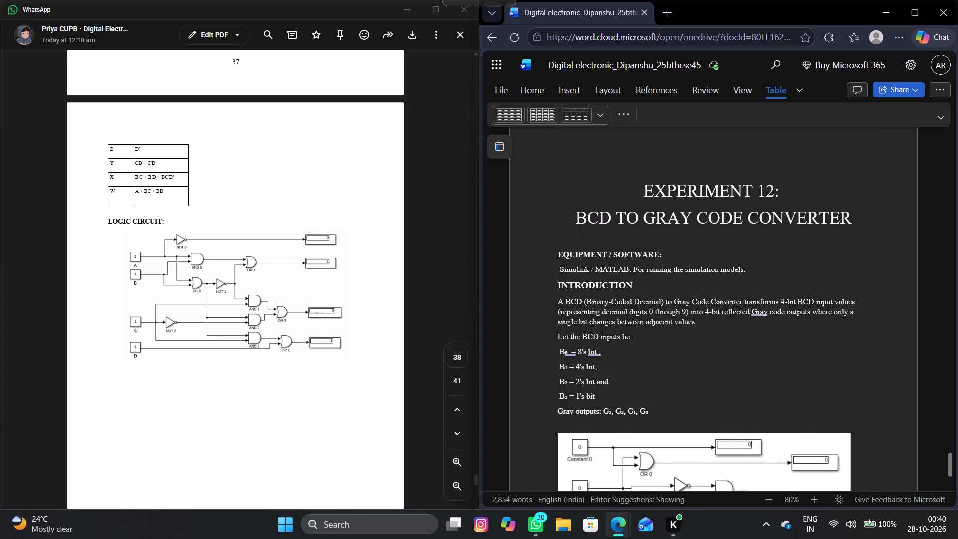
pyautogui.scroll(-2, 299, 273)
pyautogui.scroll(1, 299, 273)
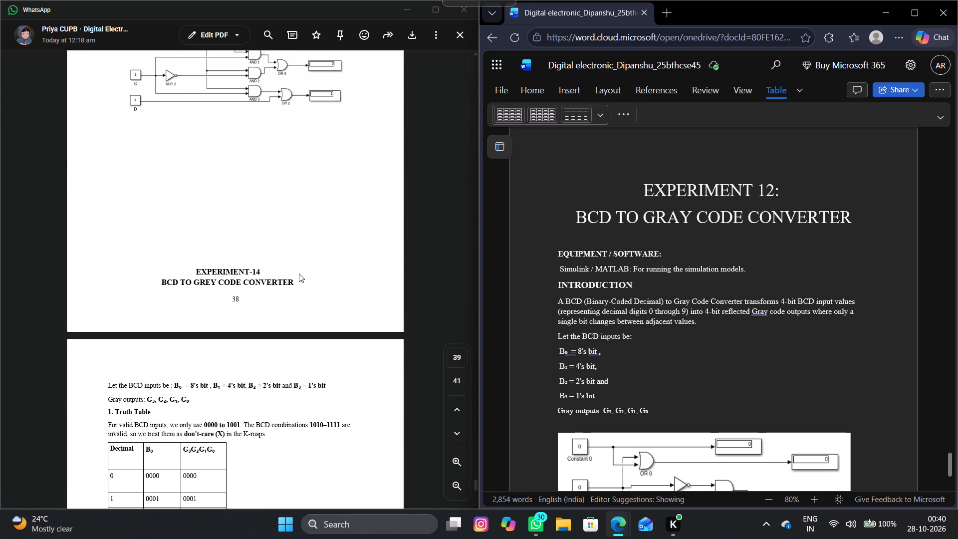
pyautogui.scroll(-1, 299, 273)
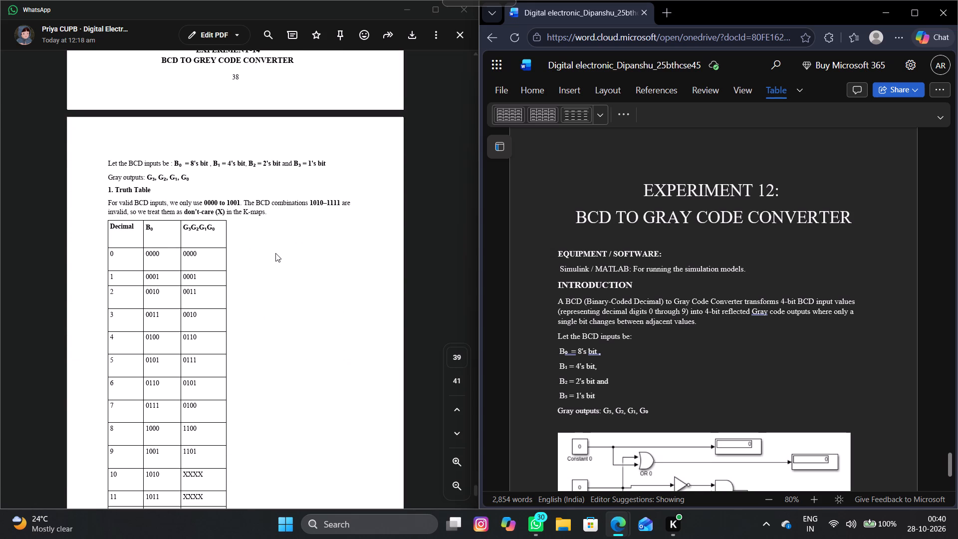
pyautogui.scroll(1, 274, 252)
pyautogui.scroll(-1, 274, 252)
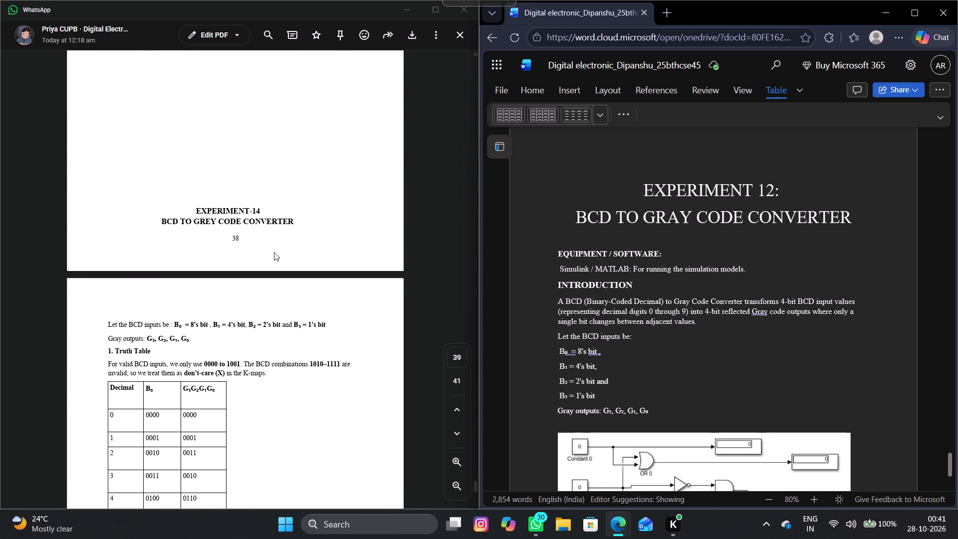
pyautogui.scroll(-1, 274, 252)
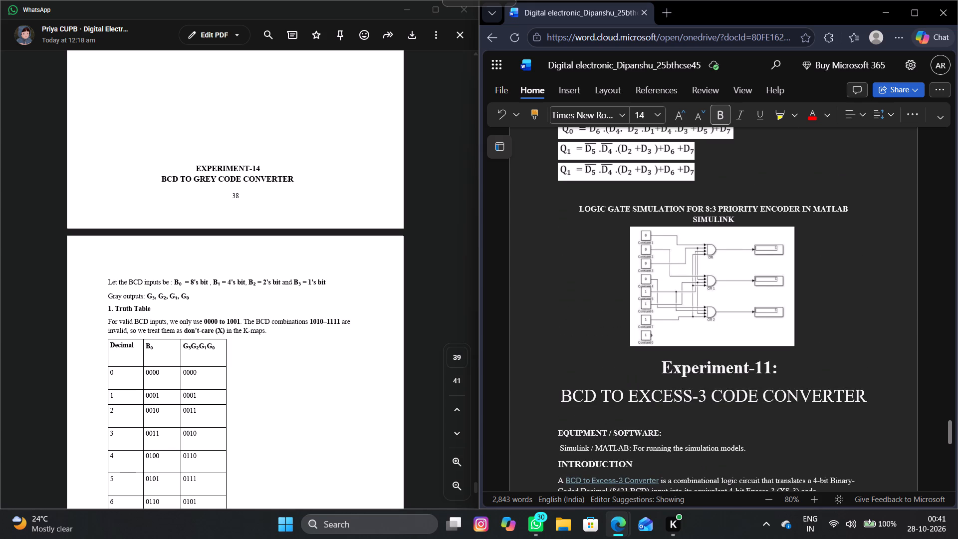
# Delete the EQUIPMENT / SOFTWARE heading and its Simulink / MATLAB line under Experiment-11, including the leftover full stop and blank line.
pyautogui.moveTo(744, 449); pyautogui.dragTo(556, 435)
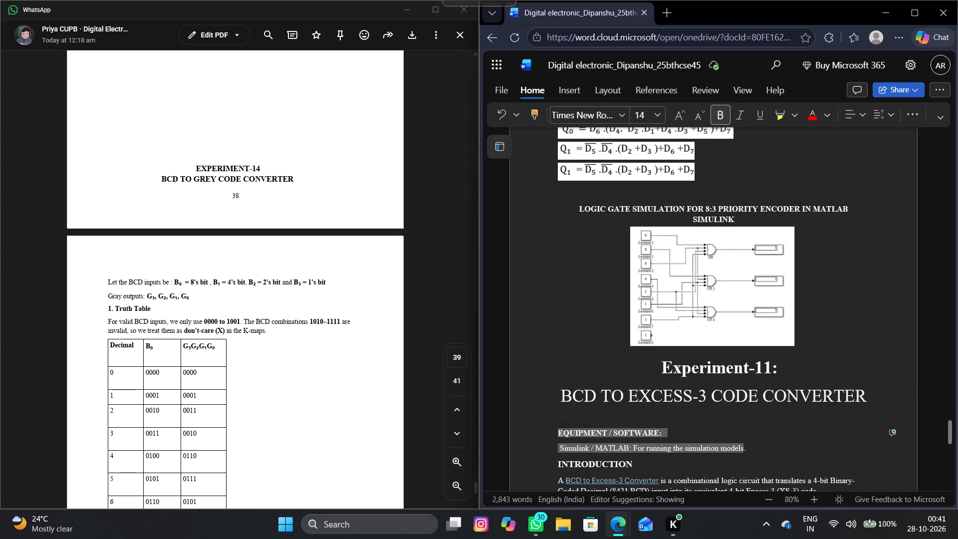
pyautogui.press('BackSpace')
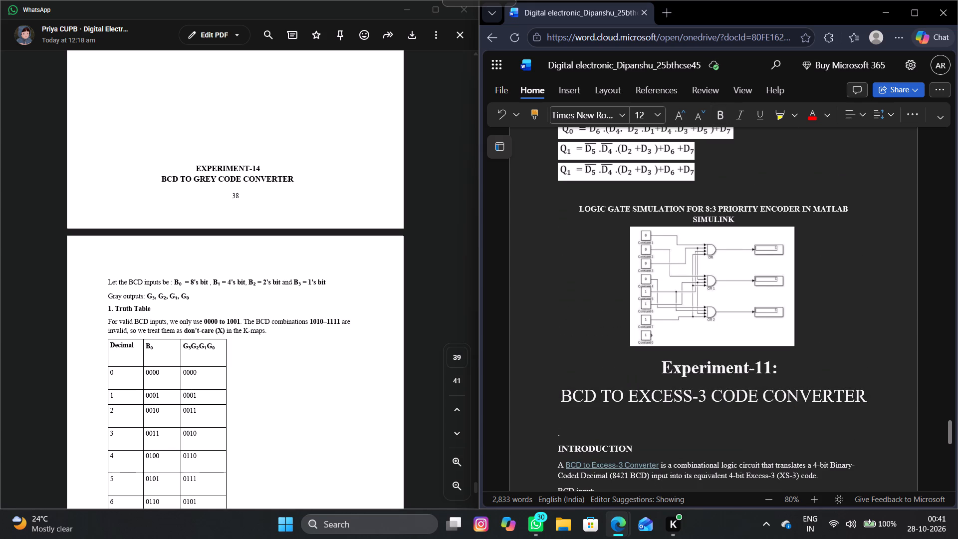
pyautogui.press('Right')
pyautogui.press('BackSpace')
pyautogui.press('BackSpace')
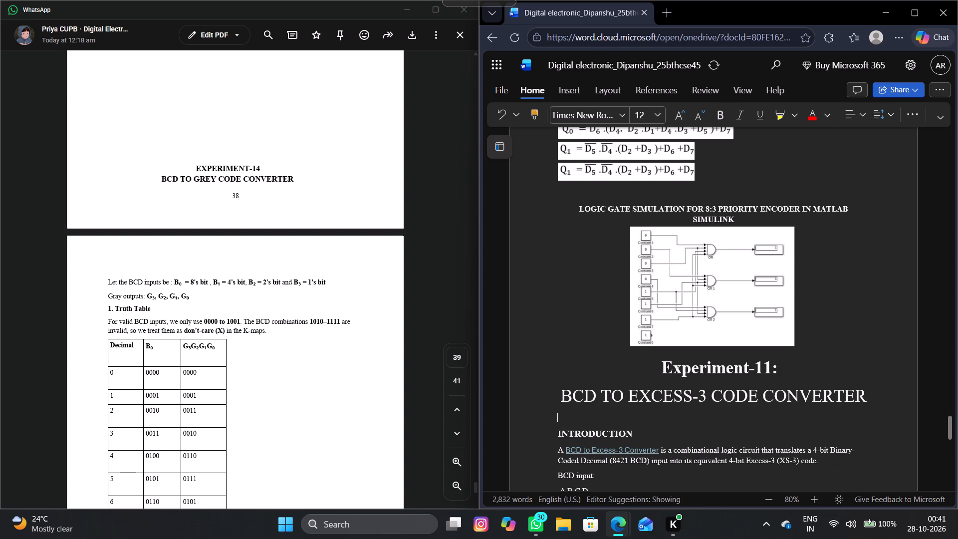
# Review the rest of Experiment-11 and compare Experiment 12's inputs, circuit and truth table with the PDF's BCD to Grey code section.
pyautogui.scroll(-2, 556, 435)
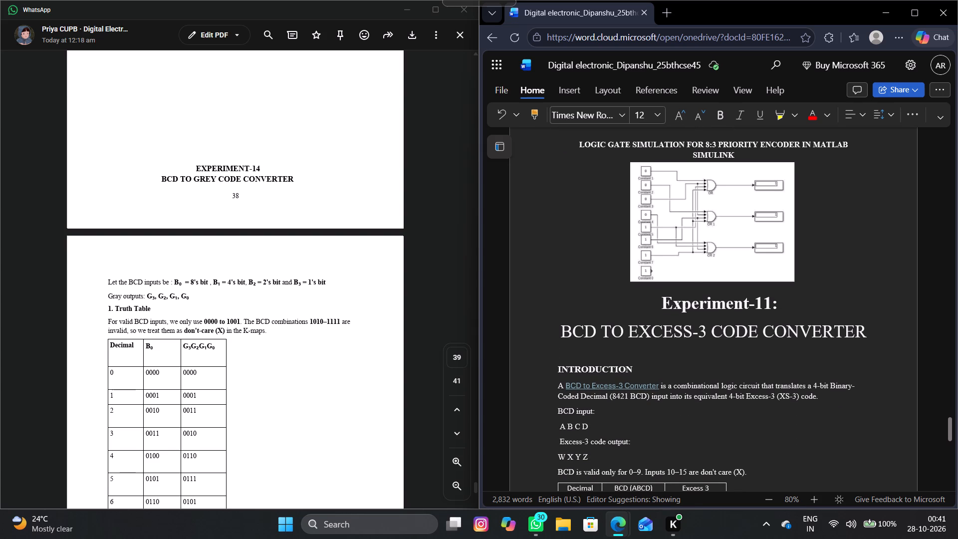
pyautogui.scroll(-6, 556, 435)
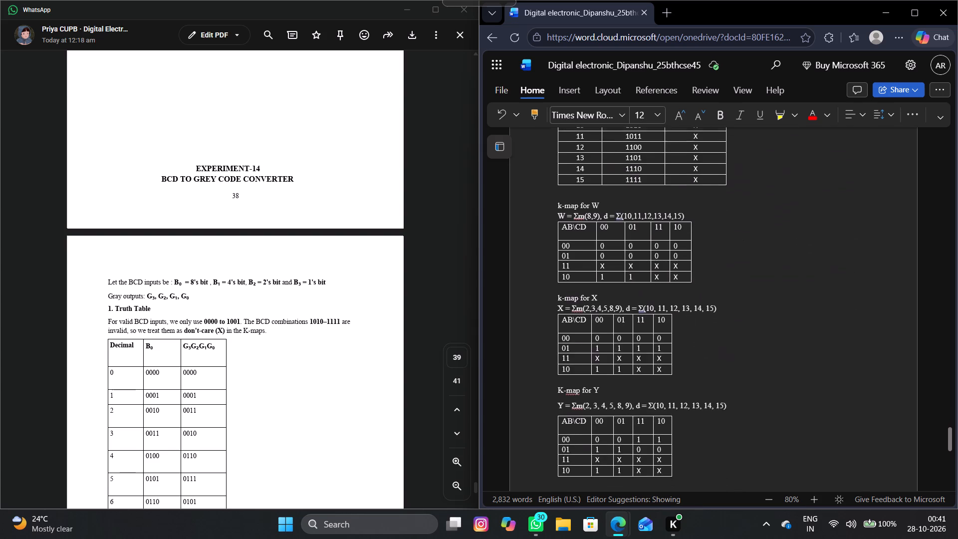
pyautogui.scroll(-3, 556, 435)
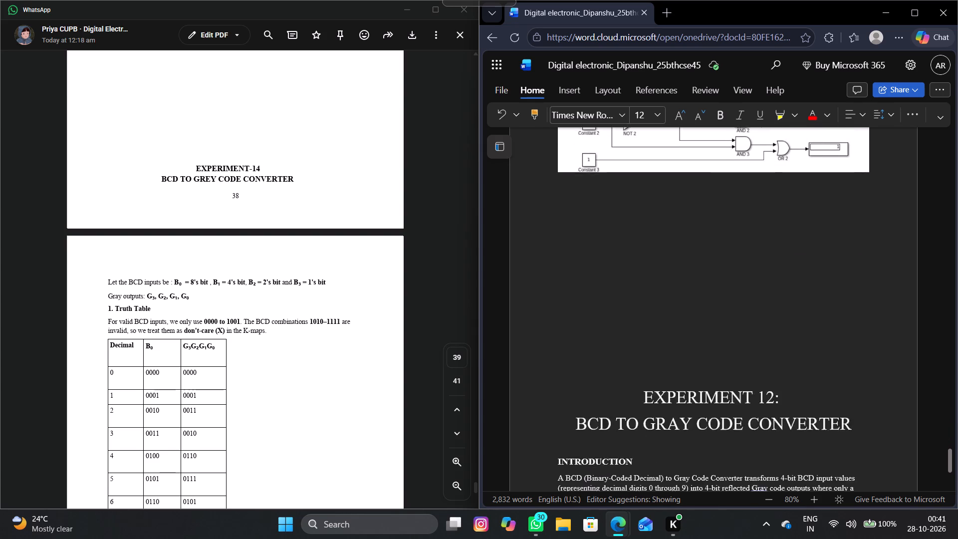
pyautogui.scroll(-1, 556, 435)
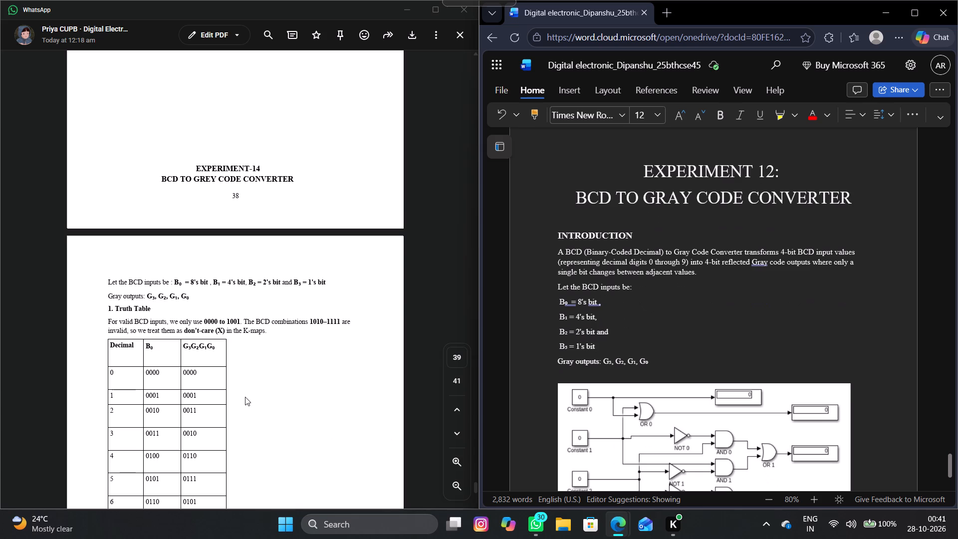
pyautogui.scroll(-1, 245, 397)
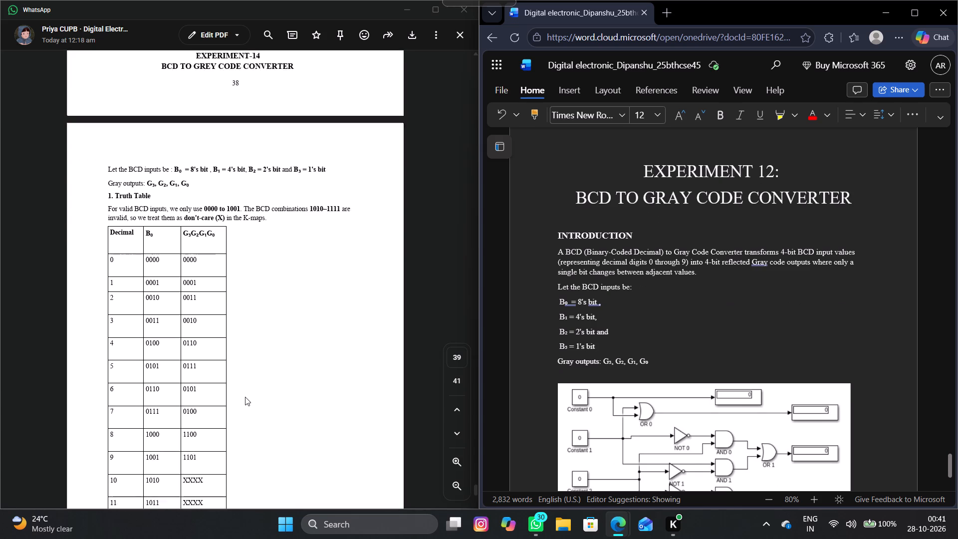
pyautogui.scroll(-1, 245, 397)
pyautogui.scroll(-2, 552, 363)
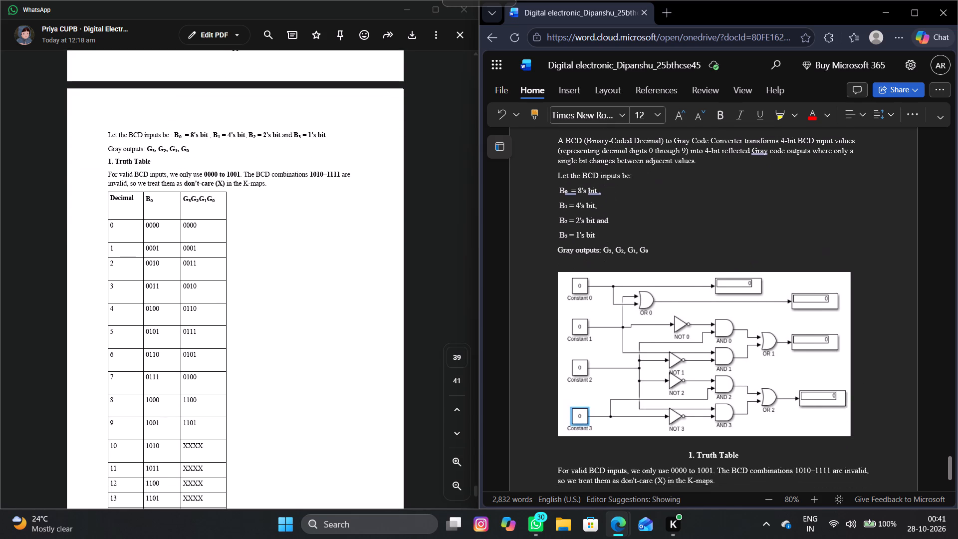
pyautogui.scroll(-4, 552, 363)
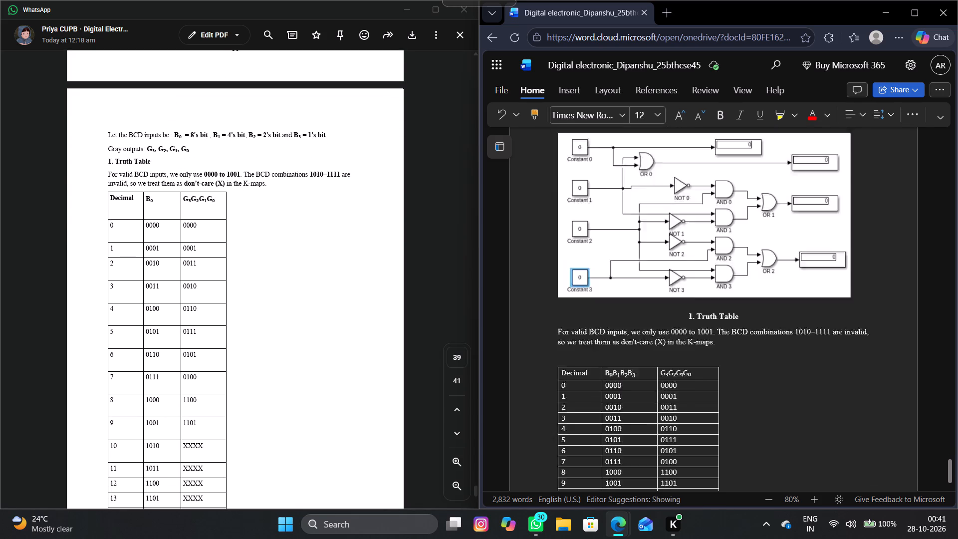
pyautogui.scroll(-1, 552, 363)
pyautogui.scroll(1, 552, 363)
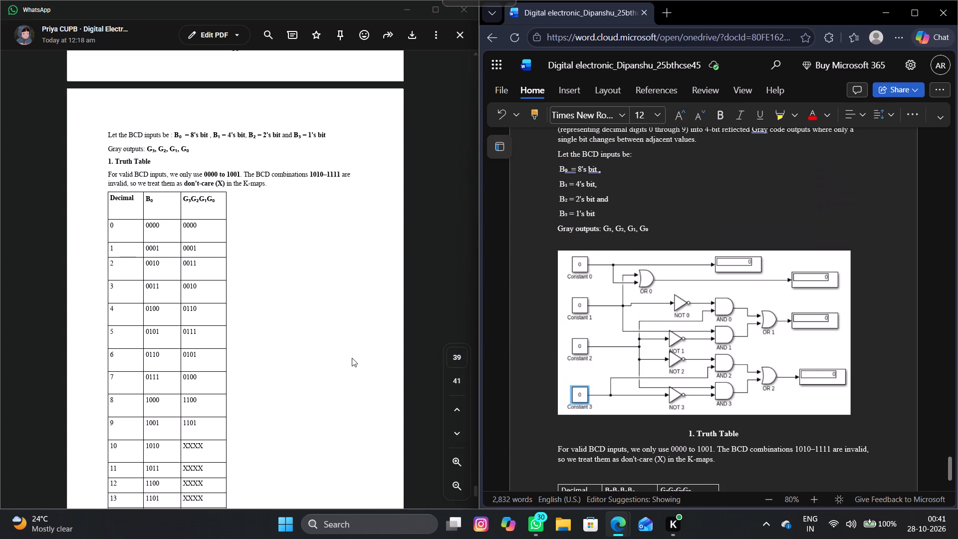
pyautogui.scroll(1, 207, 332)
pyautogui.scroll(-1, 207, 332)
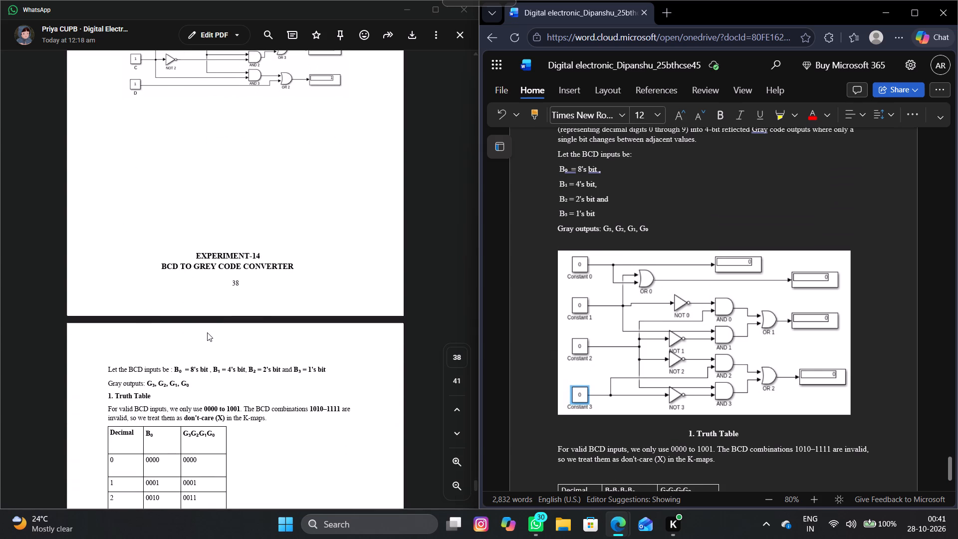
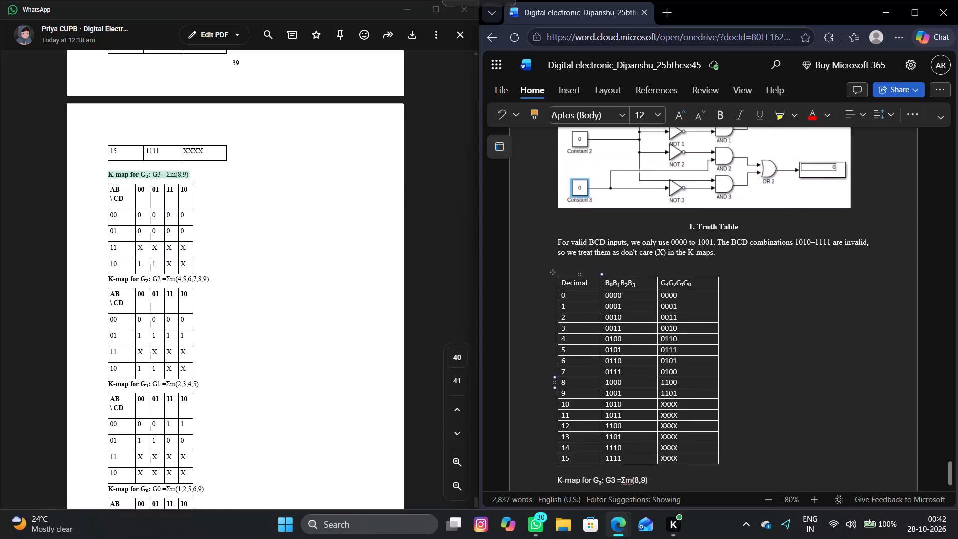
# Change the "K-map for G₃: G3 =Σm(8,9)" line below Experiment 12's truth table to Times New Roman.
pyautogui.moveTo(652, 378); pyautogui.dragTo(608, 377)
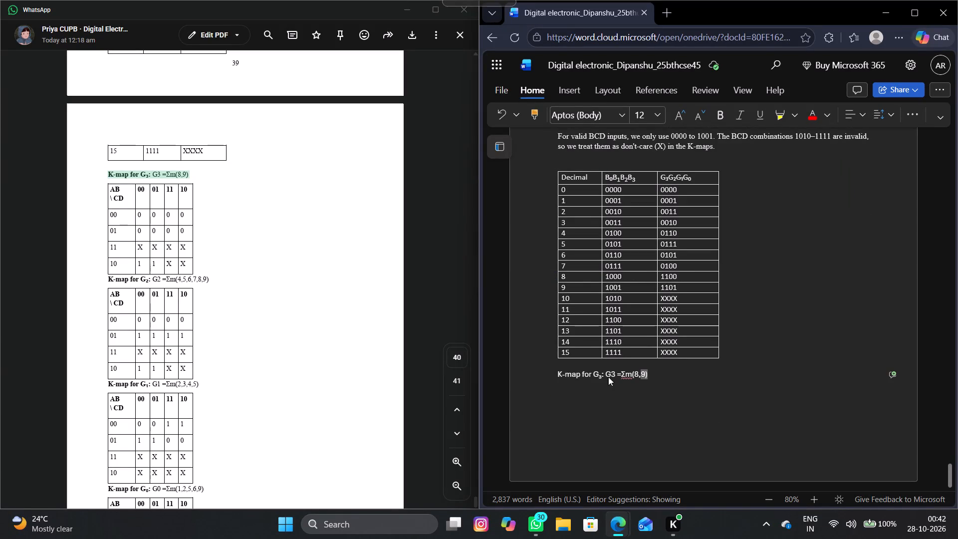
pyautogui.moveTo(608, 377); pyautogui.dragTo(556, 373)
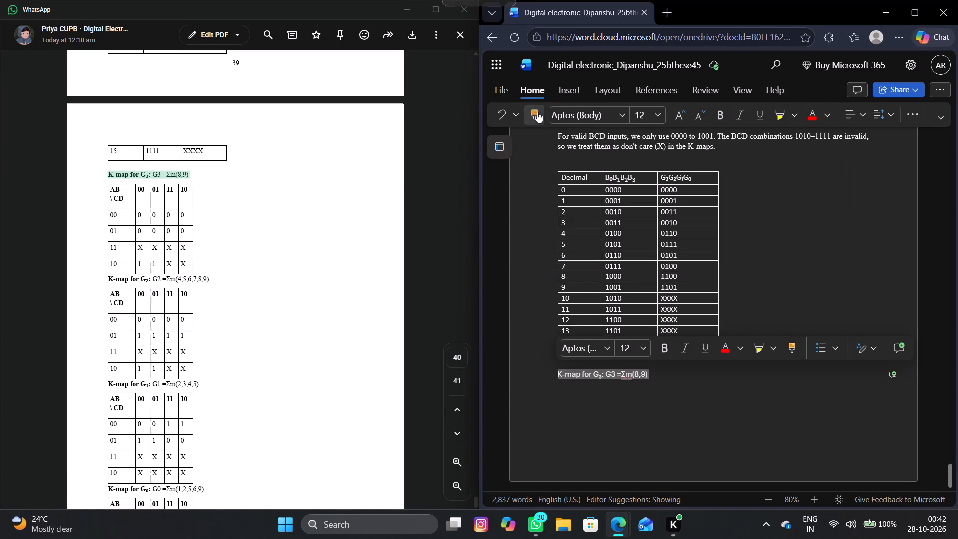
pyautogui.click(619, 111)
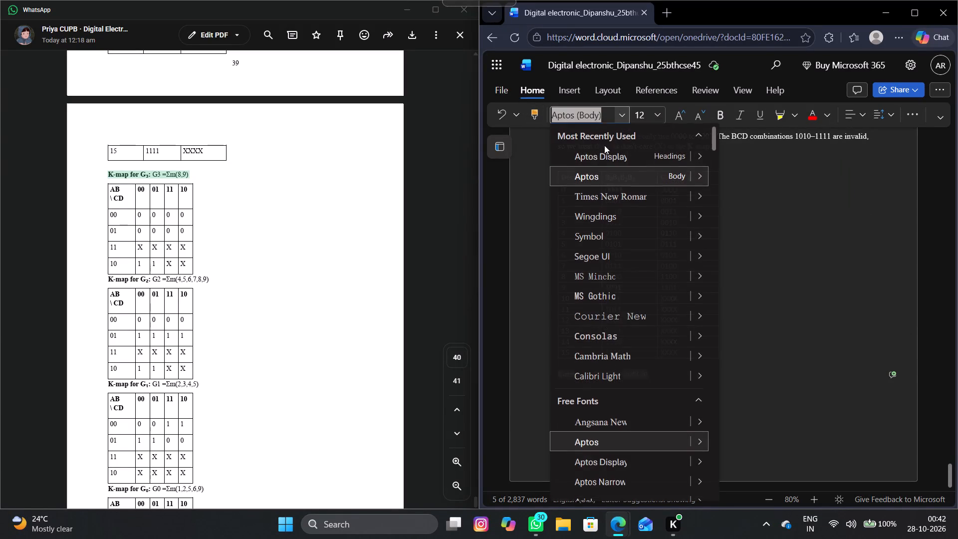
pyautogui.click(601, 193)
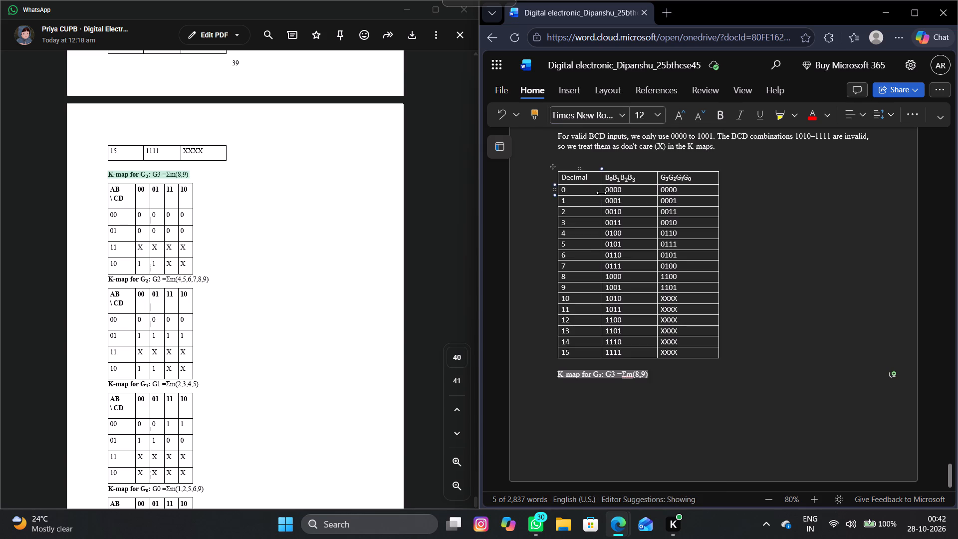
# Add seven blank lines below the K-map for G₃ line to make room for its table.
pyautogui.click(666, 389)
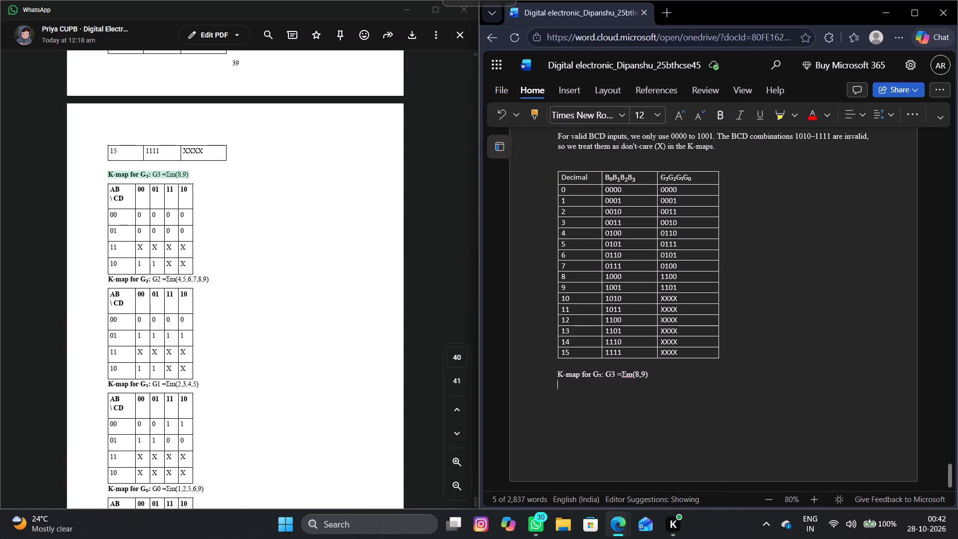
pyautogui.press('Return')
pyautogui.press('Return')
pyautogui.press('Return')
pyautogui.press('Return')
pyautogui.press('Return')
pyautogui.press('Return')
pyautogui.press('Return')
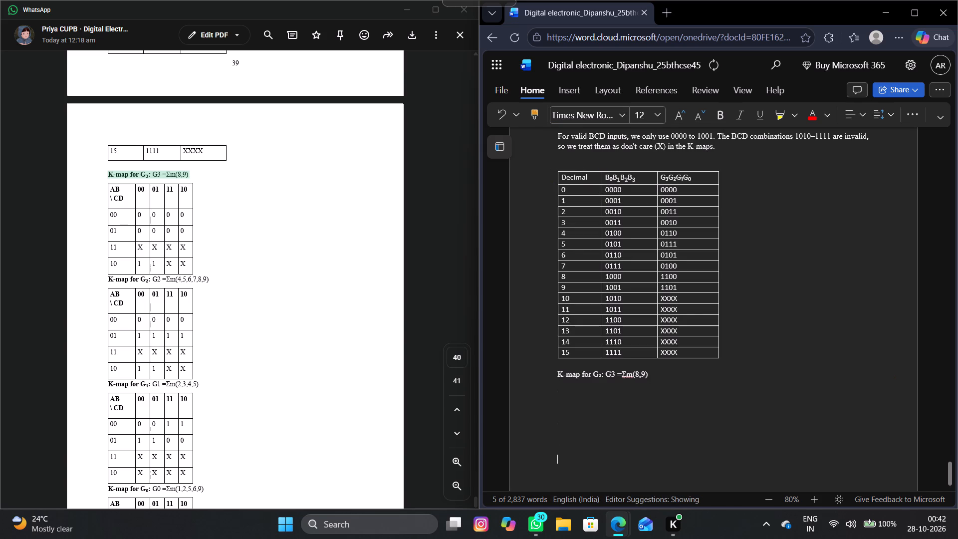
# Select the cells of the AB\CD table under K-map for Z in the BCD to Excess-3 experiment.
pyautogui.scroll(7, 666, 389)
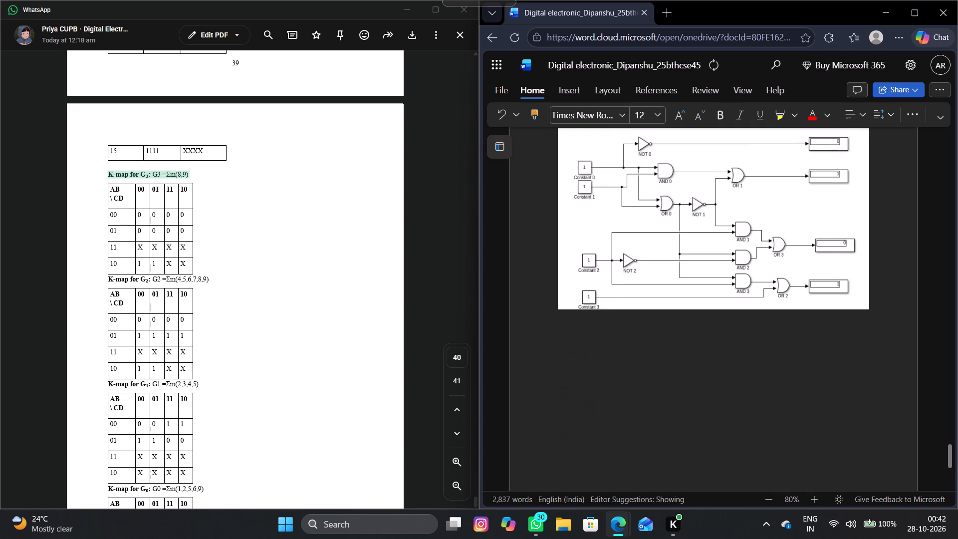
pyautogui.scroll(3, 666, 389)
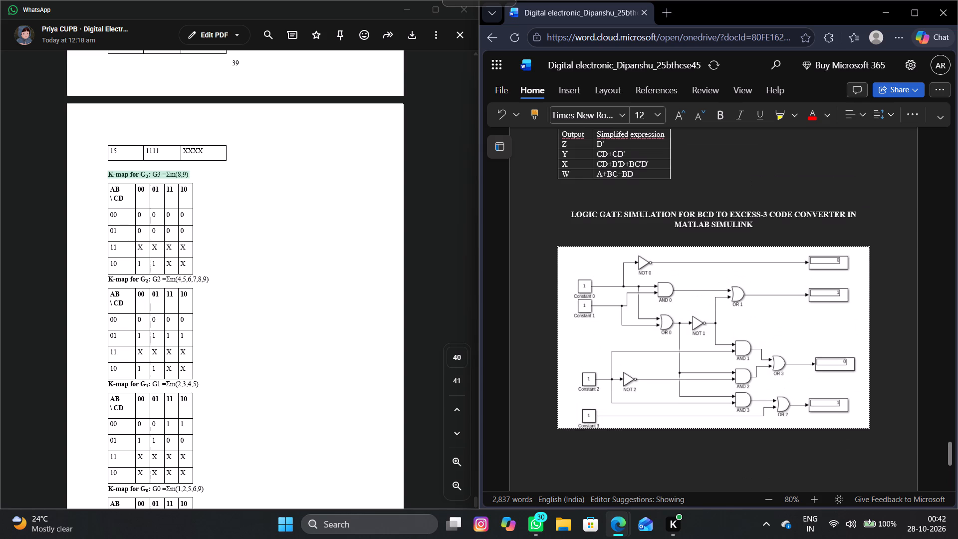
pyautogui.scroll(2, 666, 389)
pyautogui.scroll(1, 607, 326)
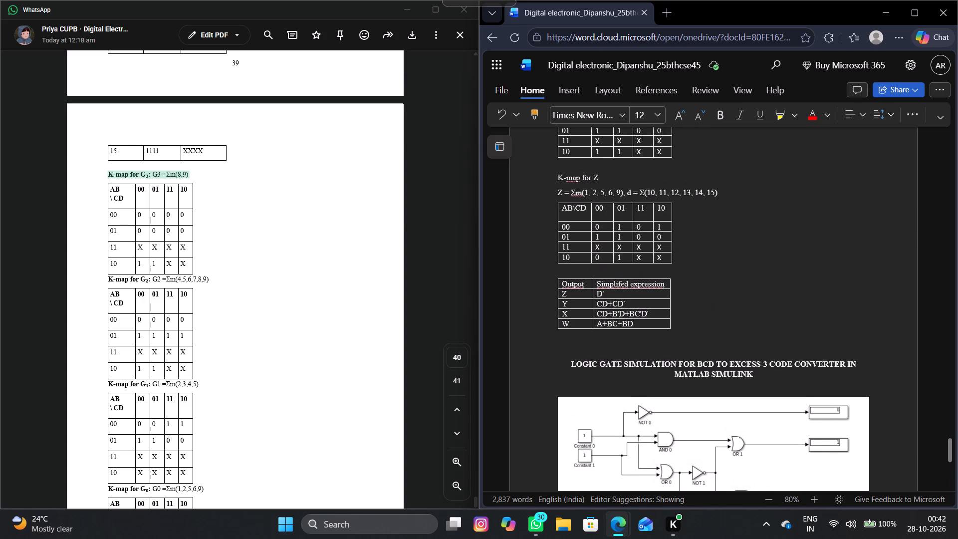
pyautogui.moveTo(561, 206); pyautogui.dragTo(656, 249)
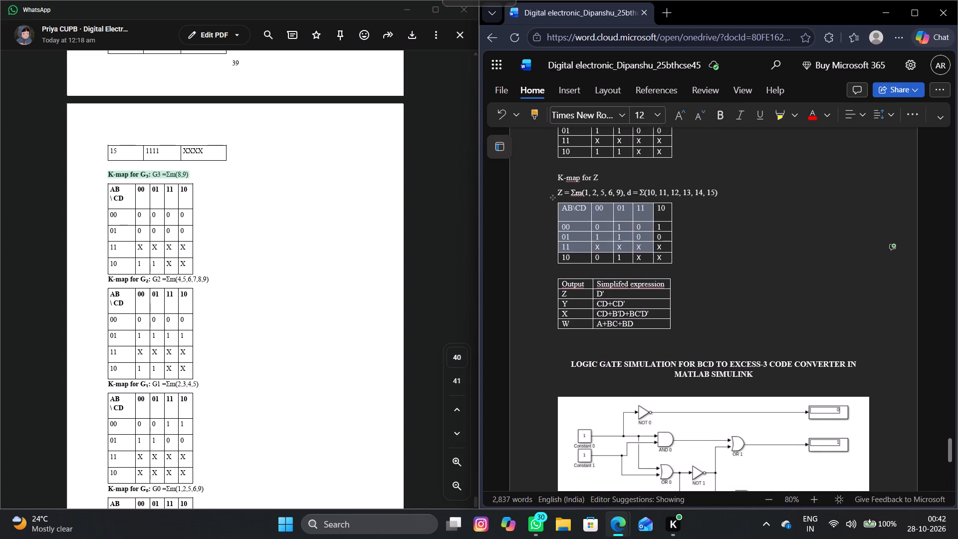
# Copy the K-map for Z table from Experiment 11 and paste it below the K-map for G₃ line in Experiment 12.
pyautogui.moveTo(656, 249); pyautogui.dragTo(662, 255)
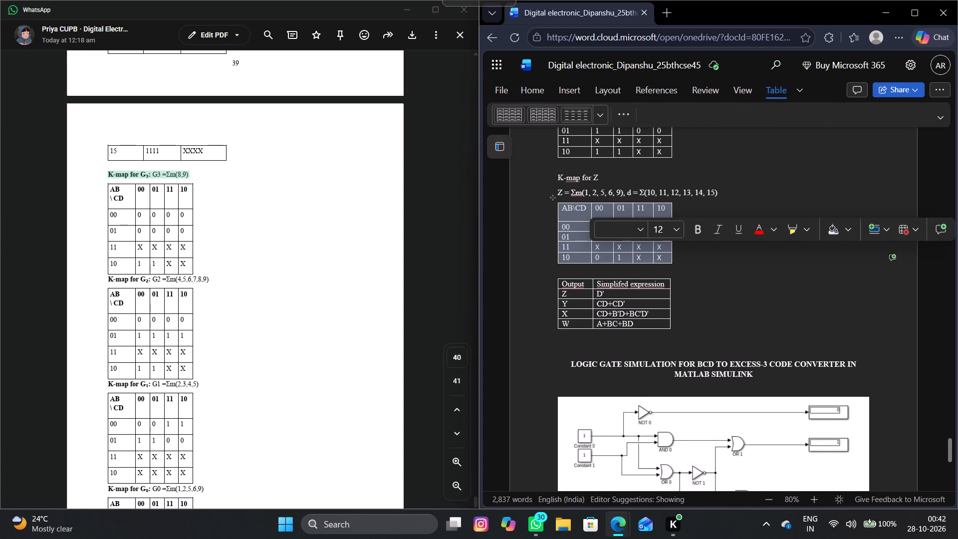
pyautogui.hotkey('ctrl', 'c')
pyautogui.hotkey('ctrl', 'c')
pyautogui.click(690, 271)
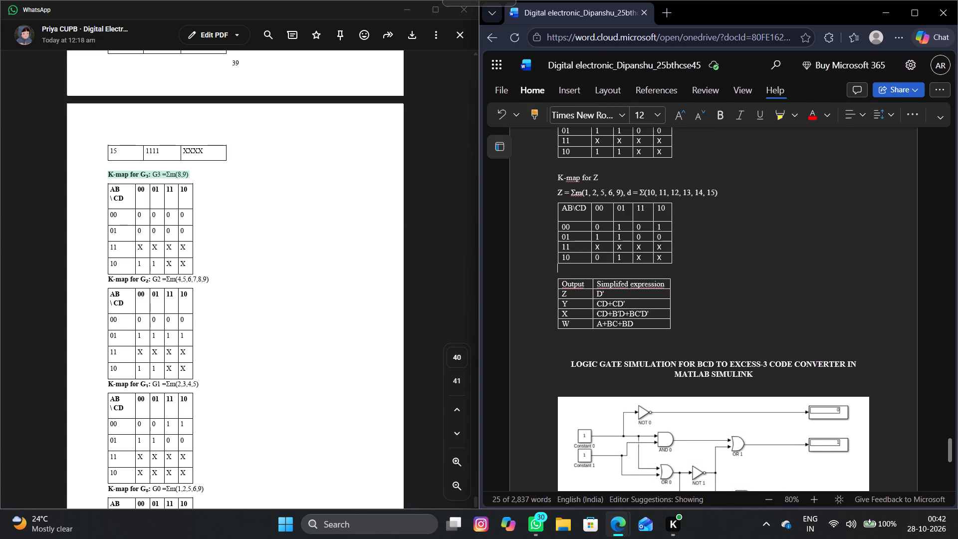
pyautogui.scroll(-7, 690, 271)
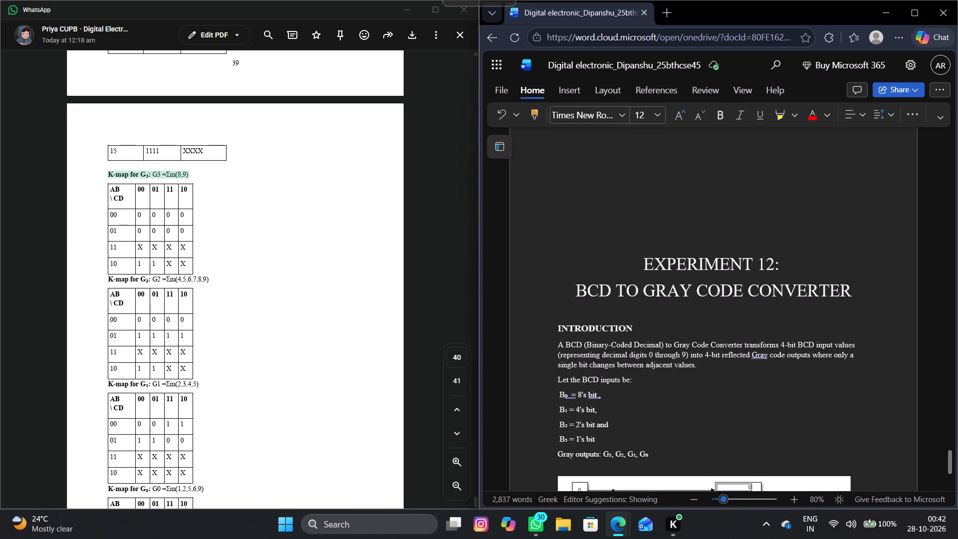
pyautogui.scroll(-6, 690, 271)
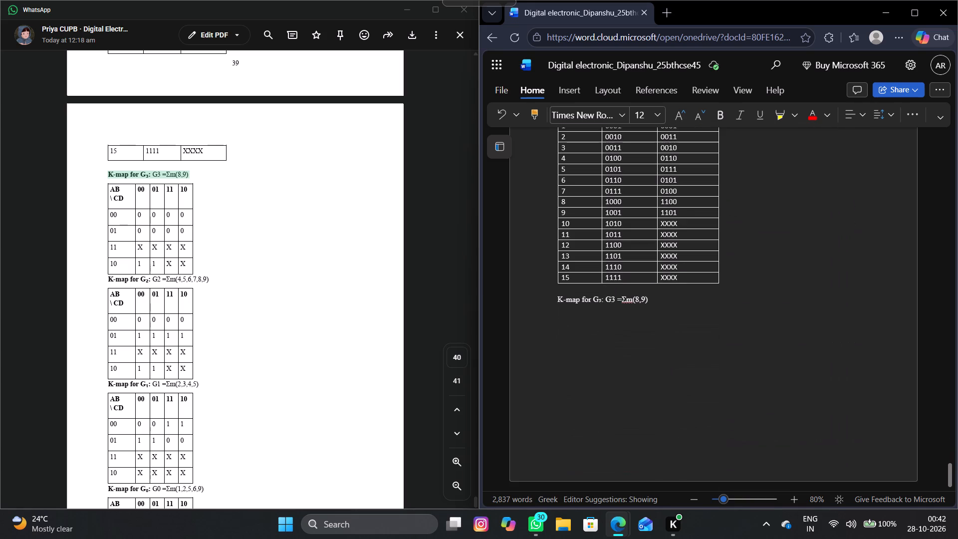
pyautogui.click(573, 313)
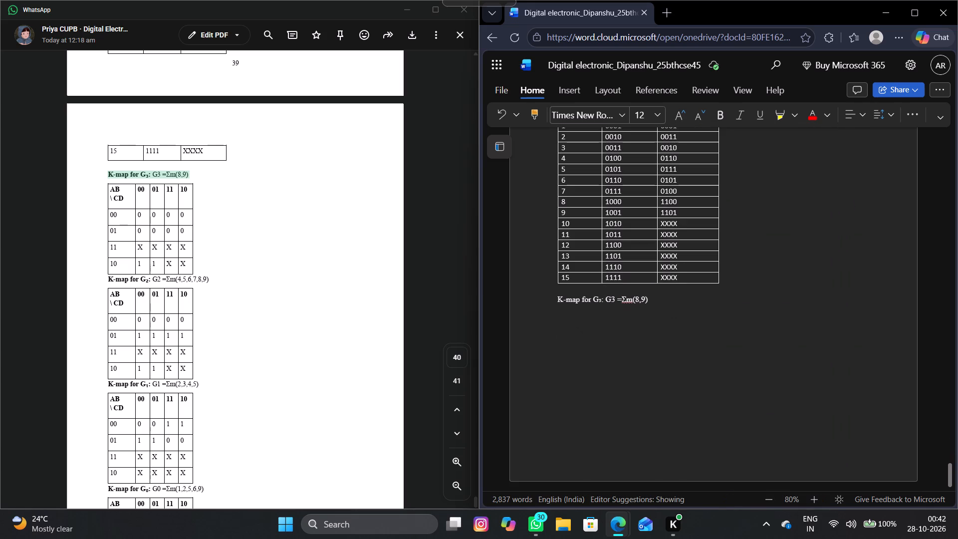
pyautogui.press('Return')
pyautogui.hotkey('ctrl', 'v')
# Review the pasted table against Experiment 11's truth table and its K-maps for W, X and Y.
pyautogui.scroll(2, 573, 313)
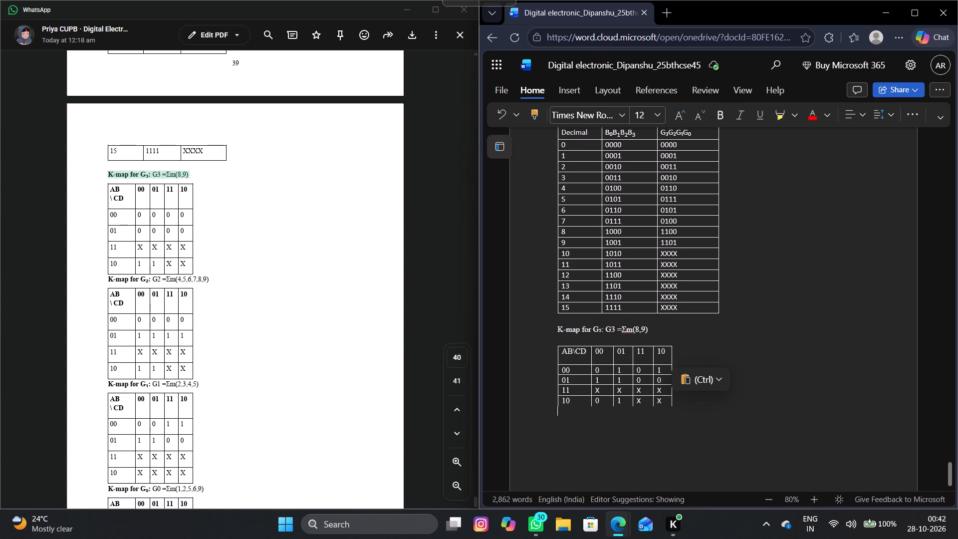
pyautogui.scroll(6, 573, 313)
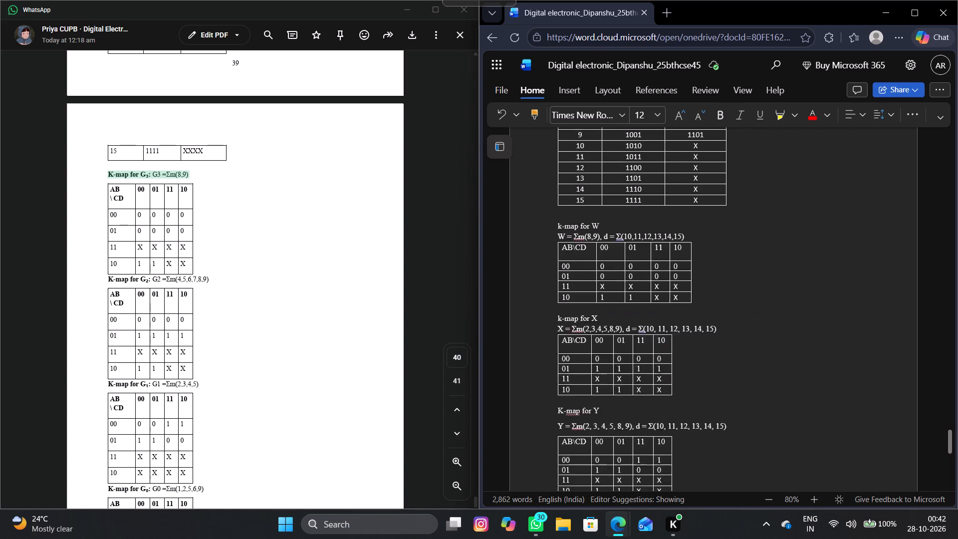
pyautogui.scroll(5, 573, 313)
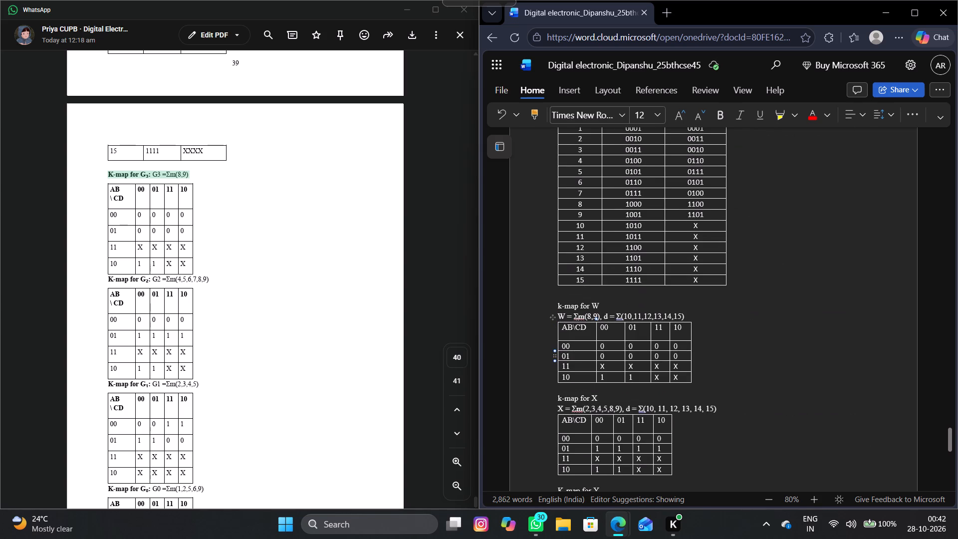
pyautogui.scroll(5, 573, 313)
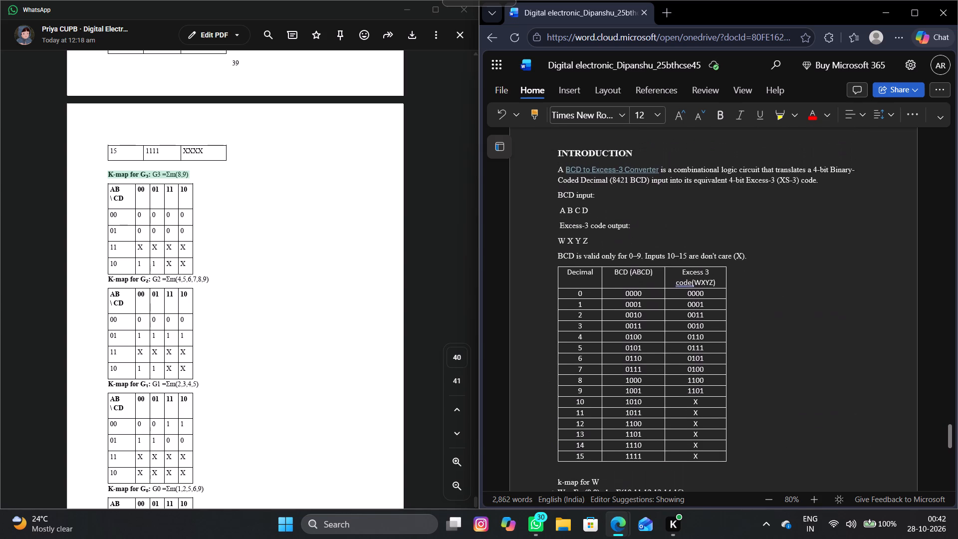
pyautogui.scroll(1, 573, 313)
pyautogui.scroll(-9, 573, 313)
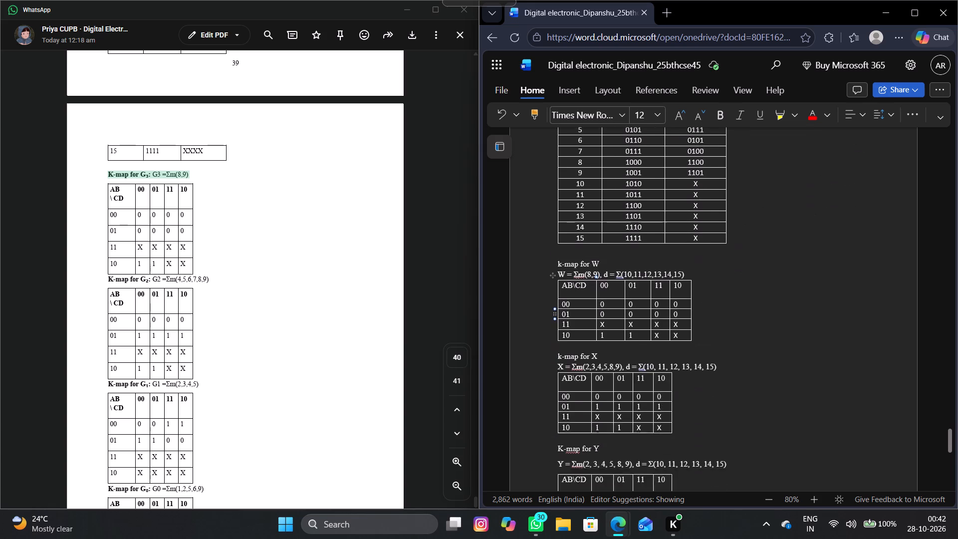
pyautogui.scroll(-11, 573, 313)
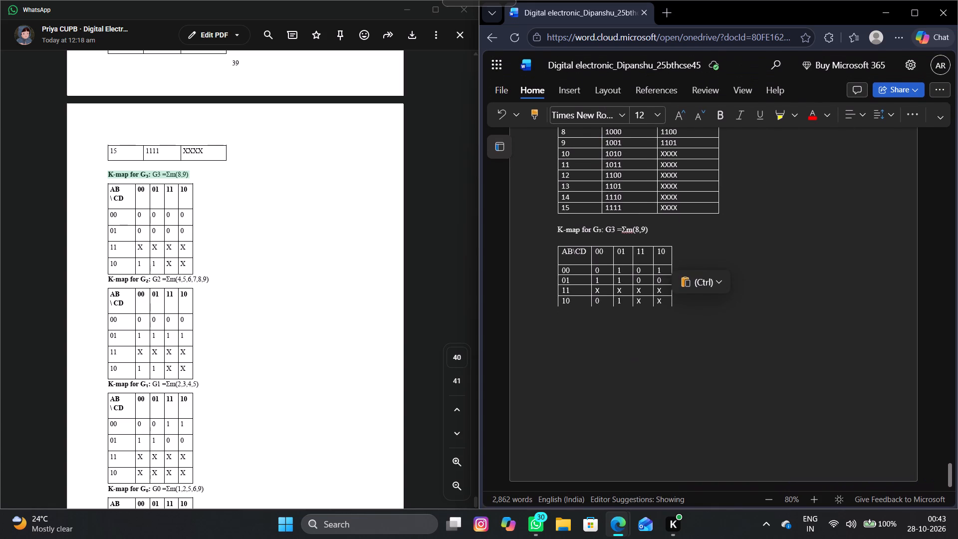
# Remove the extra blank line below the pasted K-map table for G₃ and return to the table.
pyautogui.click(586, 331)
pyautogui.press('BackSpace')
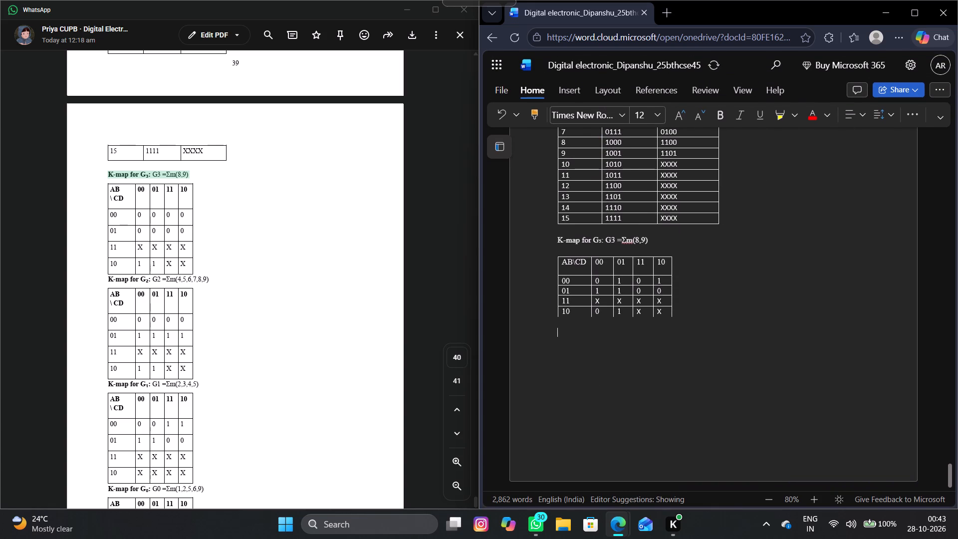
pyautogui.press('BackSpace')
pyautogui.press('BackSpace')
pyautogui.press('BackSpace')
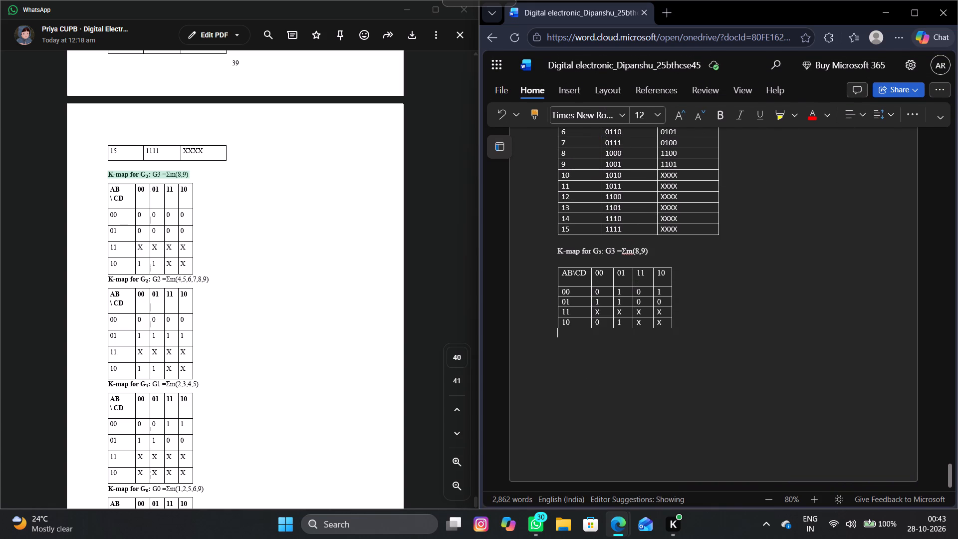
pyautogui.press('Up')
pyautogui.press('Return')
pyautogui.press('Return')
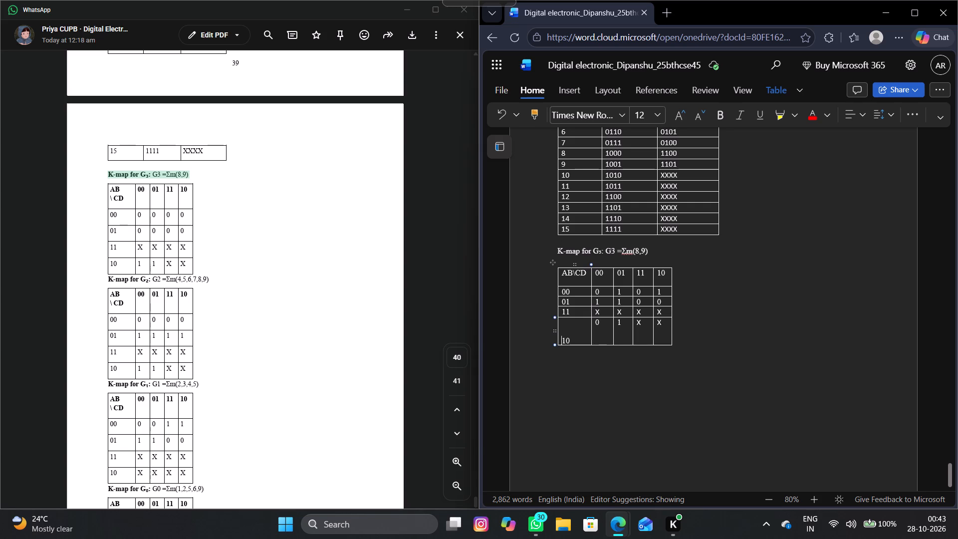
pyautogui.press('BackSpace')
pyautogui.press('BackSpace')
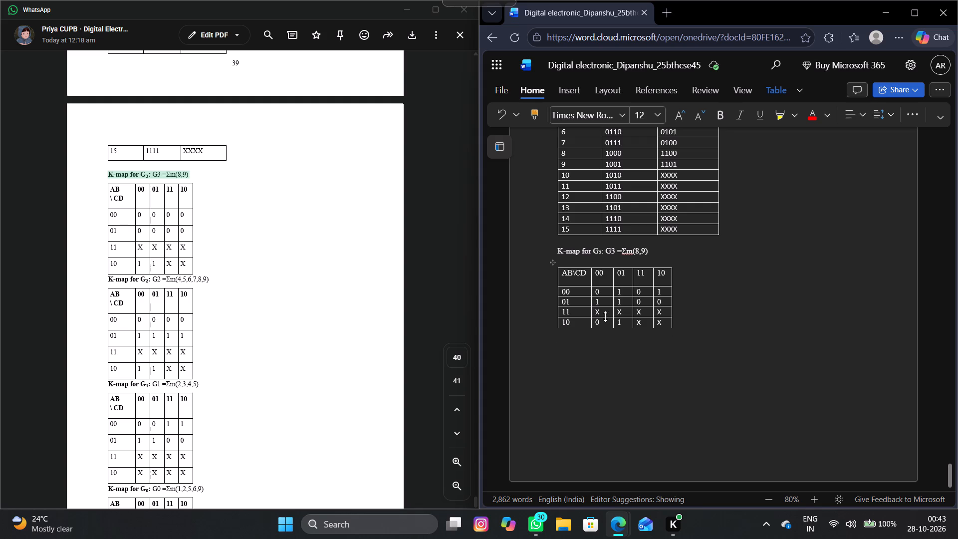
# Add an extra line in row 10 of the G₃ K-map table and four blank lines below the table.
pyautogui.click(585, 325)
pyautogui.press('Return')
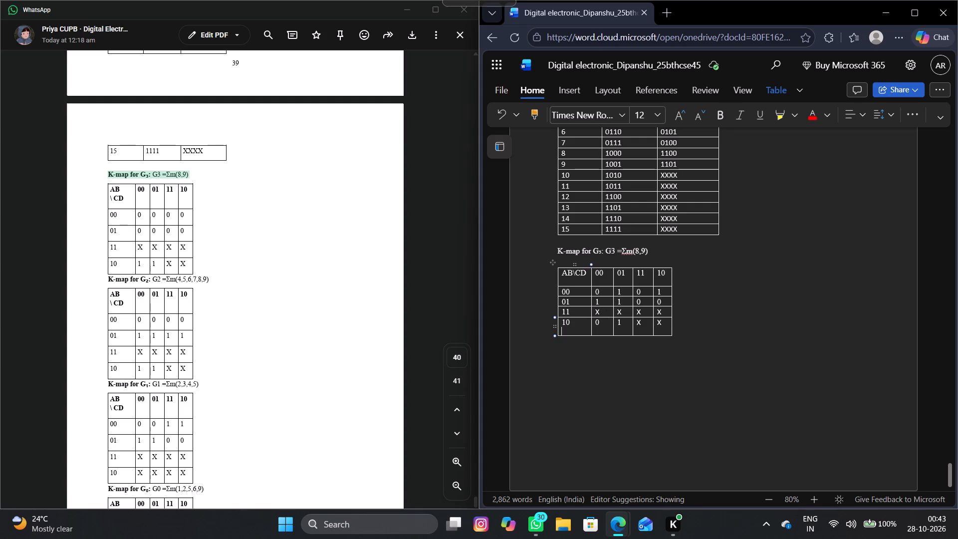
pyautogui.click(573, 352)
pyautogui.press('Return')
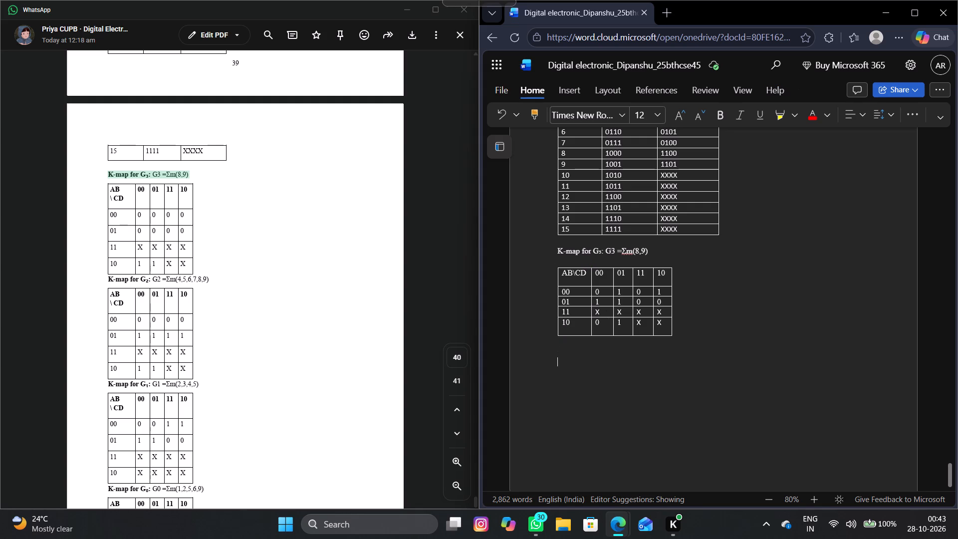
pyautogui.press('Return')
pyautogui.press('Return')
pyautogui.press('Return')
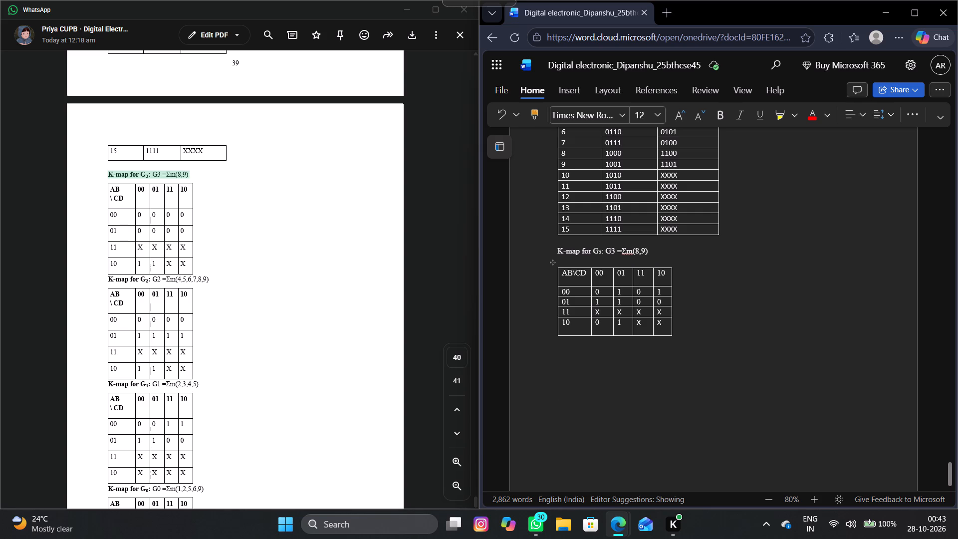
# In row 00 of the G₃ K-map, set the cells under columns 01 and 10 to 0.
pyautogui.click(623, 291)
pyautogui.press('BackSpace')
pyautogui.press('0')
pyautogui.press('Right')
pyautogui.press('Right')
pyautogui.press('Right')
pyautogui.press('Right')
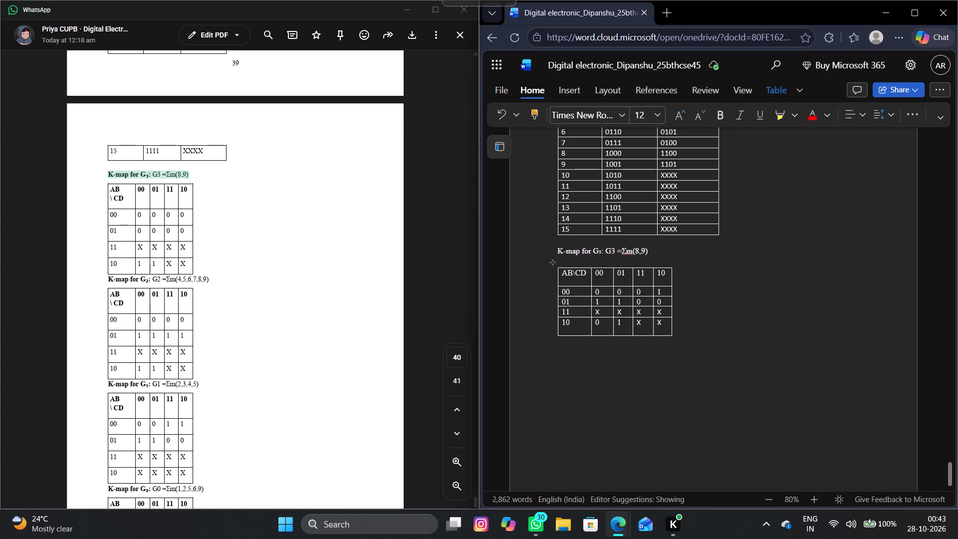
pyautogui.press('BackSpace')
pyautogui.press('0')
# In row 01 of the G₃ K-map, set the cells under columns 01 and 00 to 0.
pyautogui.press('Left')
pyautogui.press('Left')
pyautogui.press('Left')
pyautogui.press('Left')
pyautogui.press('Left')
pyautogui.press('Down')
pyautogui.press('Right')
pyautogui.press('BackSpace')
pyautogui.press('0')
pyautogui.press('Left')
pyautogui.press('Left')
pyautogui.press('BackSpace')
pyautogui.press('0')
# In row 10 of the G₃ K-map, set the cell under column 00 to 1.
pyautogui.press('Down')
pyautogui.press('Down')
pyautogui.press('Right')
pyautogui.press('BackSpace')
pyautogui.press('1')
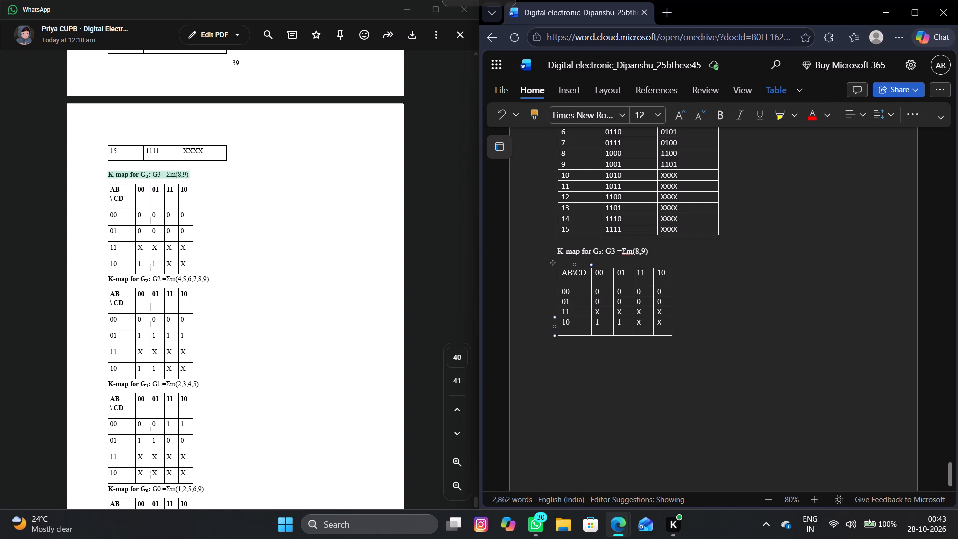
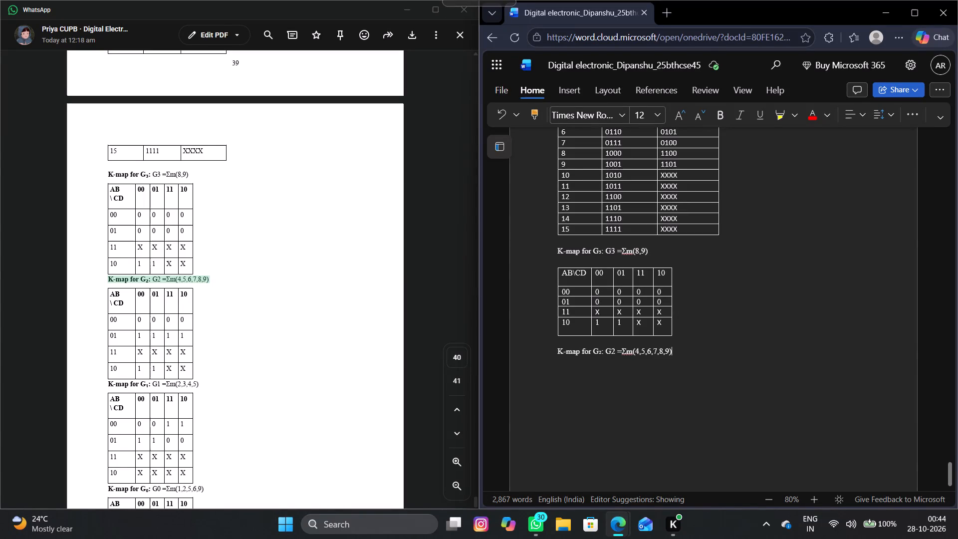
# Remove the extra blank line inside the bottom row, labelled 10, of Experiment 12's K-map table for G₃.
pyautogui.click(576, 333)
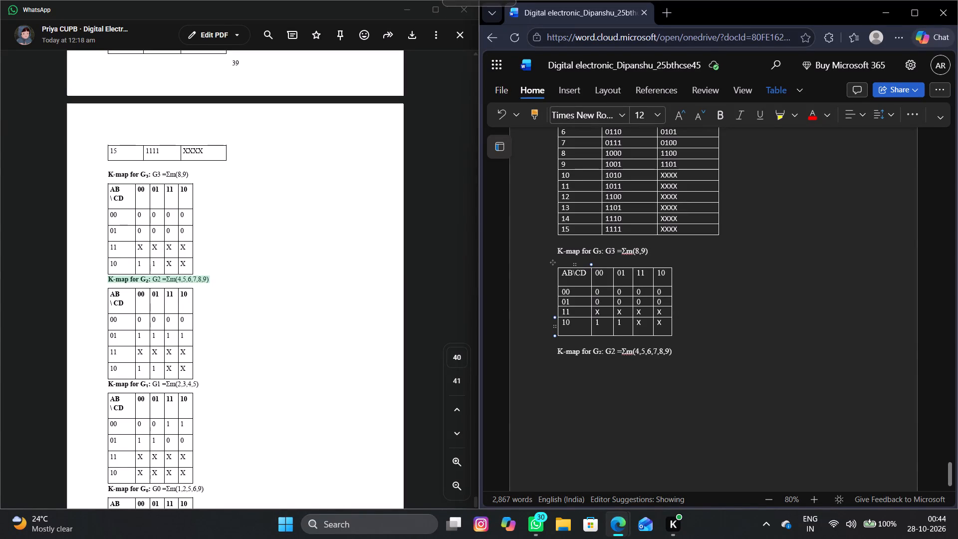
pyautogui.press('BackSpace')
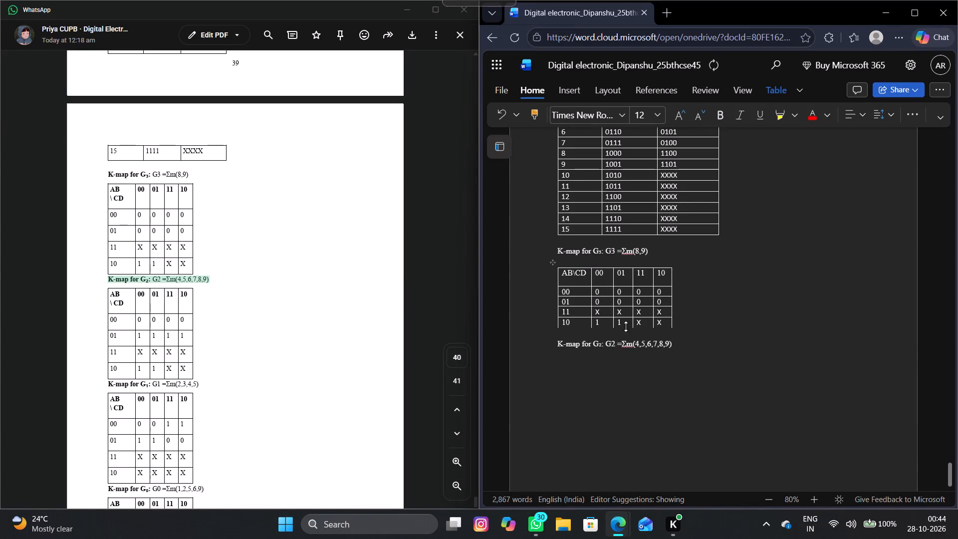
pyautogui.click(563, 422)
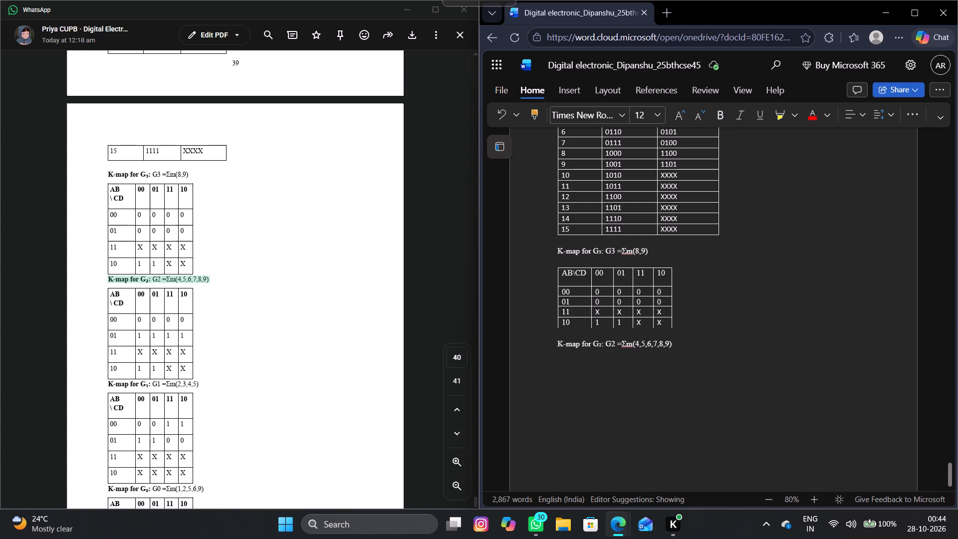
pyautogui.scroll(-1, 563, 422)
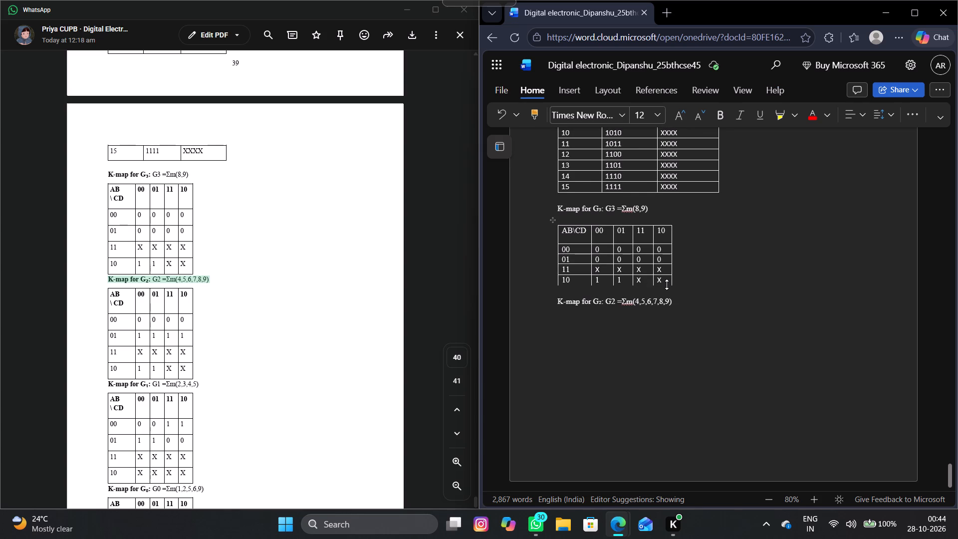
# Adjust the height of the bottom row, labelled 10, in the K-map table for G₃.
pyautogui.moveTo(667, 284); pyautogui.dragTo(665, 289)
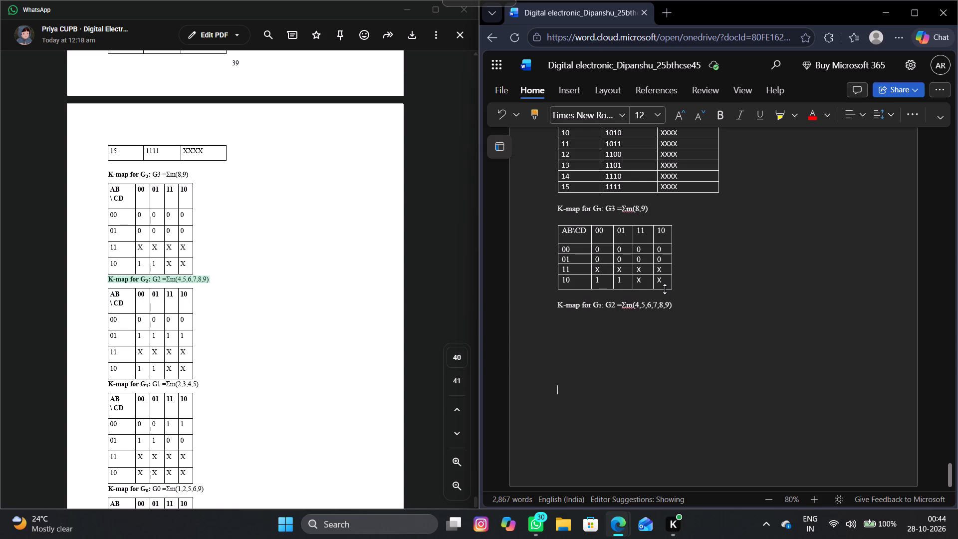
pyautogui.moveTo(665, 289); pyautogui.dragTo(665, 289)
pyautogui.click(665, 289)
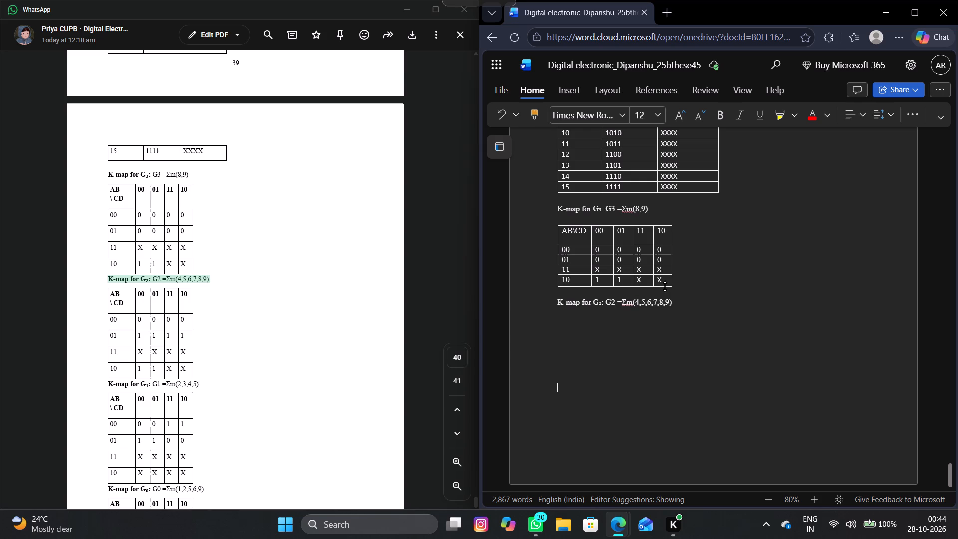
# Copy the K-map table for G₃ and paste it below the K-map for G₂ line in Experiment 12.
pyautogui.click(707, 299)
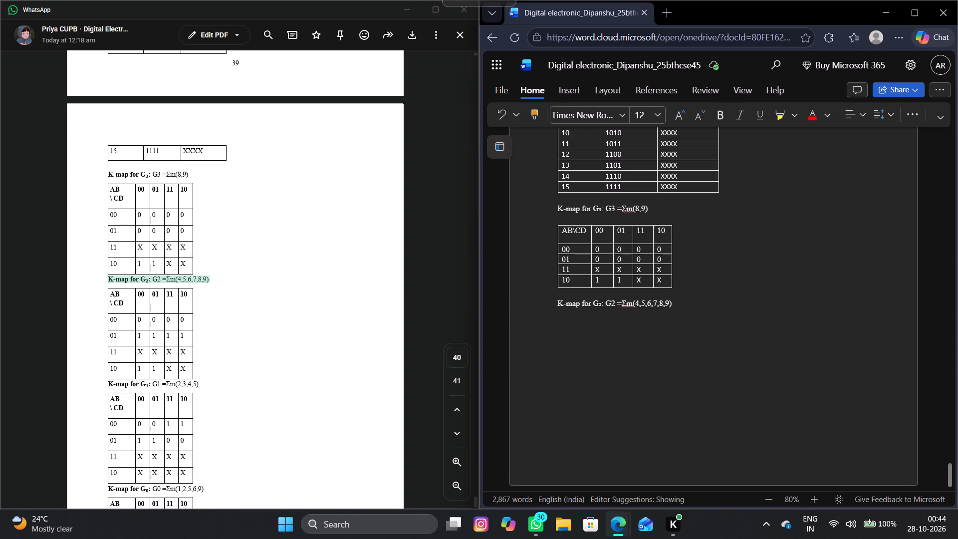
pyautogui.moveTo(676, 282); pyautogui.dragTo(564, 228)
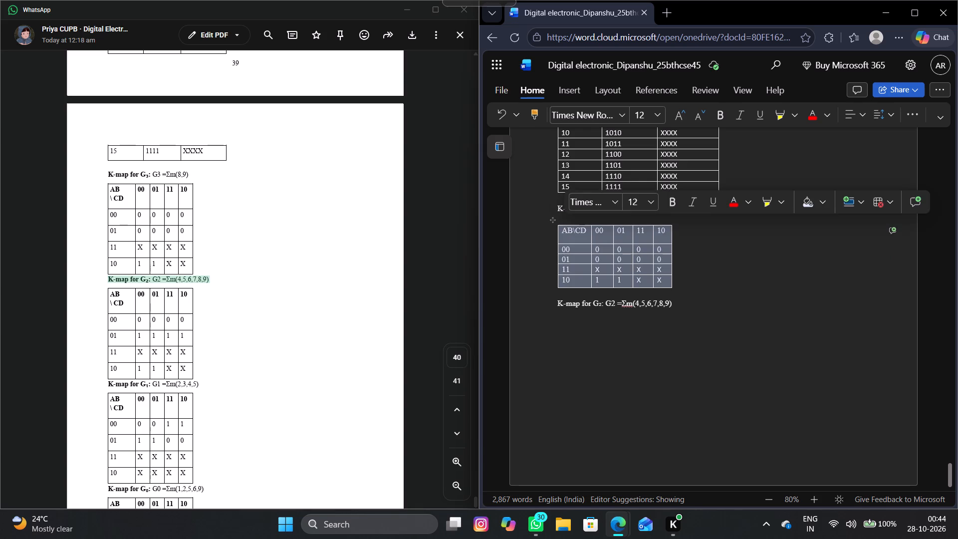
pyautogui.hotkey('ctrl', 'c')
pyautogui.hotkey('ctrl', 'c')
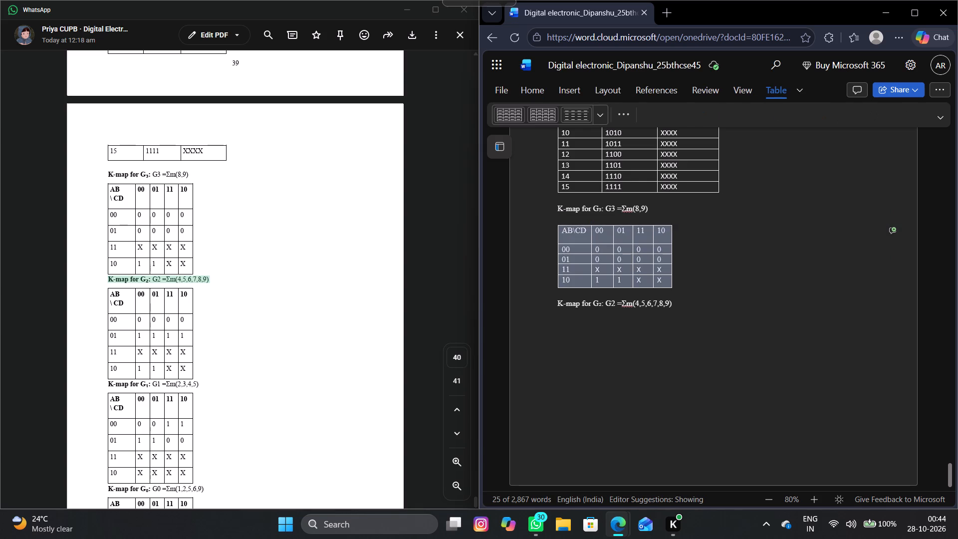
pyautogui.click(565, 315)
pyautogui.press('Return')
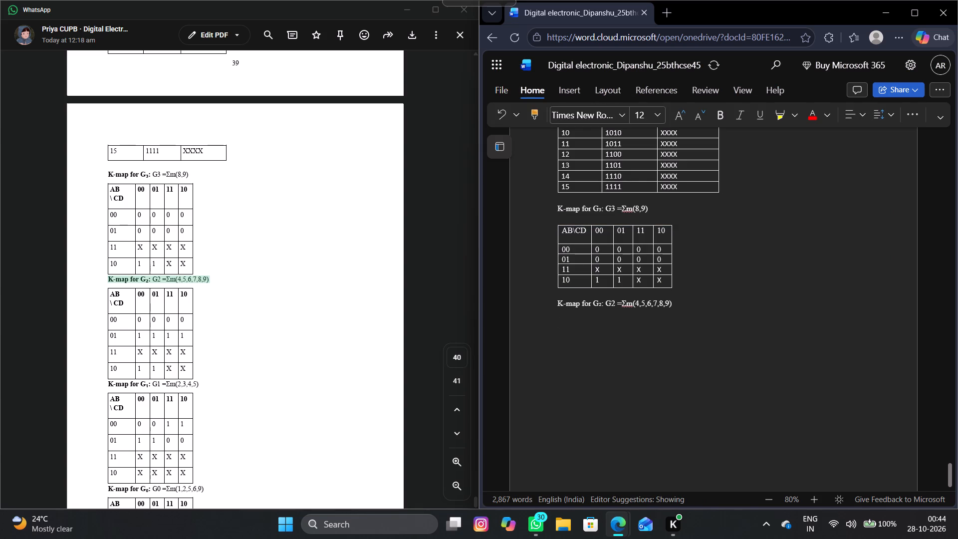
pyautogui.hotkey('ctrl', 'v')
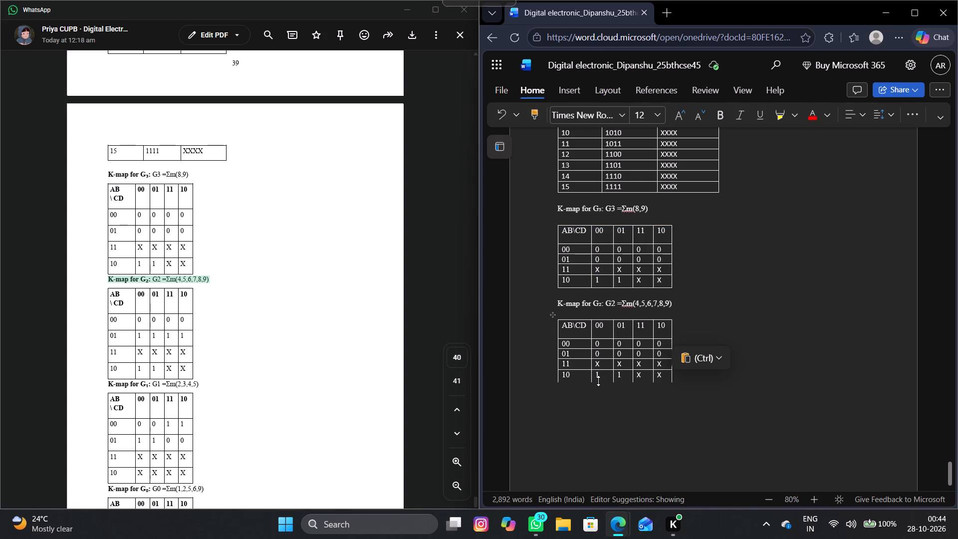
# Change all four cells of row 01 in the K-map table for G₂ to 1, matching the reference PDF.
pyautogui.click(598, 381)
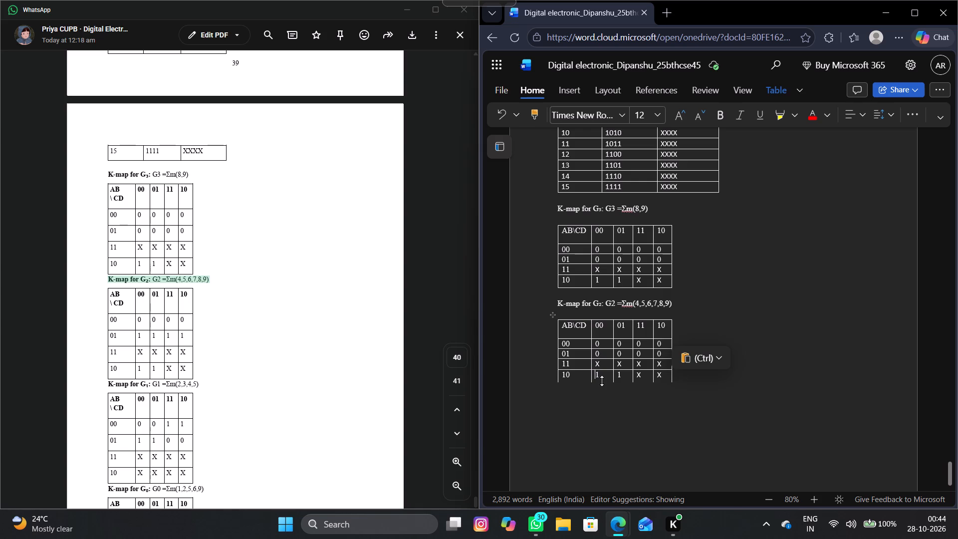
pyautogui.click(602, 381)
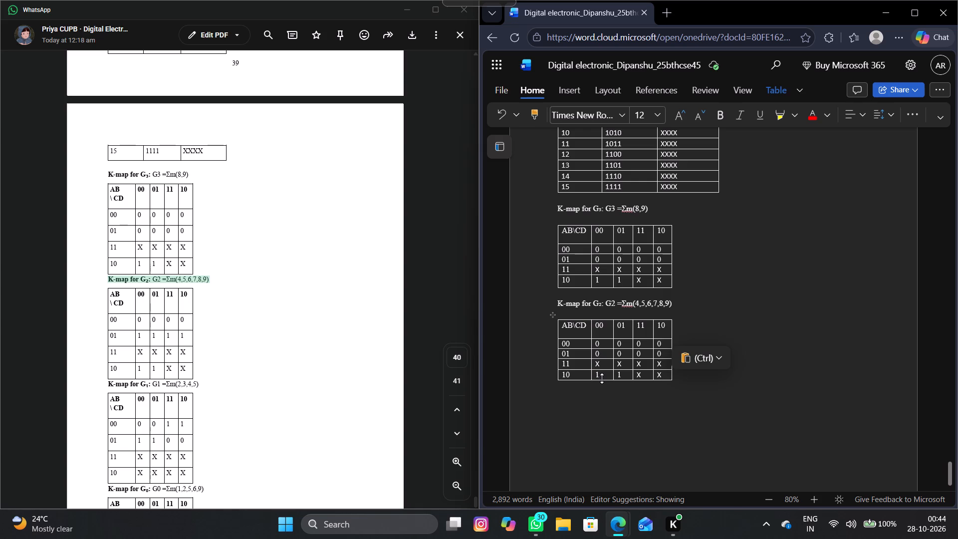
pyautogui.click(602, 379)
pyautogui.click(605, 329)
pyautogui.click(600, 347)
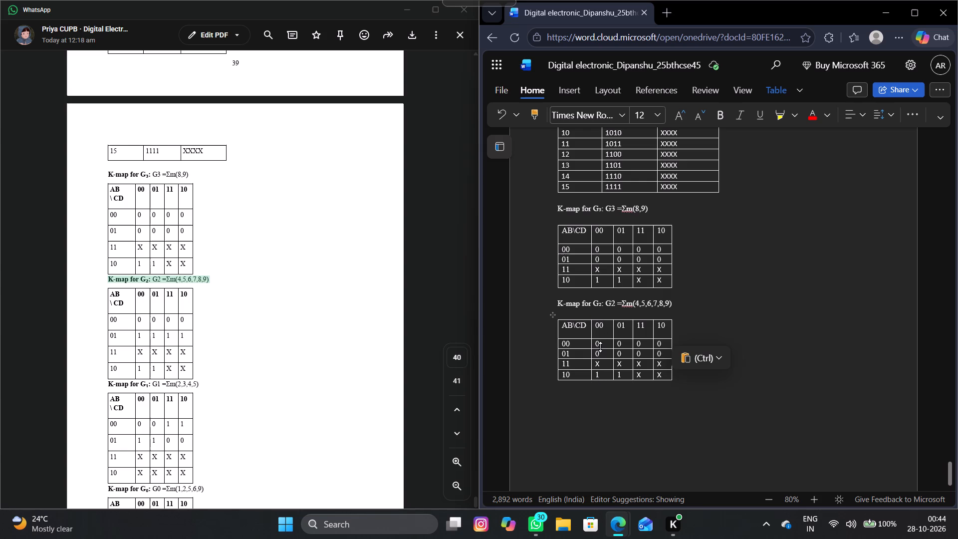
pyautogui.click(601, 353)
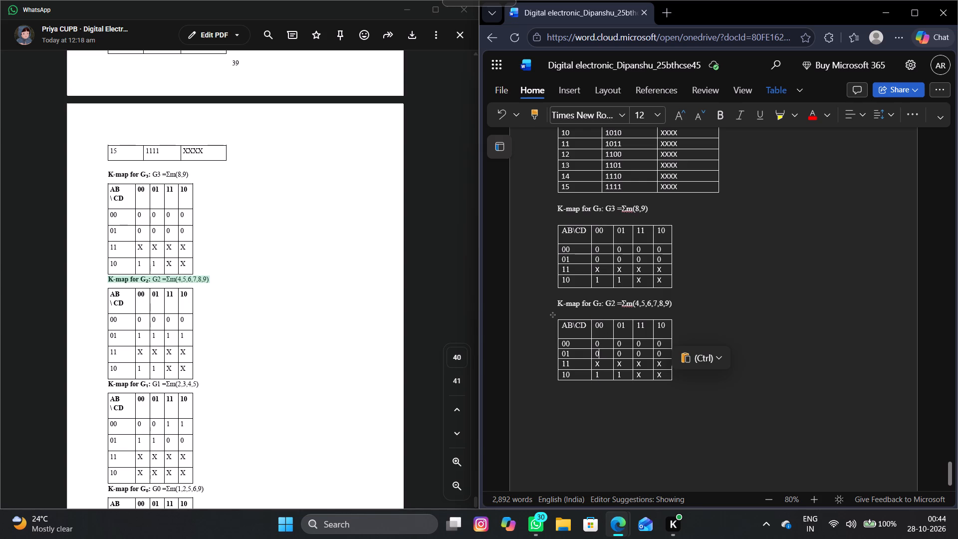
pyautogui.press('BackSpace')
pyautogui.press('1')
pyautogui.press('Right')
pyautogui.press('Right')
pyautogui.press('BackSpace')
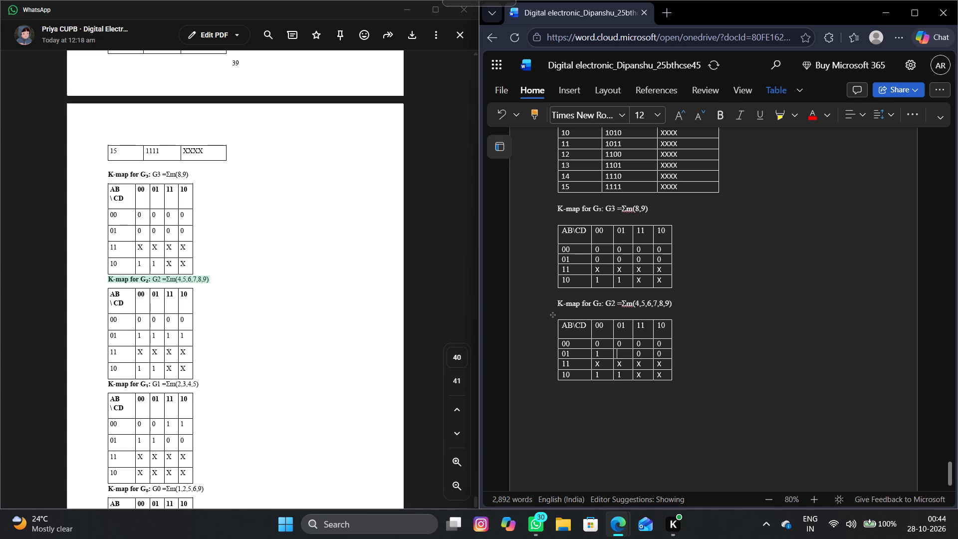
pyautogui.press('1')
pyautogui.press('Right')
pyautogui.press('Right')
pyautogui.press('BackSpace')
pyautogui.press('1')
pyautogui.press('Right')
pyautogui.press('Right')
pyautogui.press('BackSpace')
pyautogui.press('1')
pyautogui.scroll(-1, 561, 383)
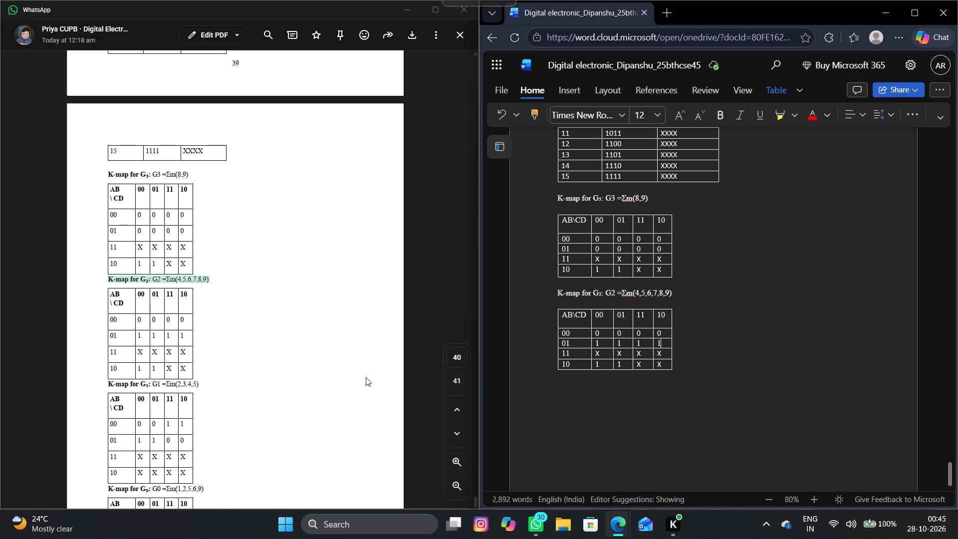
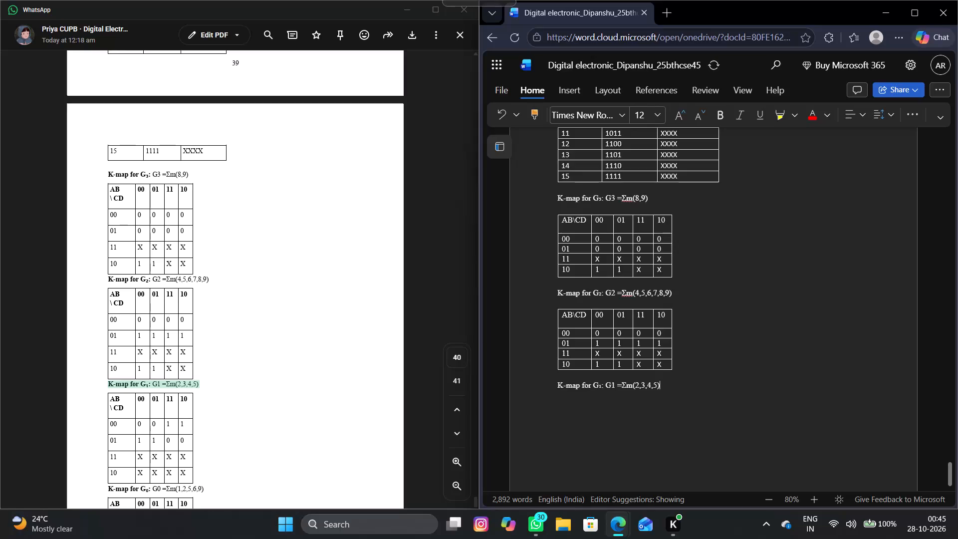
# Copy the K-map table for G₂ and paste it on a new line below the G1 =Σm(2,3,4,5) line.
pyautogui.press('Return')
pyautogui.press('Return')
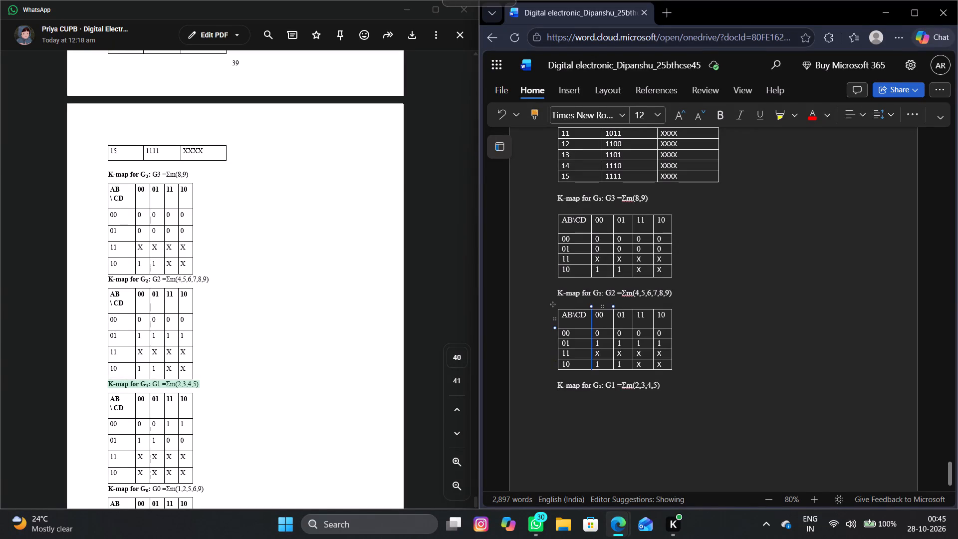
pyautogui.moveTo(559, 313); pyautogui.dragTo(662, 365)
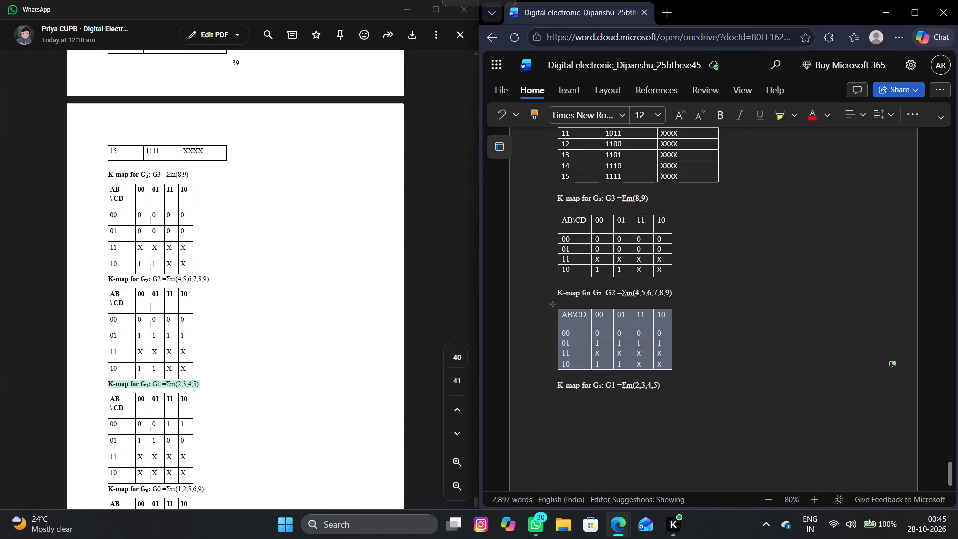
pyautogui.moveTo(662, 365); pyautogui.dragTo(662, 364)
pyautogui.hotkey('ctrl', 'c')
pyautogui.hotkey('ctrl', 'c')
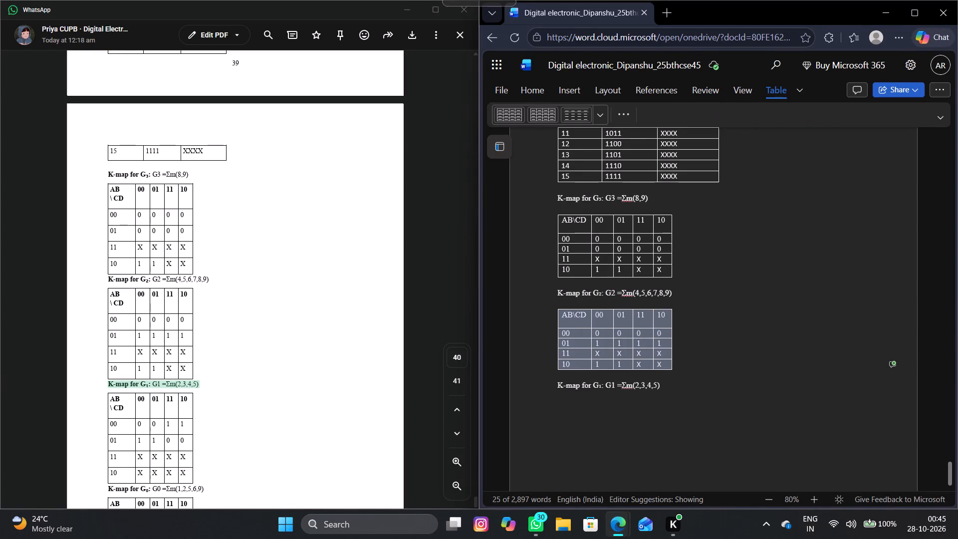
pyautogui.click(564, 408)
pyautogui.hotkey('ctrl', 'v')
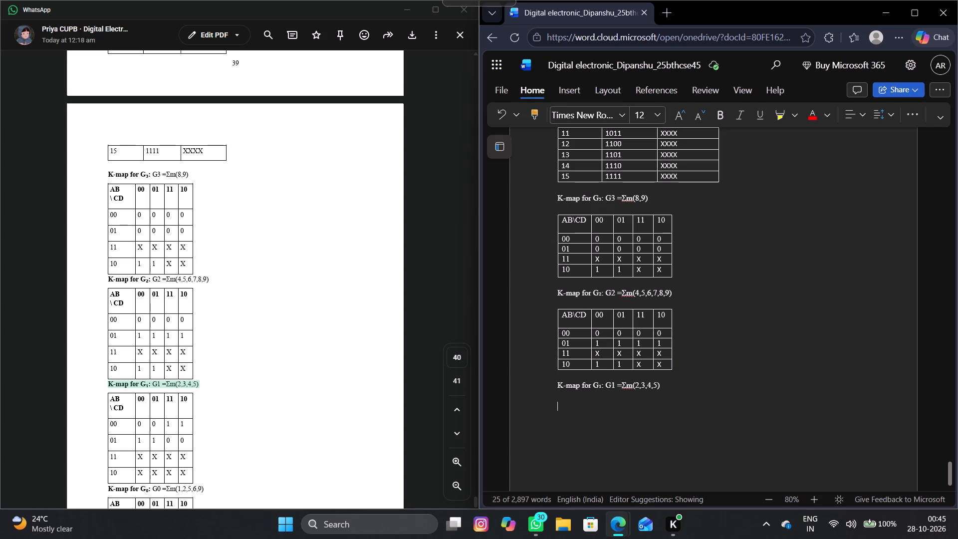
pyautogui.scroll(-1, 585, 421)
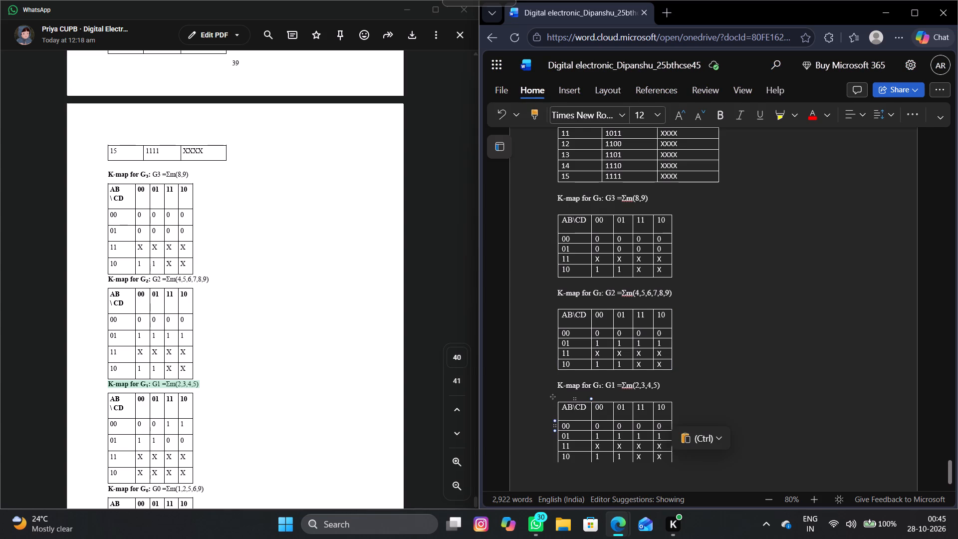
pyautogui.scroll(-1, 585, 421)
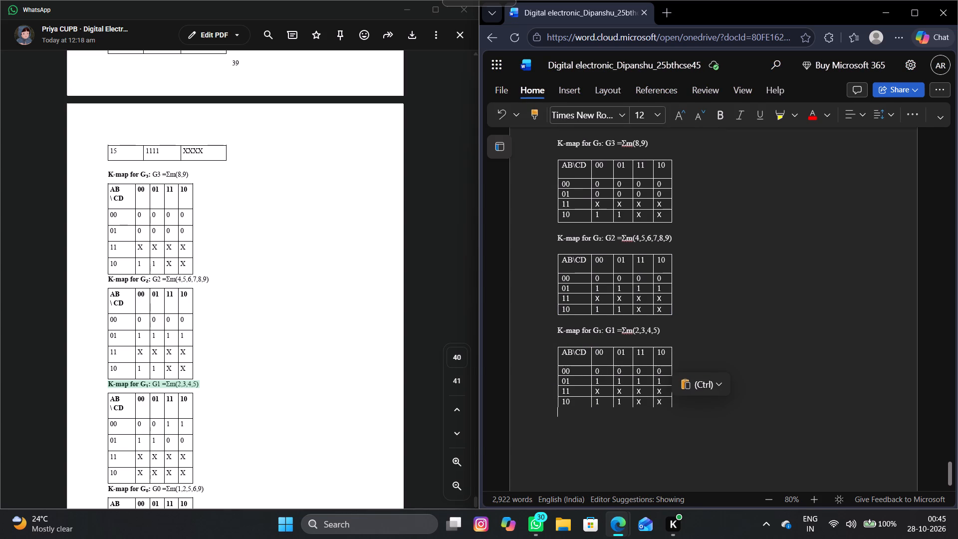
pyautogui.click(595, 406)
# In the G₁ K-map table, set the entries under columns 11 and 10 to 1 in row 00 and to 0 in row 01.
pyautogui.click(642, 381)
pyautogui.press('BackSpace')
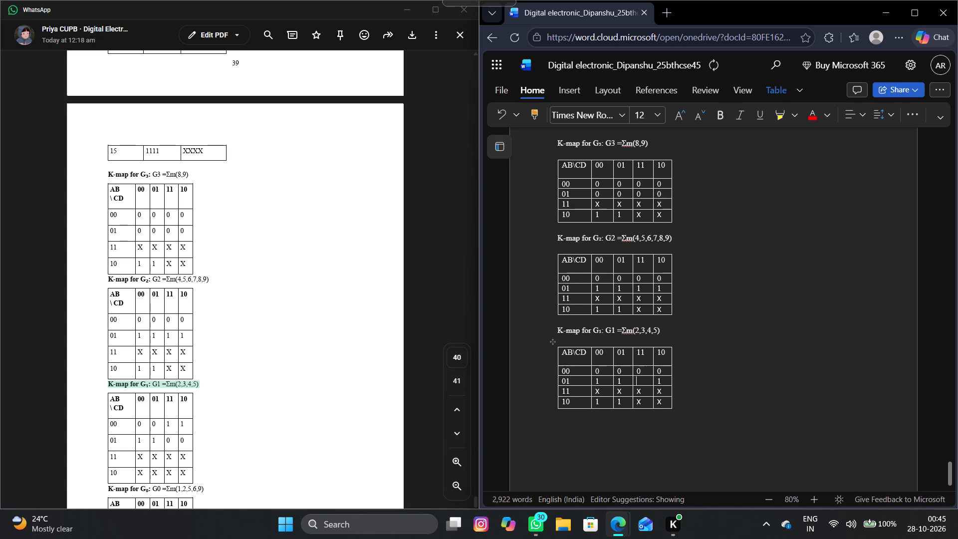
pyautogui.press('0')
pyautogui.press('Up')
pyautogui.press('Right')
pyautogui.press('BackSpace')
pyautogui.press('1')
pyautogui.press('Right')
pyautogui.press('Right')
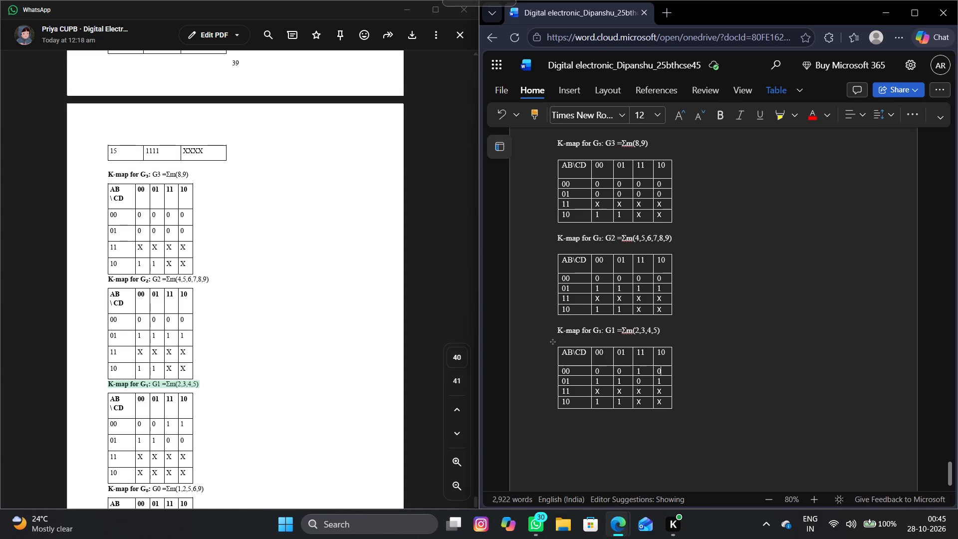
pyautogui.press('BackSpace')
pyautogui.press('1')
pyautogui.press('Down')
pyautogui.press('Right')
pyautogui.press('BackSpace')
pyautogui.press('0')
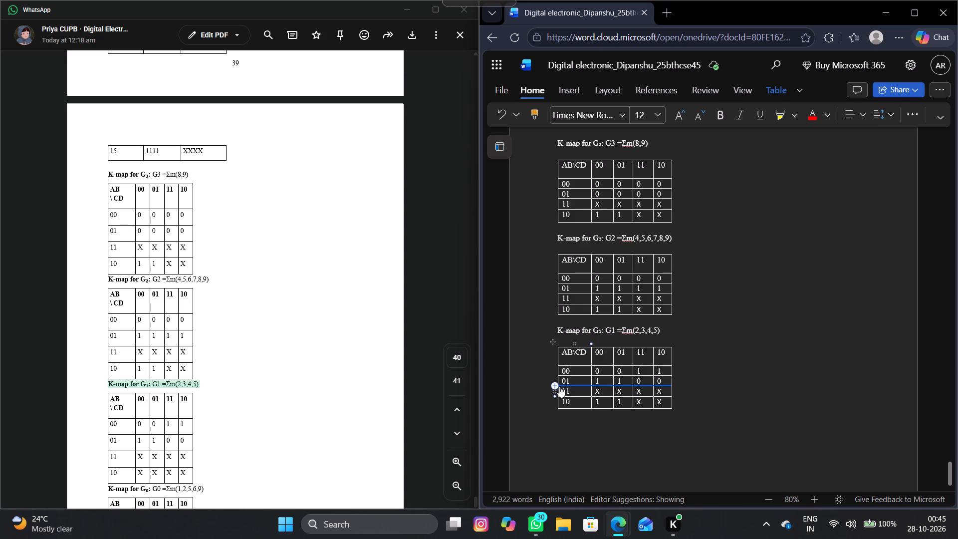
# In row 10 of the G₁ K-map table, clear the entry under column 01.
pyautogui.click(622, 404)
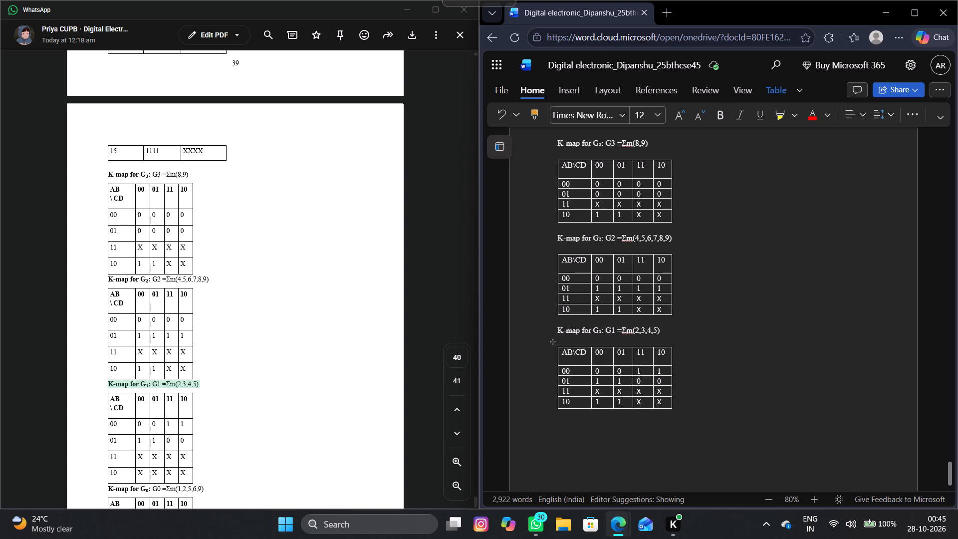
pyautogui.press('BackSpace')
pyautogui.press('Left')
pyautogui.press('Left')
# In row 10 of the G₁ K-map table, fill the entries under columns 00 and 01 with the X copied from row 11.
pyautogui.press('Right')
pyautogui.press('BackSpace')
pyautogui.press('Up')
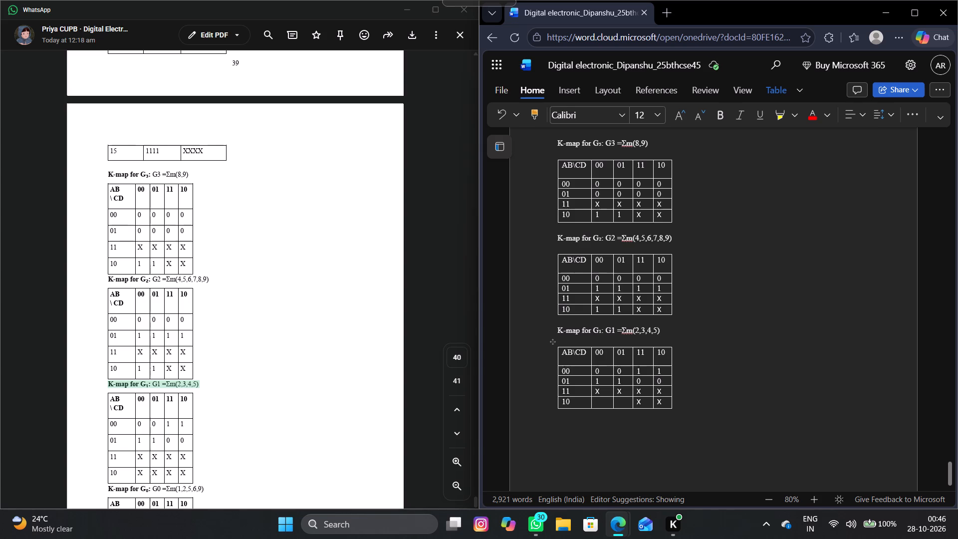
pyautogui.hotkey('shift', 'Right')
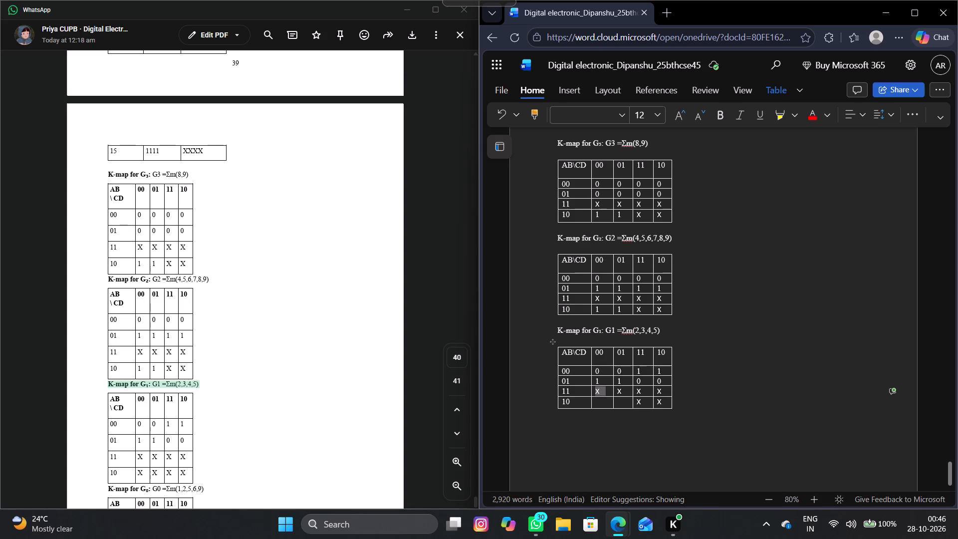
pyautogui.hotkey('ctrl', 'c')
pyautogui.press('Down')
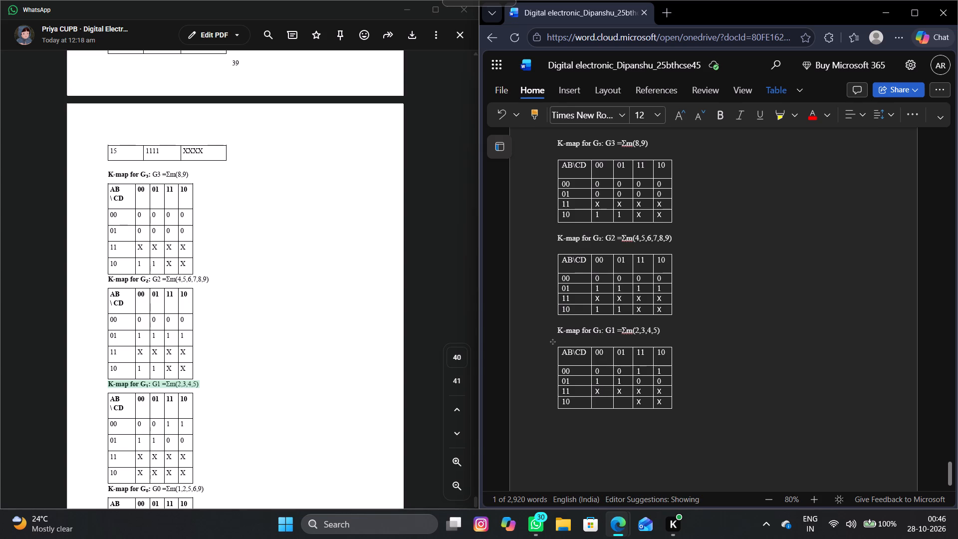
pyautogui.hotkey('ctrl', 'v')
pyautogui.press('BackSpace')
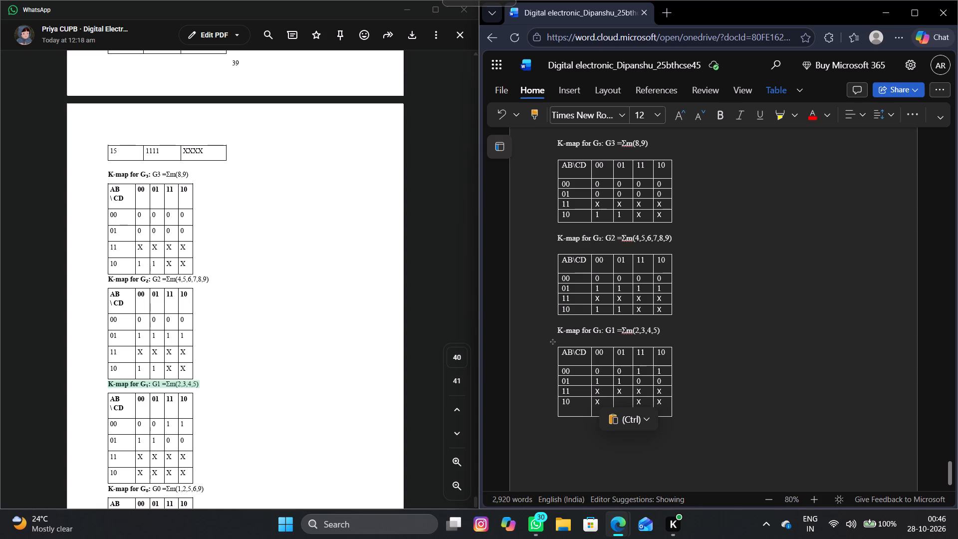
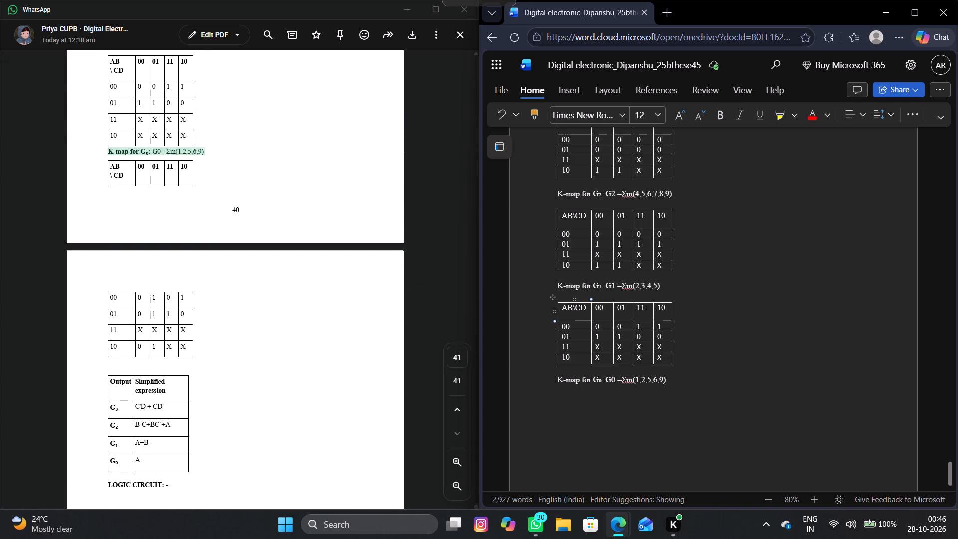
pyautogui.moveTo(558, 305); pyautogui.dragTo(660, 367)
pyautogui.hotkey('ctrl', 'c')
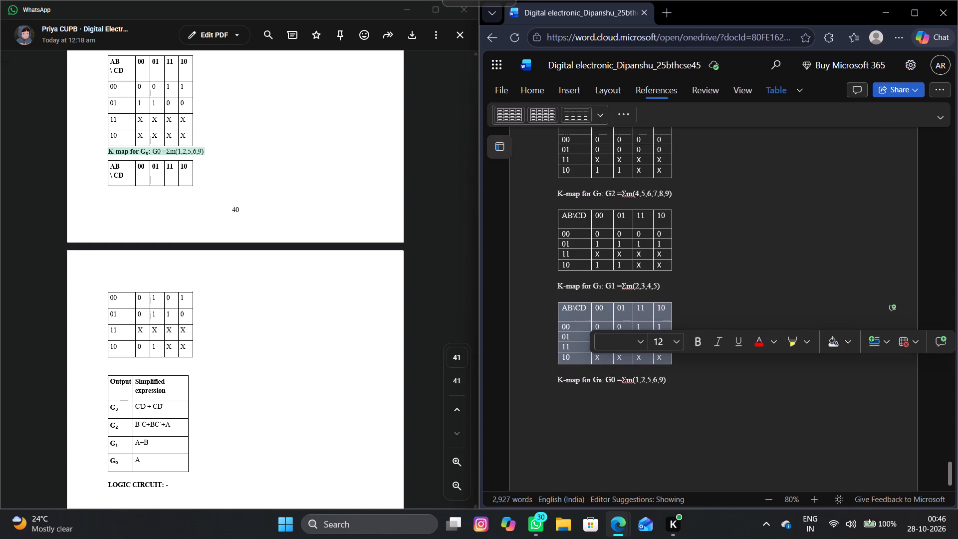
pyautogui.hotkey('ctrl', 'c')
pyautogui.click(570, 396)
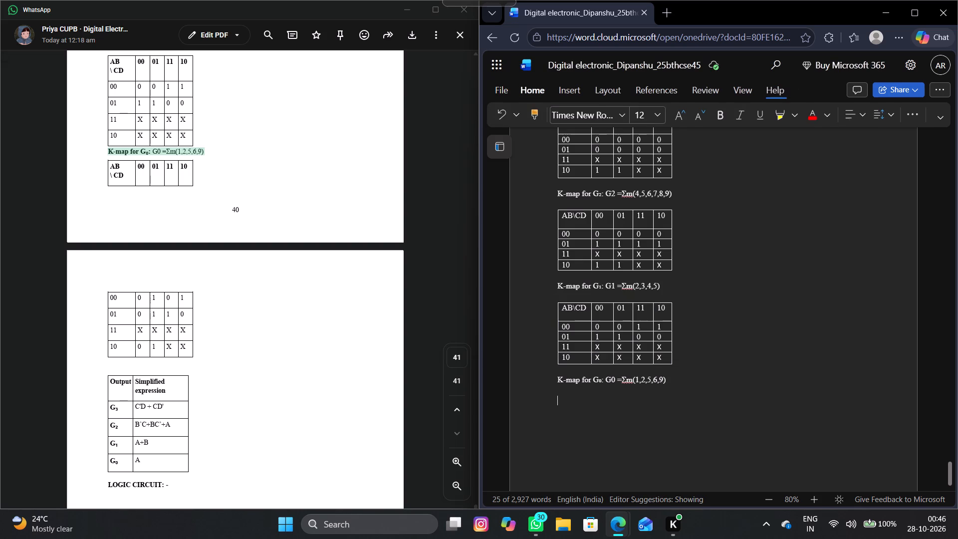
pyautogui.hotkey('ctrl', 'v')
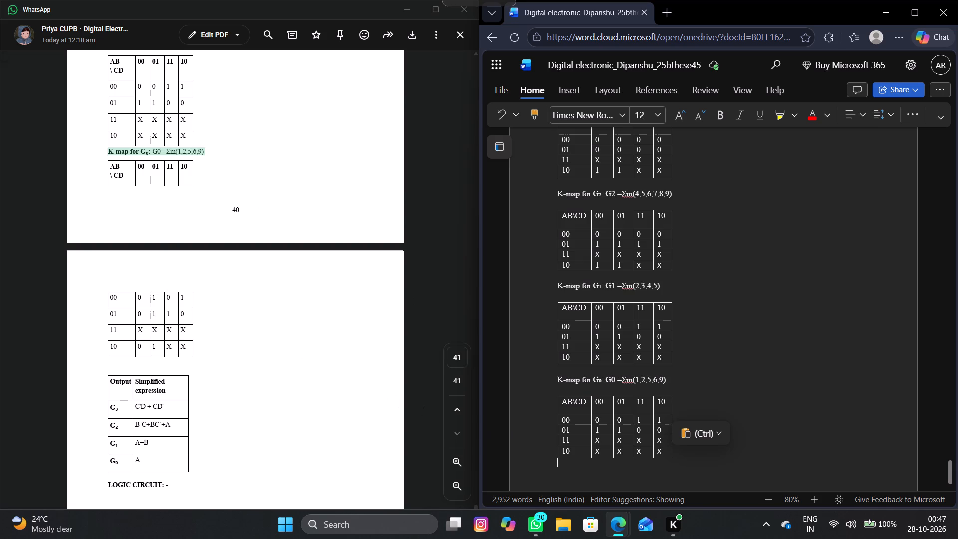
# In row 00 of the G₀ K-map table, set the entry under column 01 to 1.
pyautogui.click(625, 419)
pyautogui.press('BackSpace')
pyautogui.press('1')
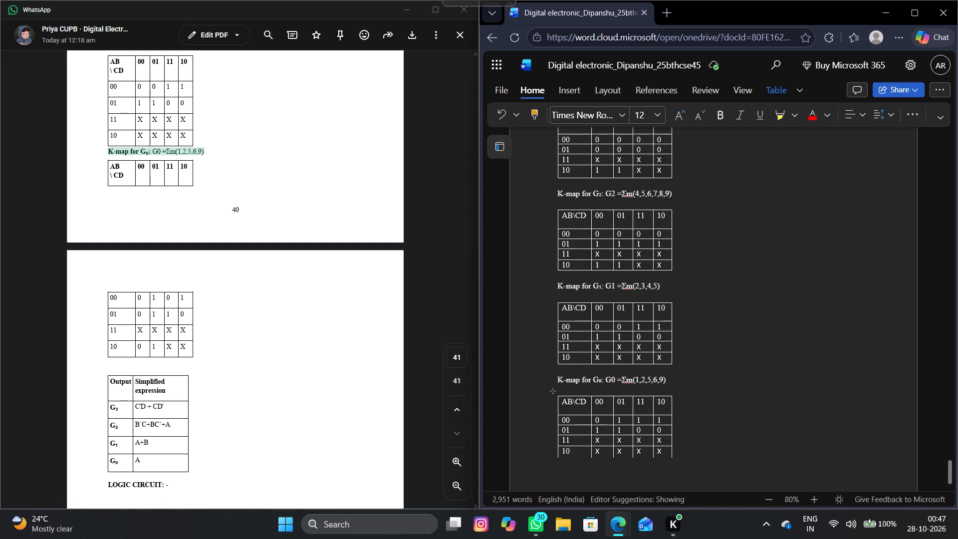
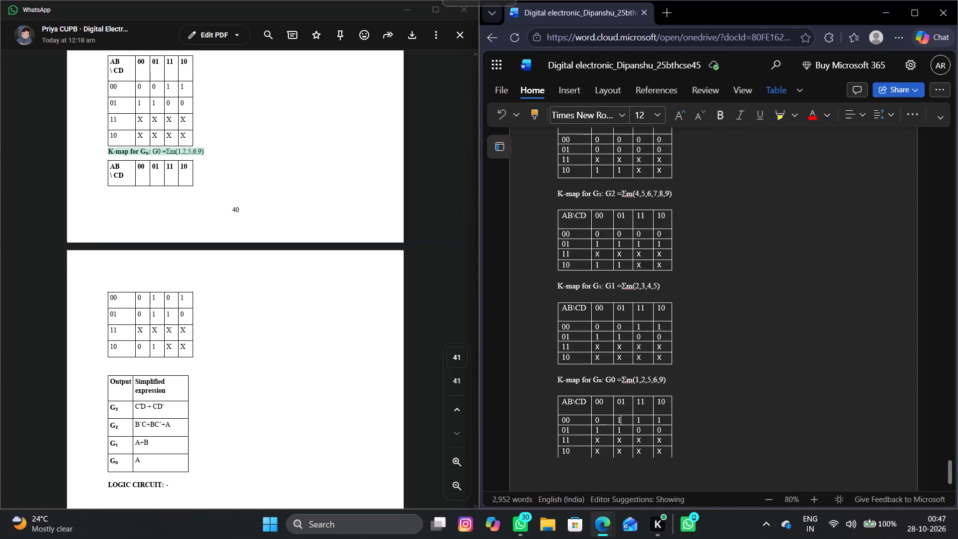
pyautogui.scroll(2, 694, 398)
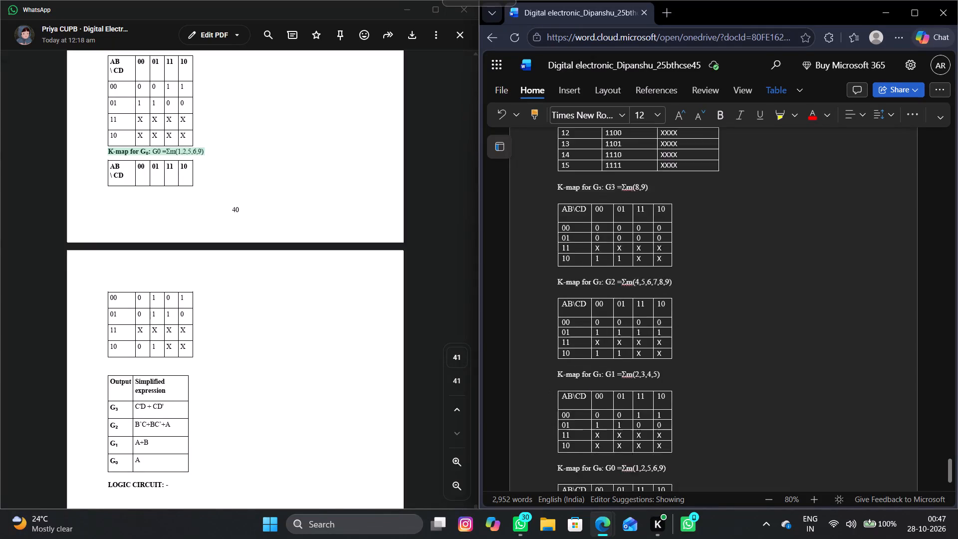
pyautogui.scroll(6, 694, 398)
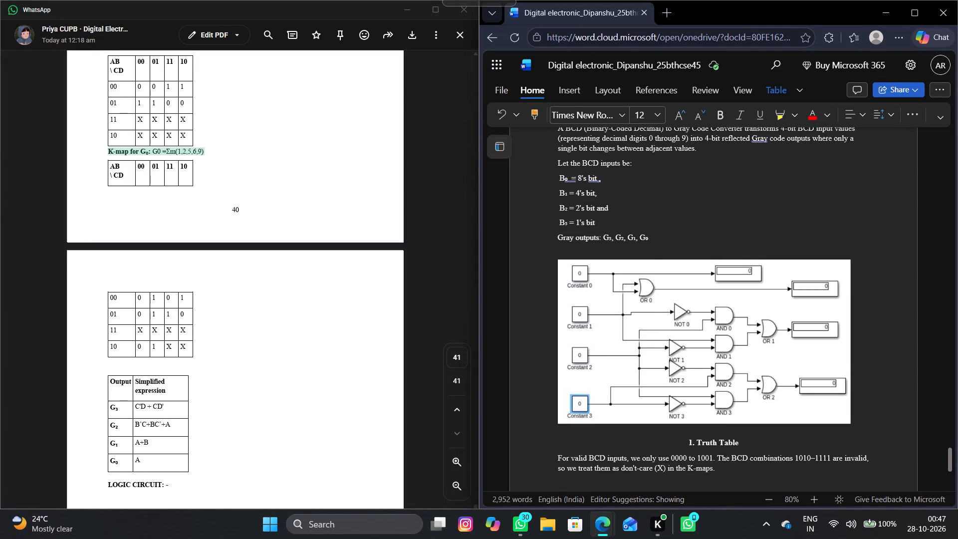
pyautogui.scroll(5, 694, 398)
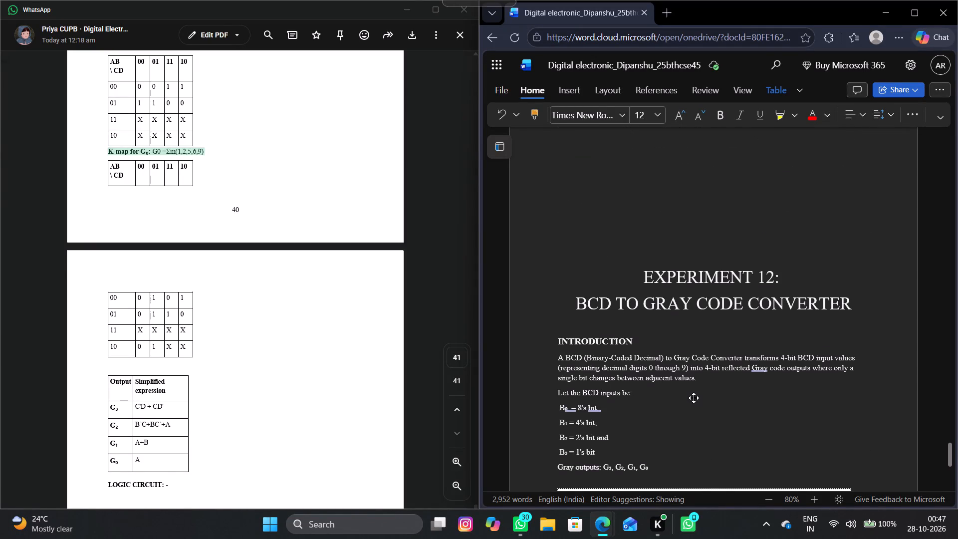
pyautogui.scroll(6, 694, 398)
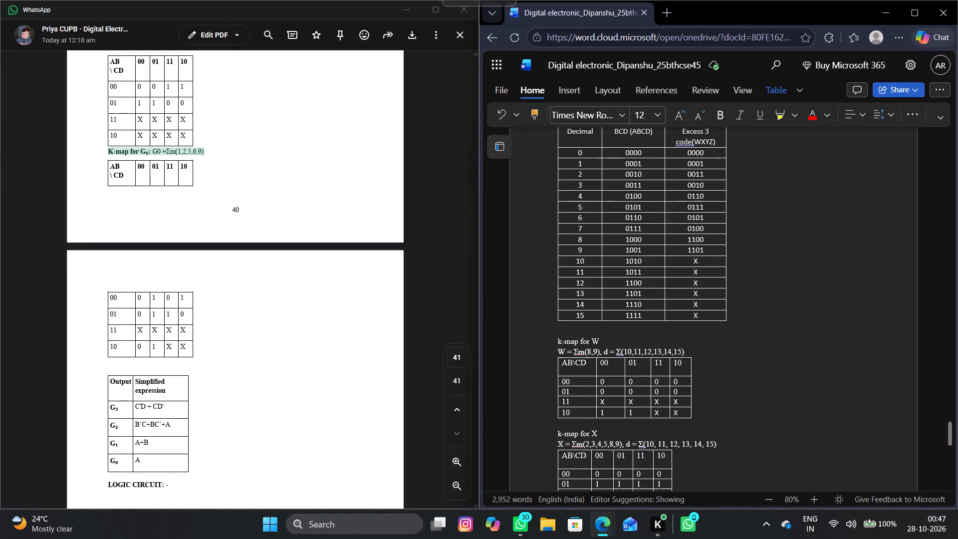
pyautogui.scroll(8, 694, 398)
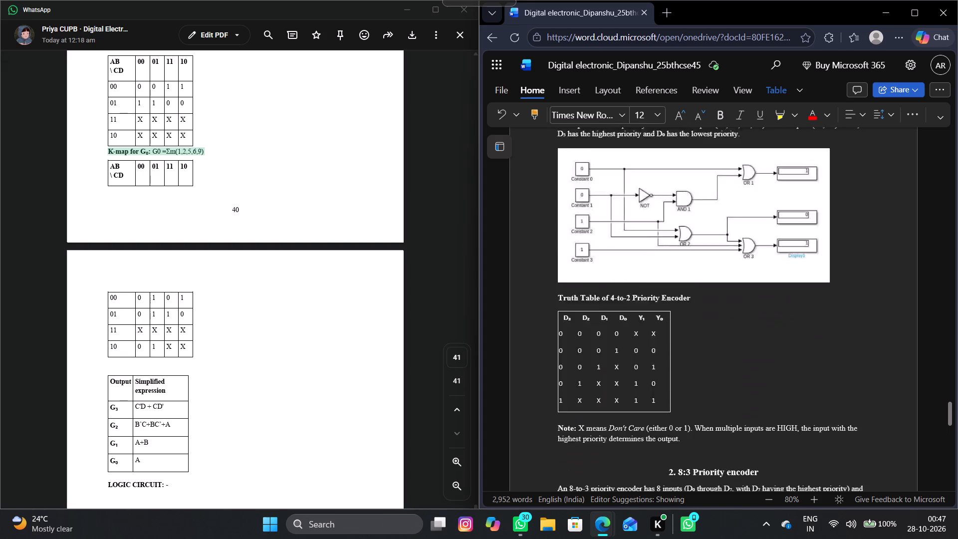
pyautogui.scroll(2, 694, 398)
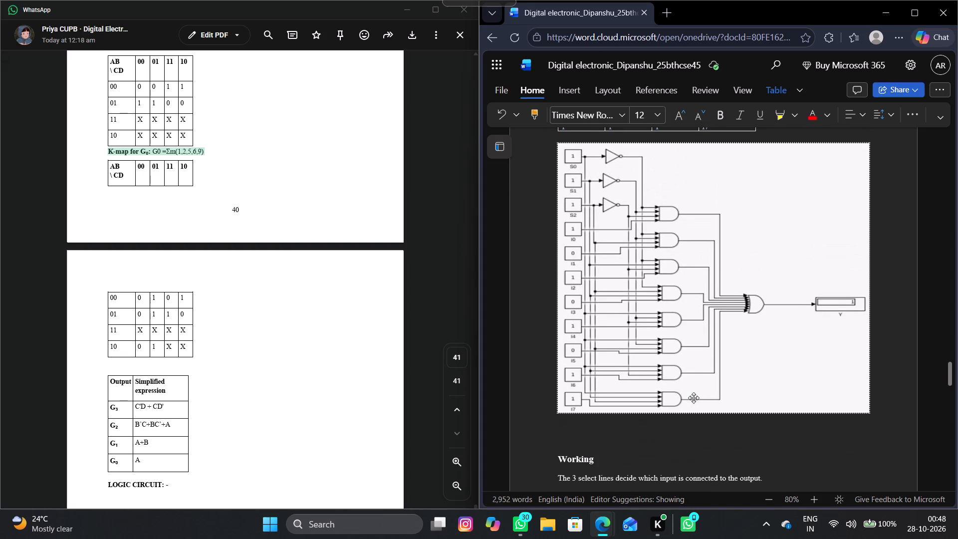
pyautogui.scroll(-10, 694, 398)
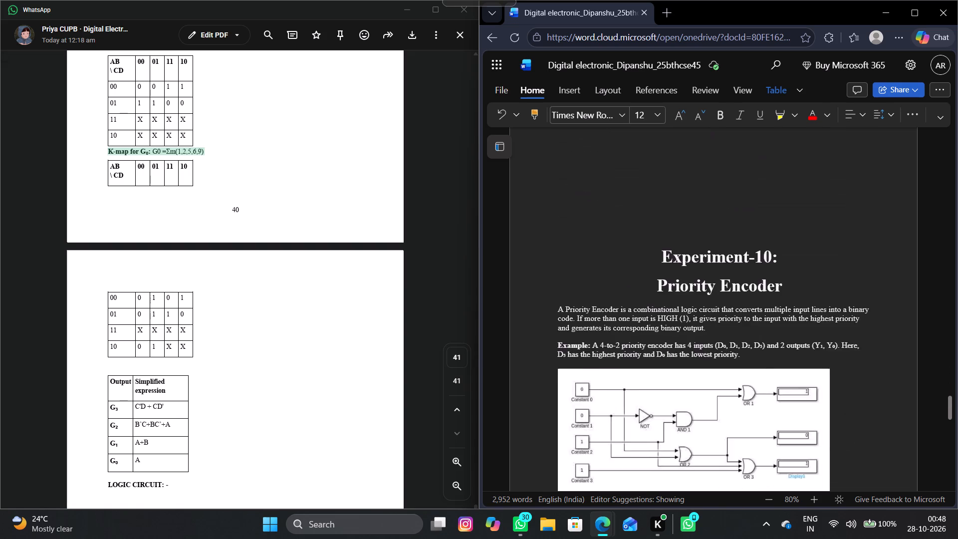
pyautogui.scroll(-1, 694, 398)
pyautogui.scroll(4, 694, 398)
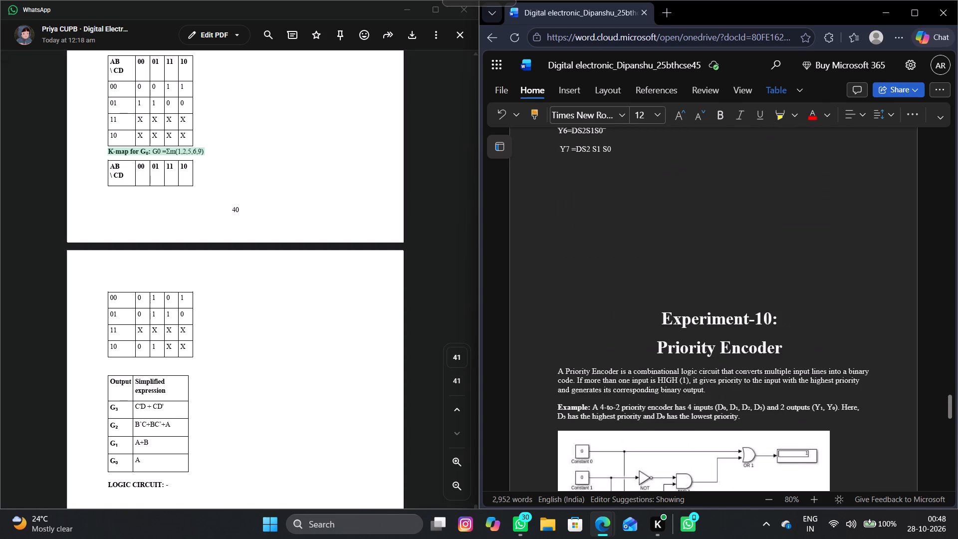
pyautogui.scroll(-1, 694, 398)
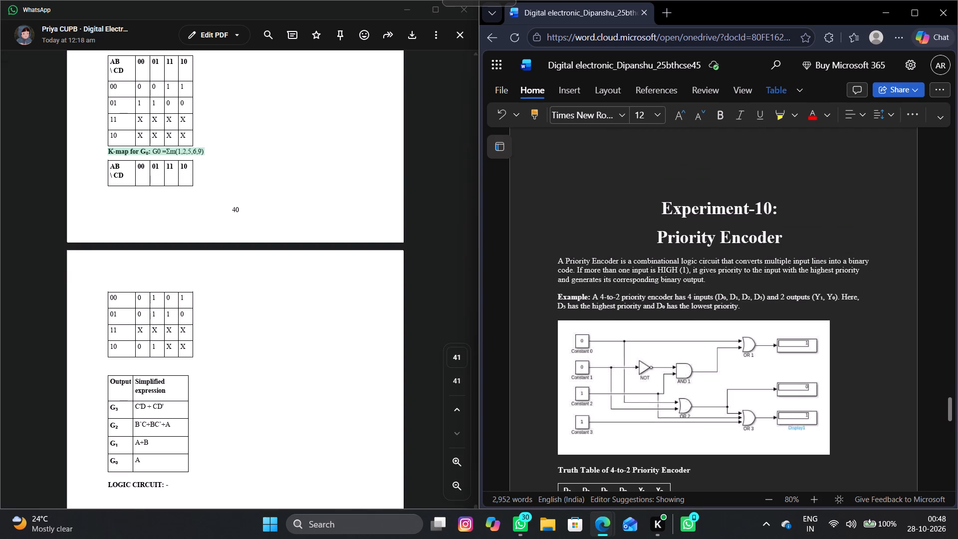
pyautogui.scroll(-8, 694, 398)
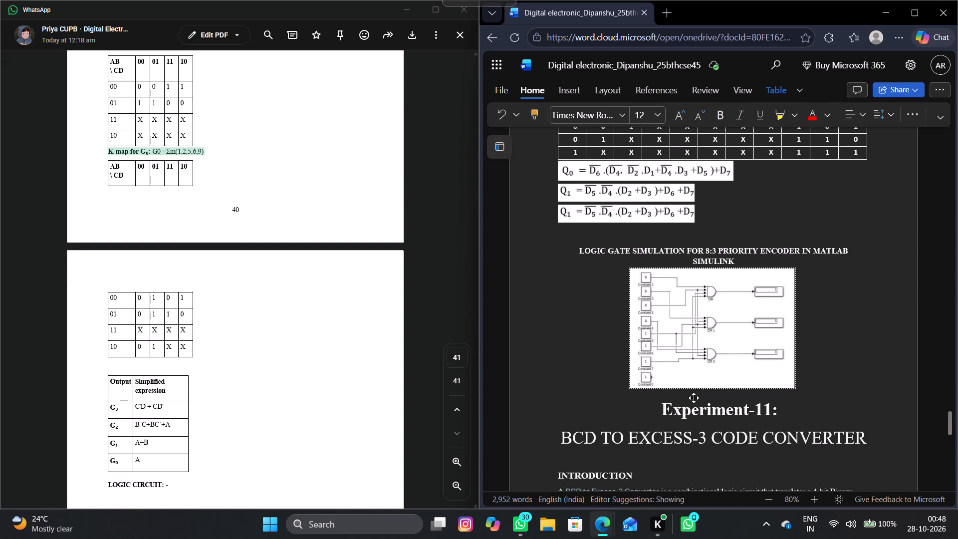
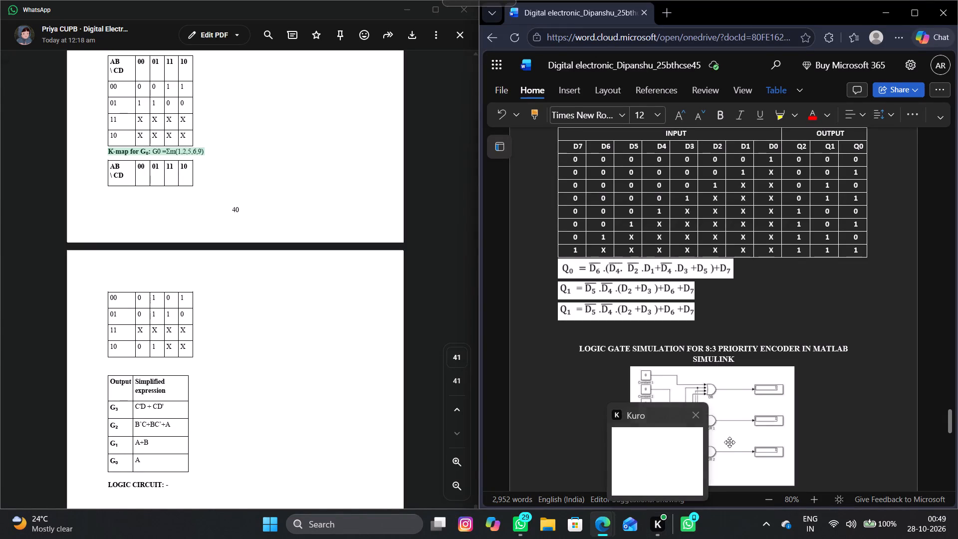
# In the G₀ K-map table, set column 11 to 0 in row 00 and 1 in row 01, and column 00 to 0 in row 01.
pyautogui.click(780, 428)
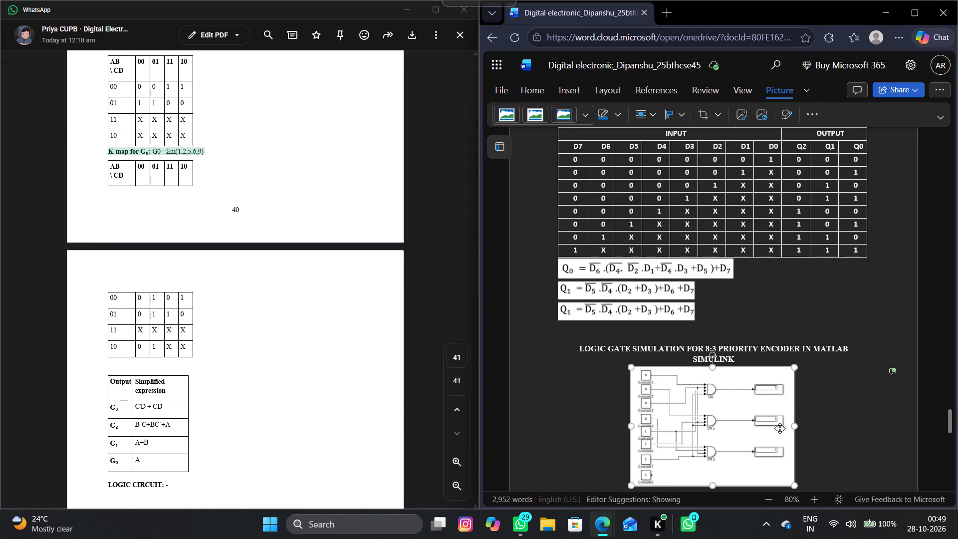
pyautogui.scroll(-18, 791, 398)
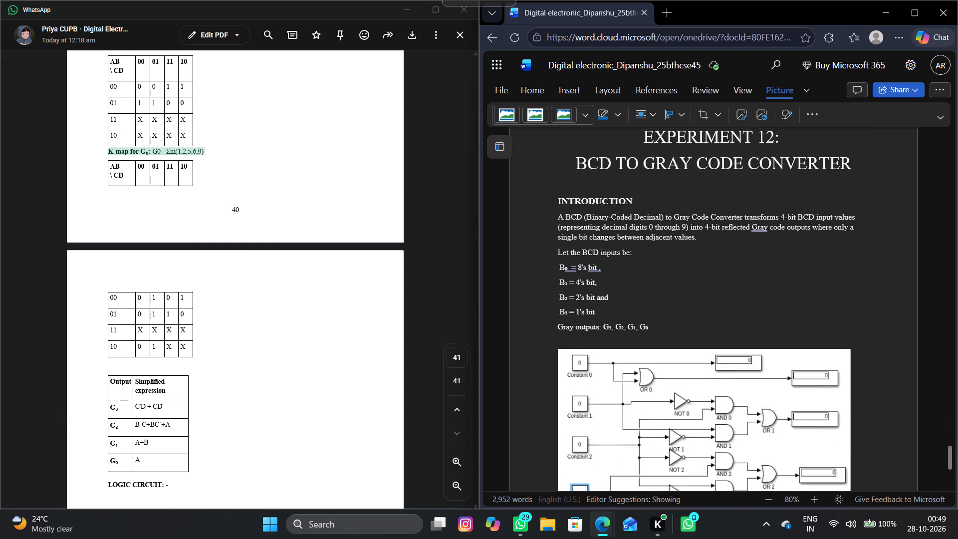
pyautogui.scroll(-6, 791, 398)
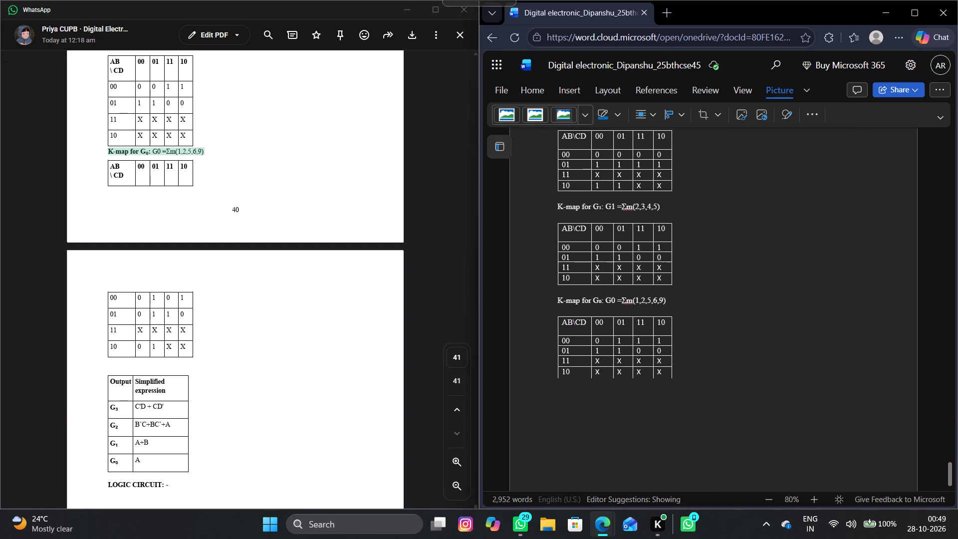
pyautogui.scroll(-1, 791, 398)
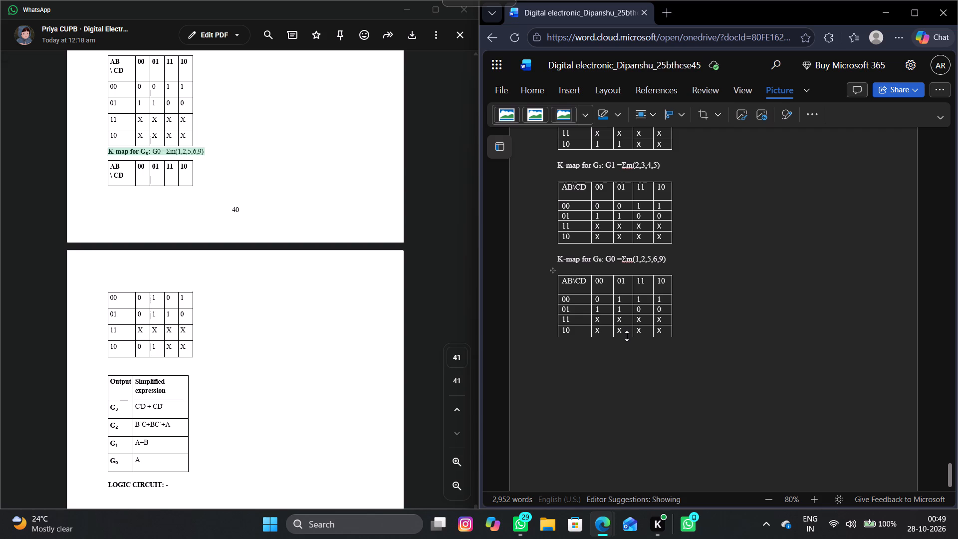
pyautogui.click(627, 336)
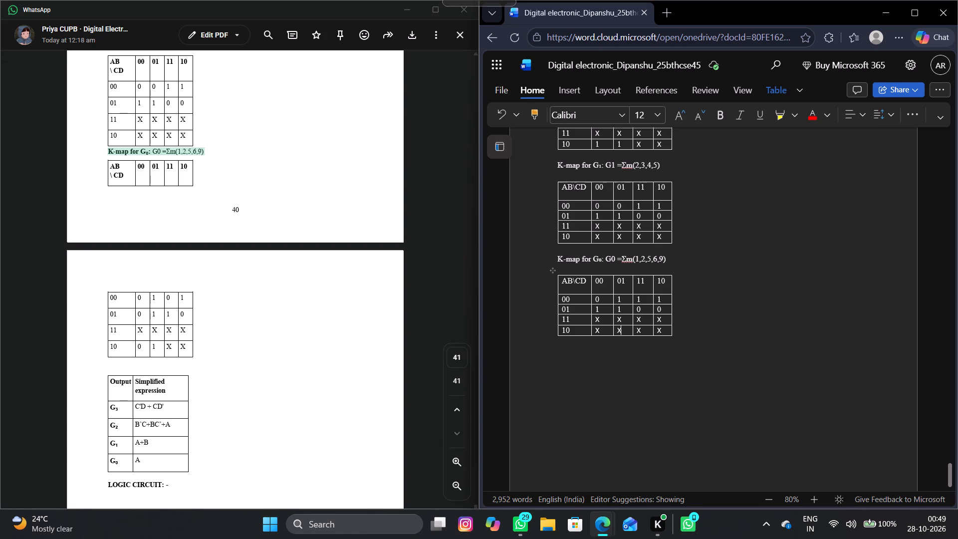
pyautogui.click(642, 300)
pyautogui.press('BackSpace')
pyautogui.press('0')
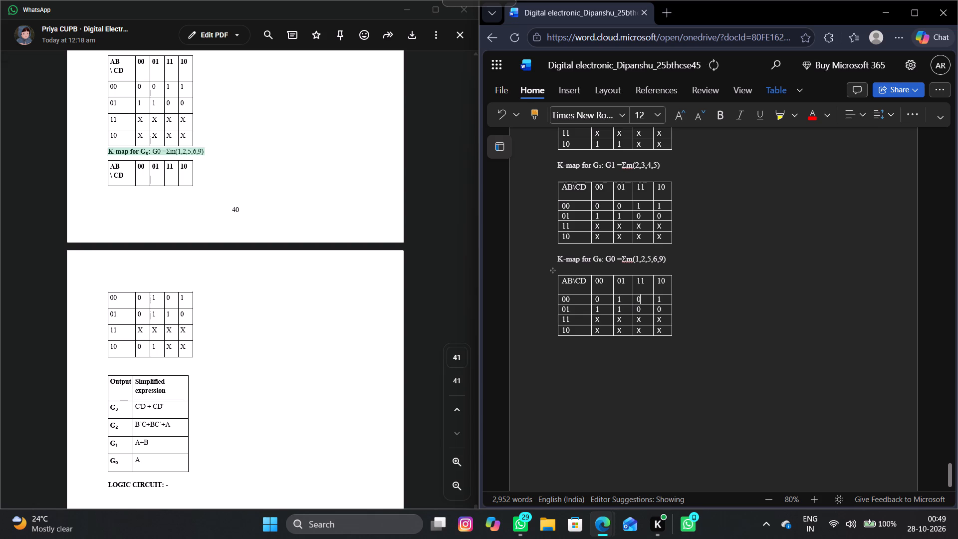
pyautogui.press('Down')
pyautogui.press('Right')
pyautogui.press('BackSpace')
pyautogui.press('1')
pyautogui.click(606, 309)
pyautogui.press('BackSpace')
pyautogui.press('0')
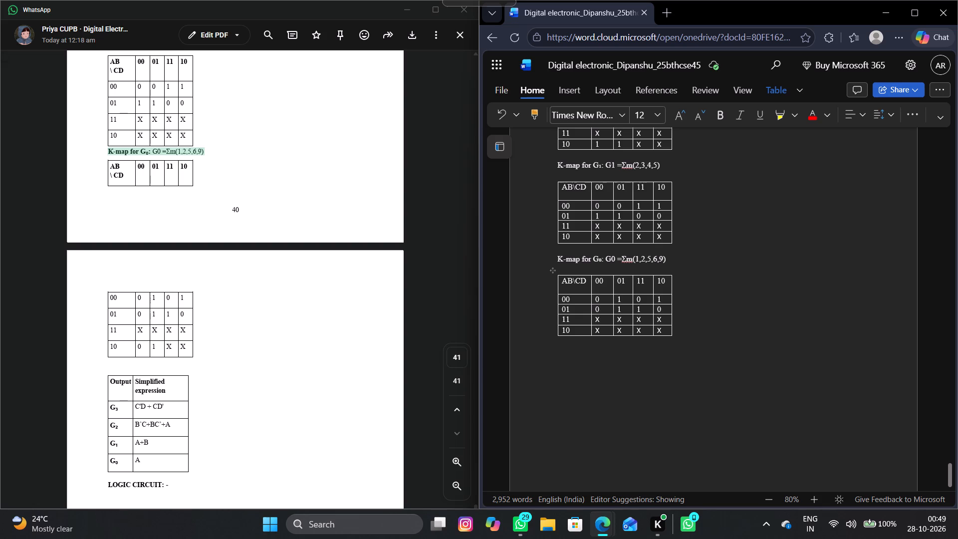
# In row 10 of the G₀ K-map table, set the entry under column 00 to 0 and under column 01 to 1.
pyautogui.click(603, 327)
pyautogui.press('BackSpace')
pyautogui.press('0')
pyautogui.press('Right')
pyautogui.press('Right')
pyautogui.press('BackSpace')
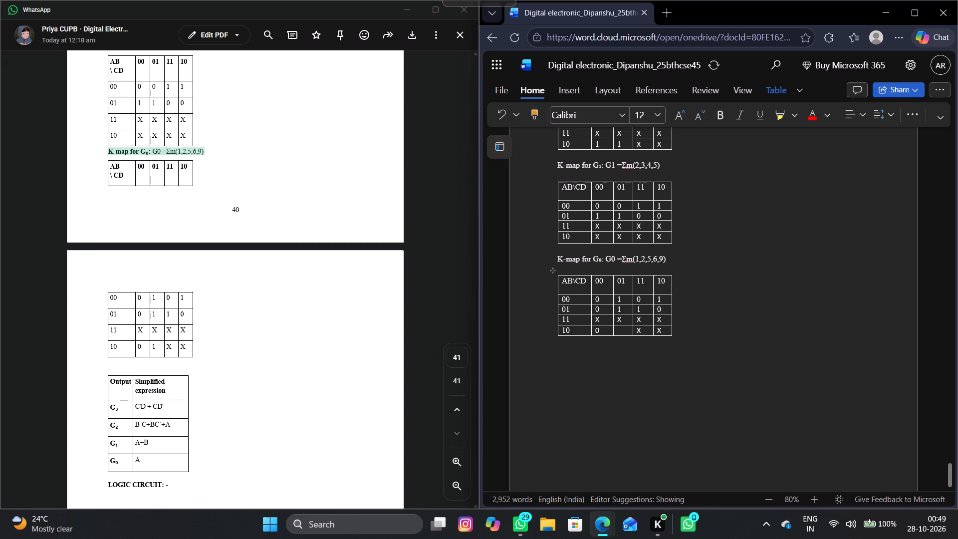
pyautogui.press('1')
# Copy the output and simplified expression table from the BCD to Excess-3 experiment for pasting below the G₀ K-map table.
pyautogui.scroll(-1, 200, 381)
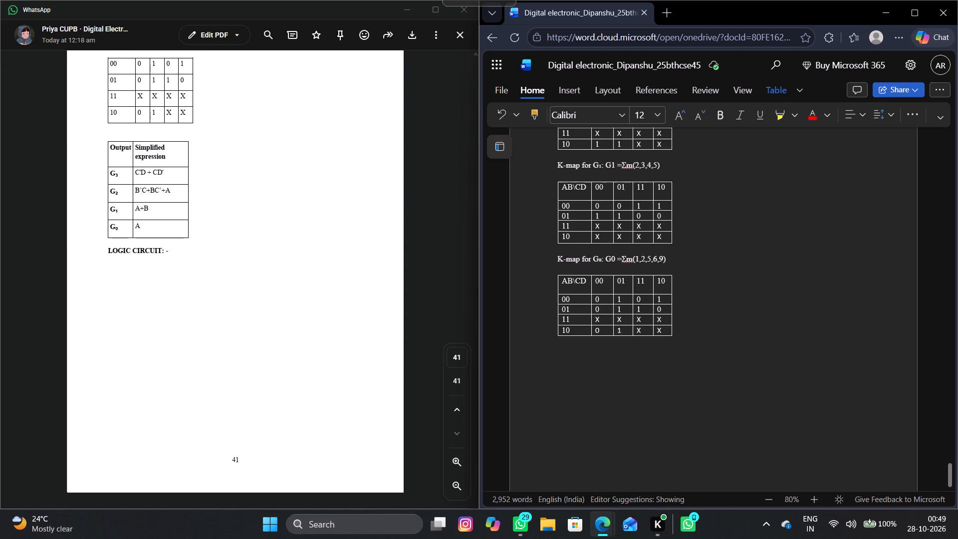
pyautogui.scroll(7, 540, 218)
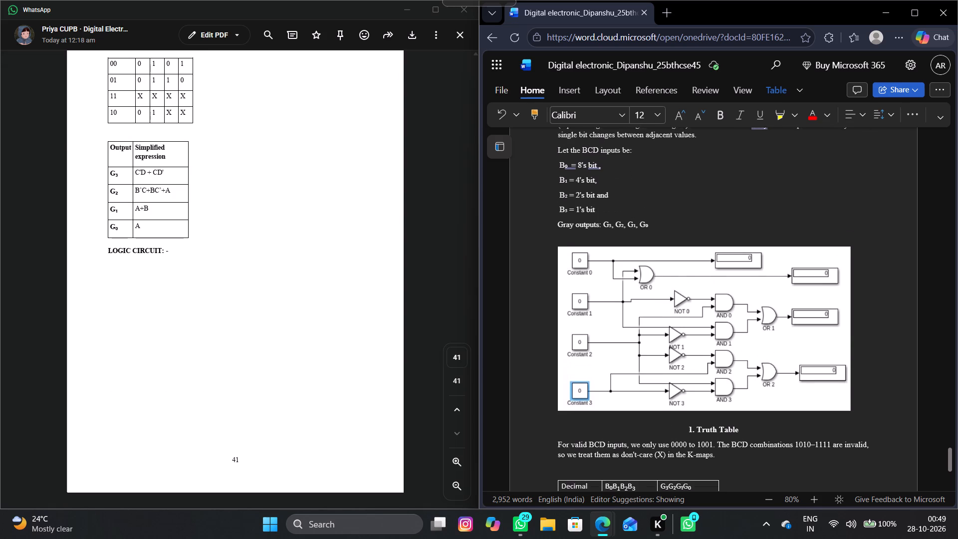
pyautogui.scroll(4, 540, 218)
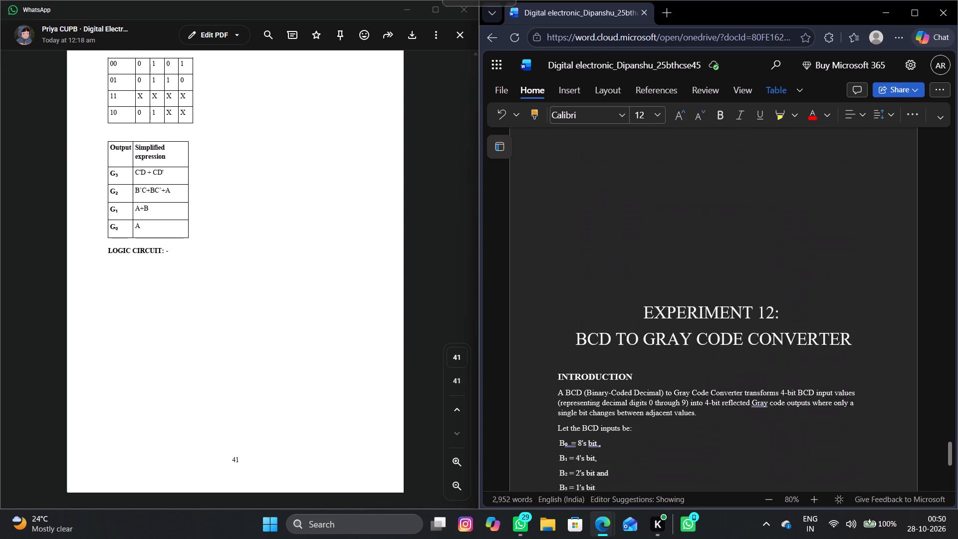
pyautogui.scroll(6, 540, 218)
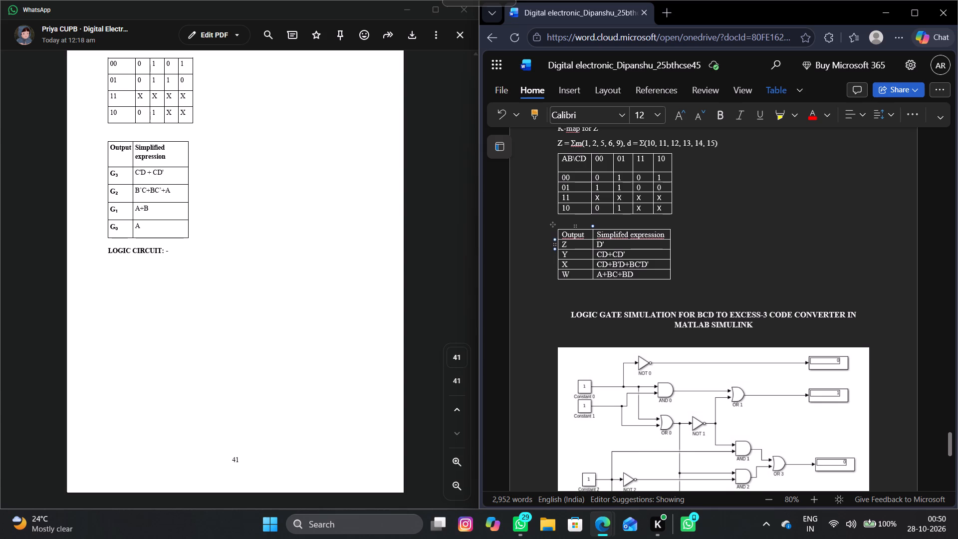
pyautogui.moveTo(563, 236); pyautogui.dragTo(620, 259)
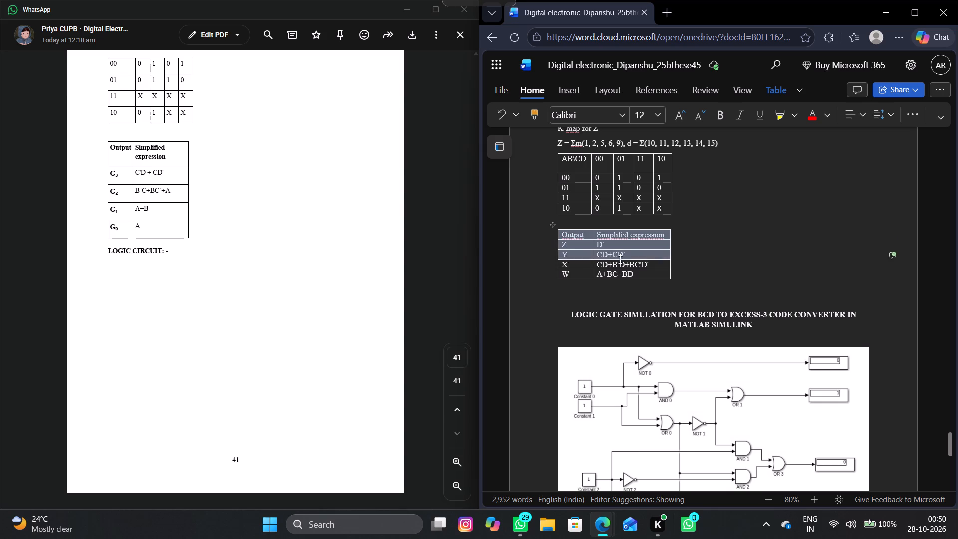
pyautogui.moveTo(620, 259); pyautogui.dragTo(662, 275)
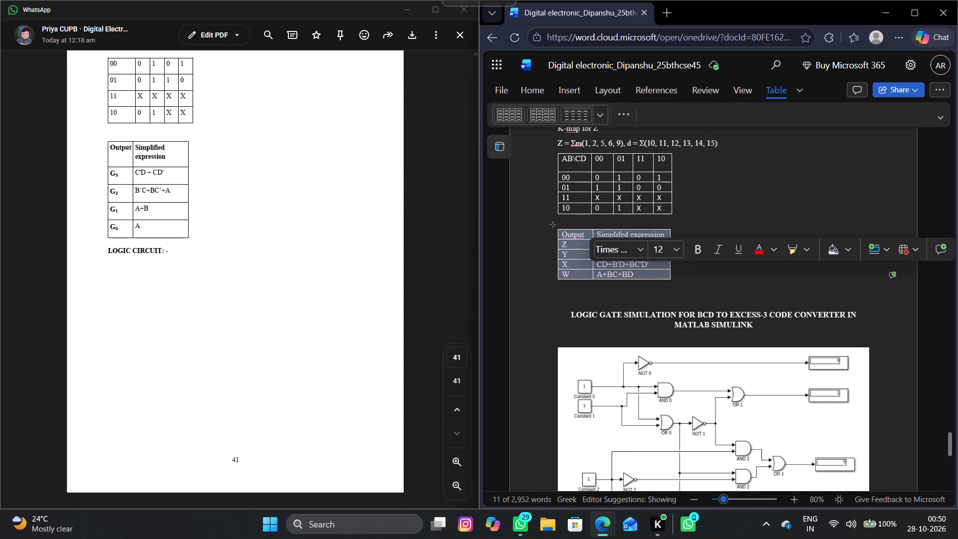
pyautogui.hotkey('ctrl', 'c')
pyautogui.hotkey('ctrl', 'c')
pyautogui.click(730, 277)
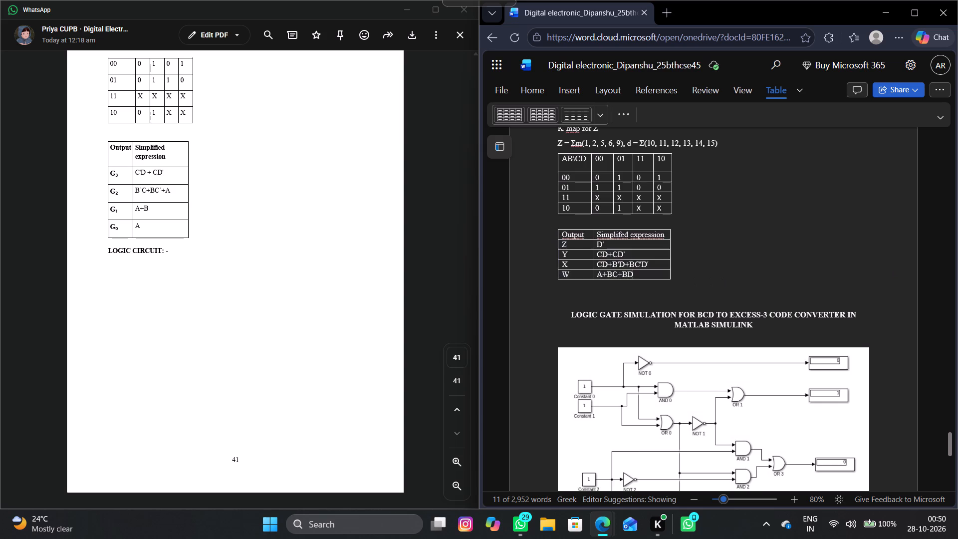
pyautogui.scroll(-11, 730, 277)
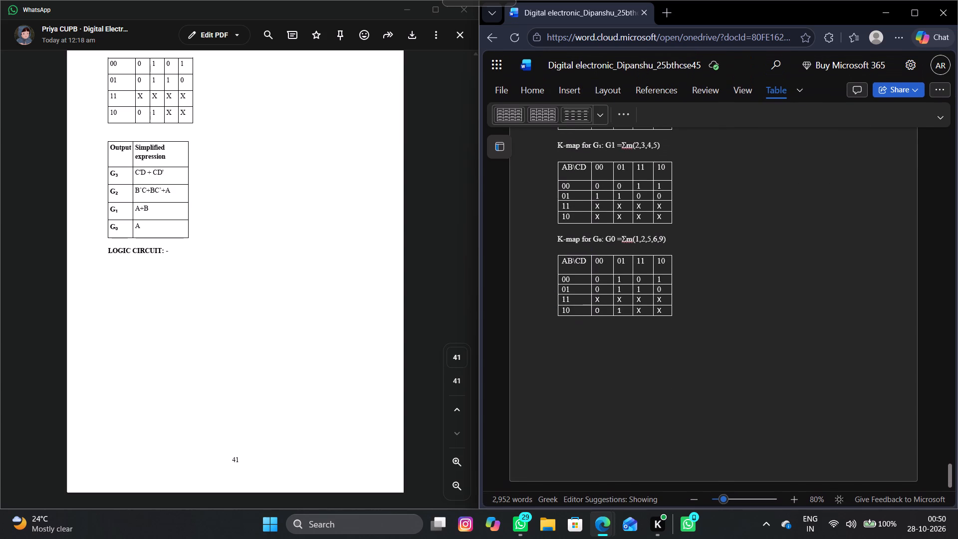
pyautogui.click(563, 330)
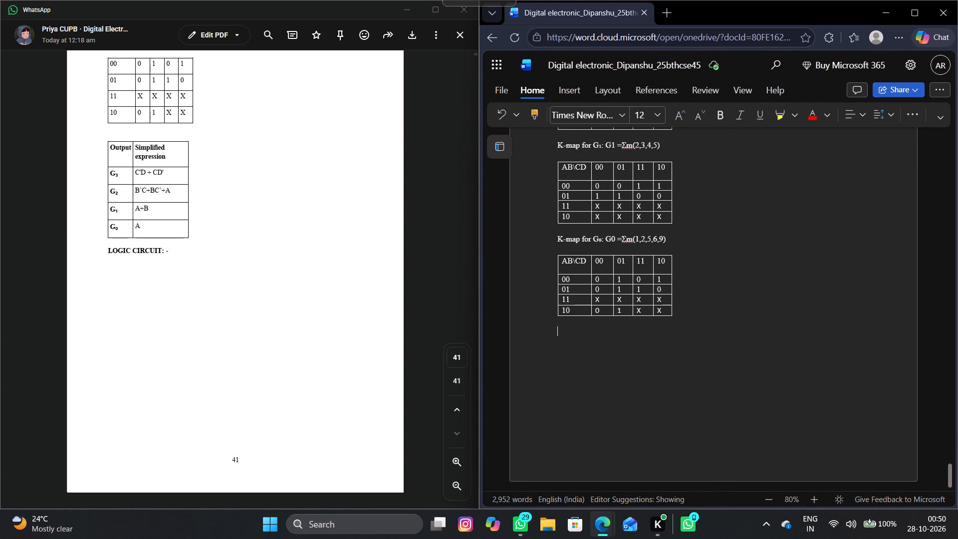
# Paste the copied output and simplified expression table below the G₀ K-map table.
pyautogui.hotkey('ctrl', 'v')
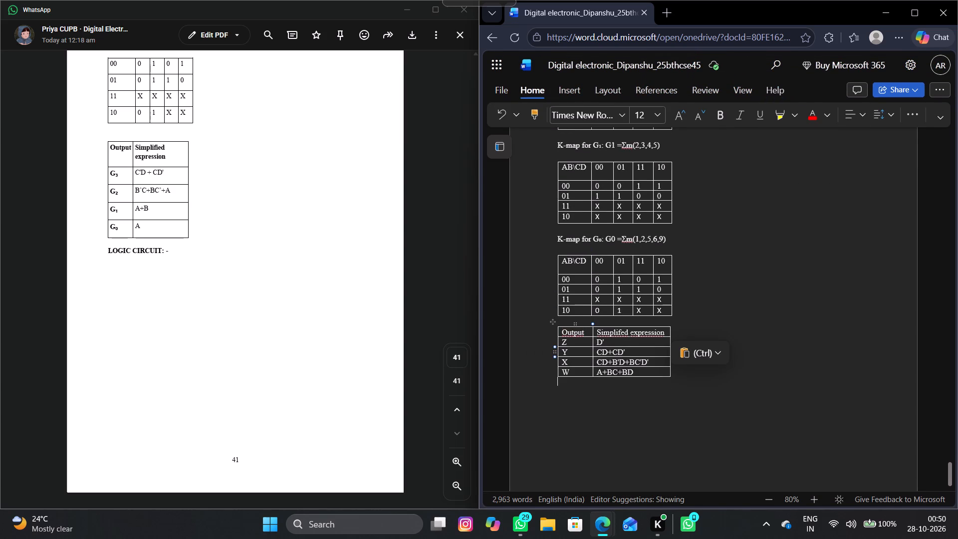
# Clear the output labels Z, Y, X and W from the Output column of the pasted expression table.
pyautogui.click(575, 346)
pyautogui.press('Up')
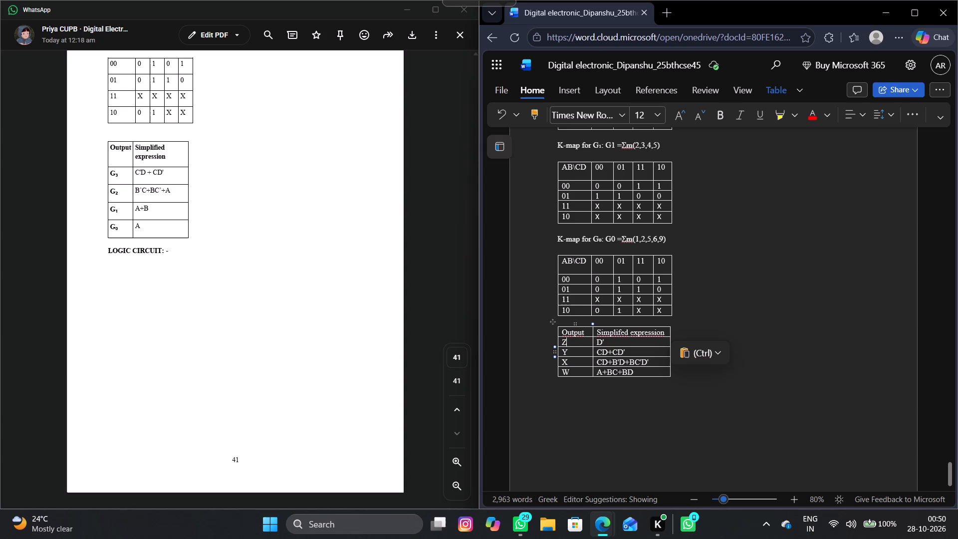
pyautogui.press('BackSpace')
pyautogui.press('Down')
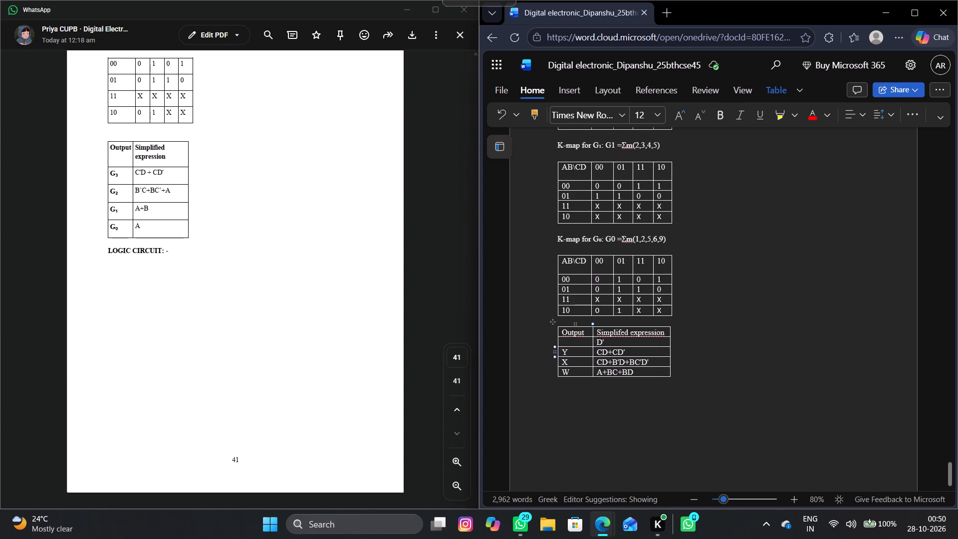
pyautogui.press('Right')
pyautogui.press('BackSpace')
pyautogui.press('Down')
pyautogui.press('Right')
pyautogui.press('BackSpace')
pyautogui.press('Down')
pyautogui.press('Right')
pyautogui.press('BackSpace')
# Copy the G₀ label from the K-map heading into the Output cell of the expression table's last row, beside A+BC+BD.
pyautogui.scroll(1, 603, 242)
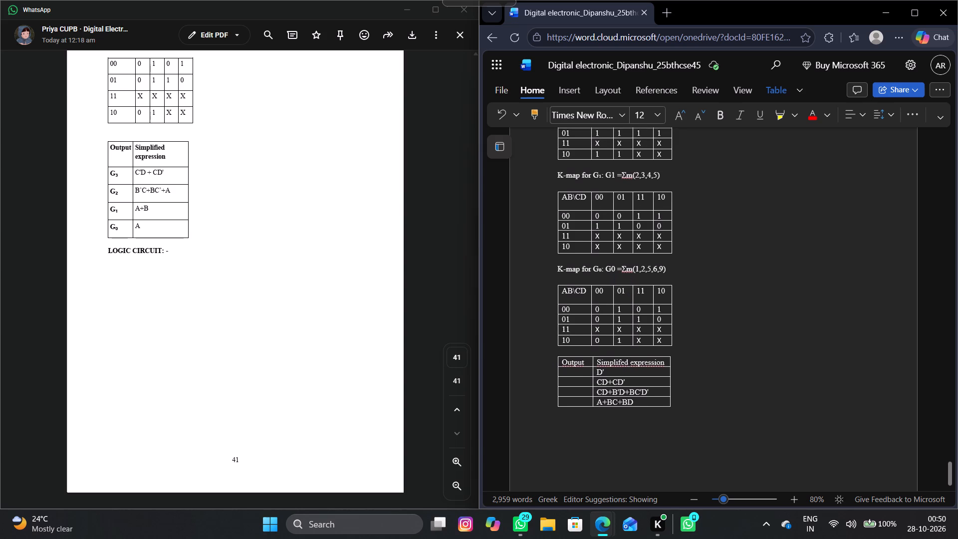
pyautogui.click(601, 270)
pyautogui.hotkey('shift', 'Left')
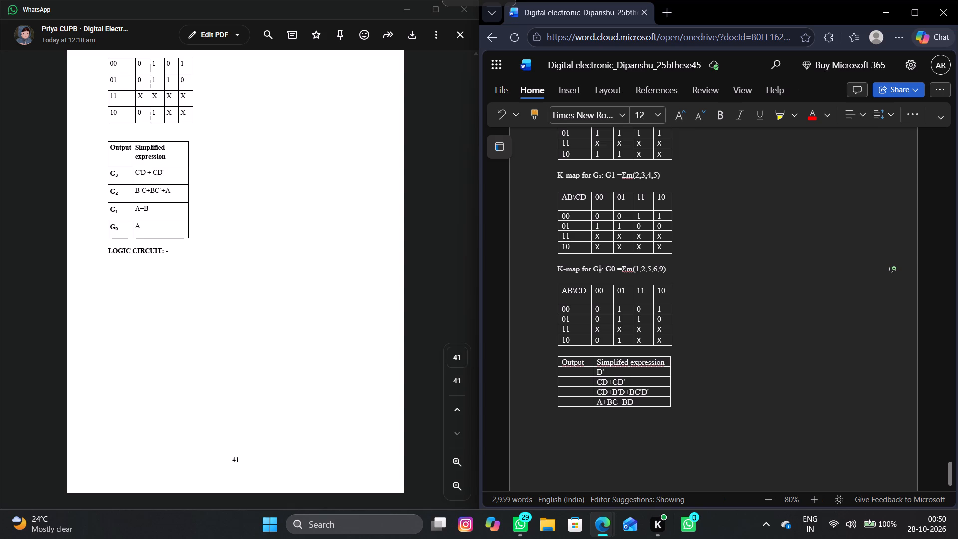
pyautogui.hotkey('shift', 'Left')
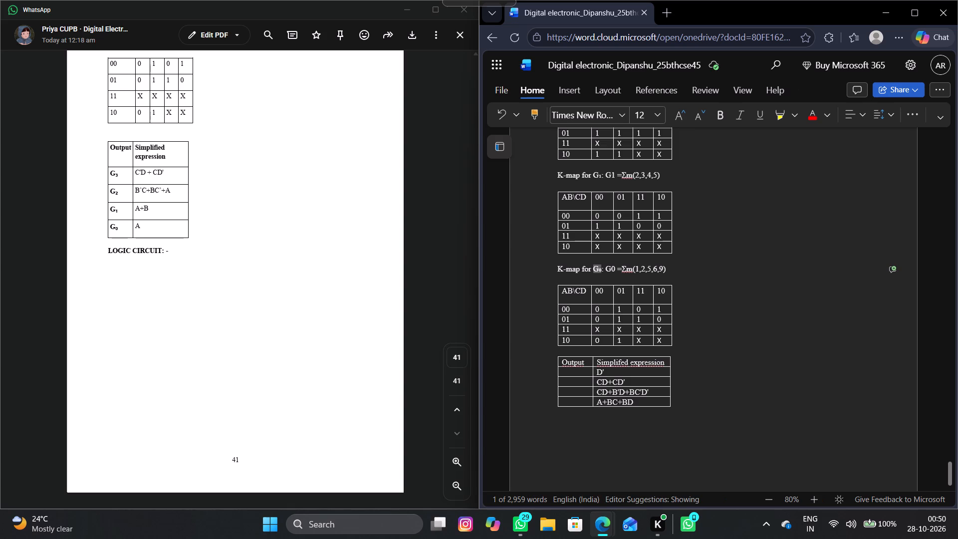
pyautogui.hotkey('ctrl', 'c')
pyautogui.click(566, 400)
pyautogui.hotkey('ctrl', 'v')
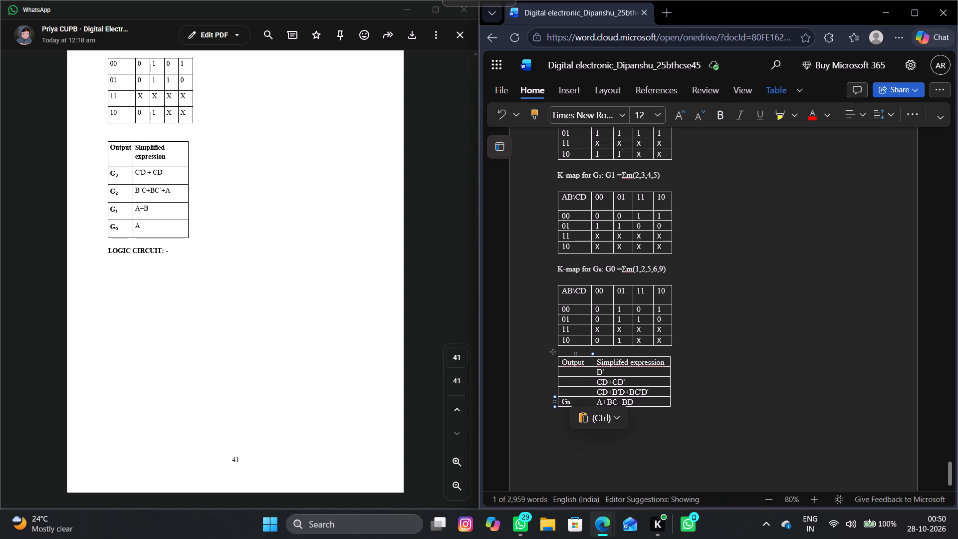
# Paste the copied label into the Output cell beside CD+B'D+BC'D' and delete its subscript, leaving G.
pyautogui.click(574, 395)
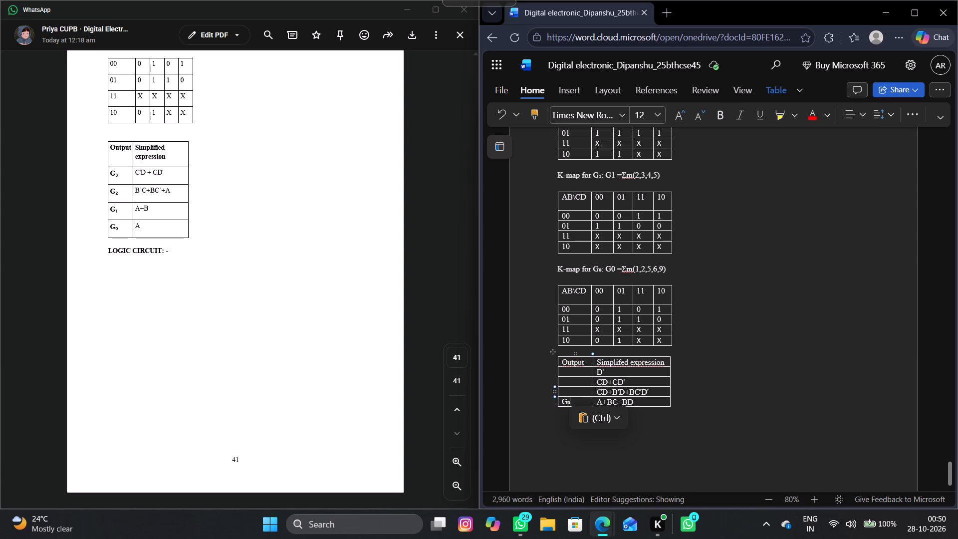
pyautogui.click(575, 392)
pyautogui.hotkey('ctrl', 'v')
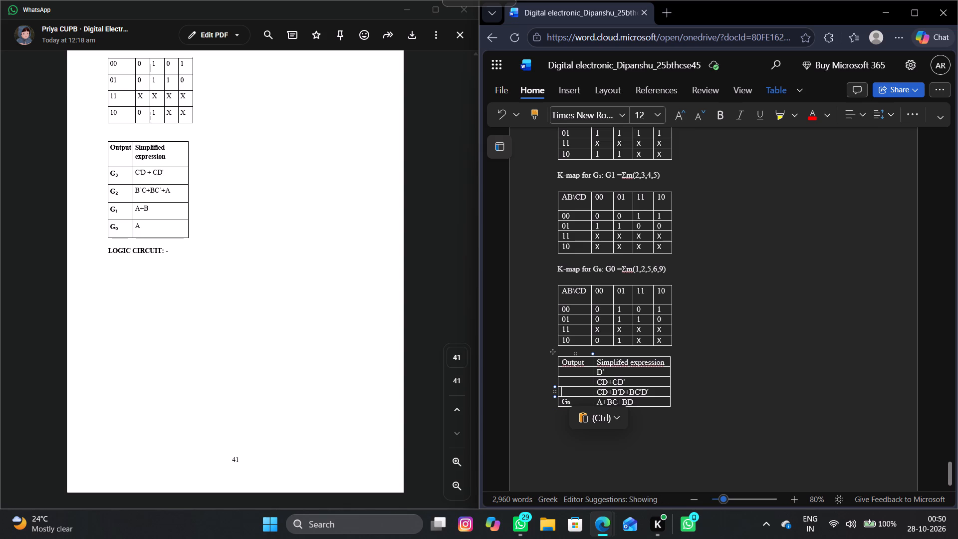
pyautogui.press('BackSpace')
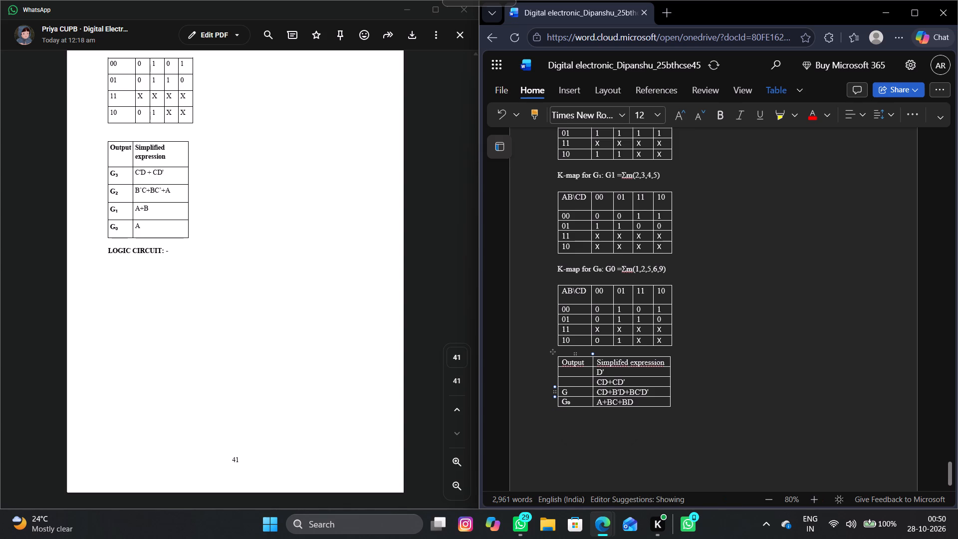
# Replace the label in the output table row above G₀ with the subscripted G₁ copied from the K-map for G₁ heading.
pyautogui.press('1')
pyautogui.press('BackSpace')
pyautogui.press('BackSpace')
pyautogui.click(602, 175)
pyautogui.hotkey('shift', 'Left')
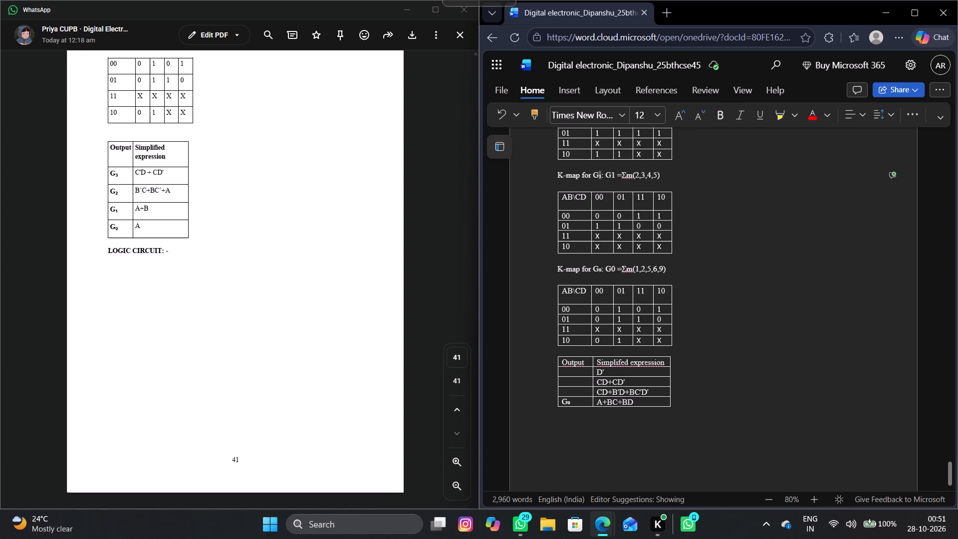
pyautogui.hotkey('shift', 'Left')
pyautogui.hotkey('ctrl', 'c')
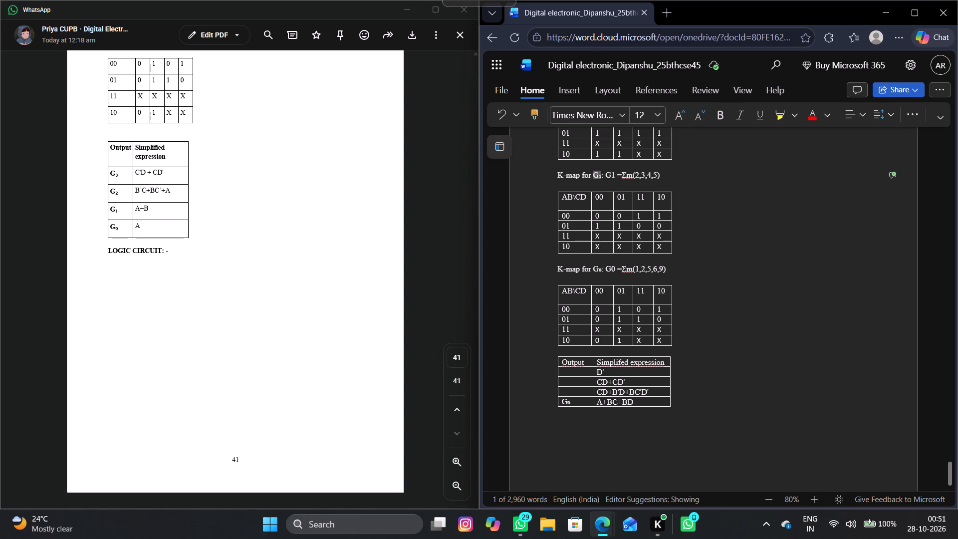
pyautogui.click(571, 392)
pyautogui.hotkey('ctrl', 'v')
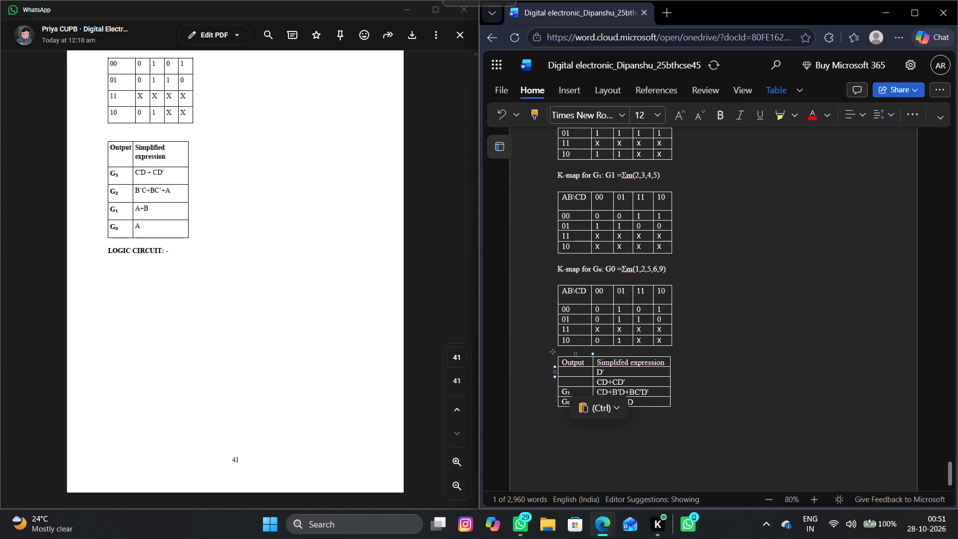
# Place the cursor directly after G₂ in the K-map for G₂ heading, ready to copy that label.
pyautogui.scroll(2, 594, 149)
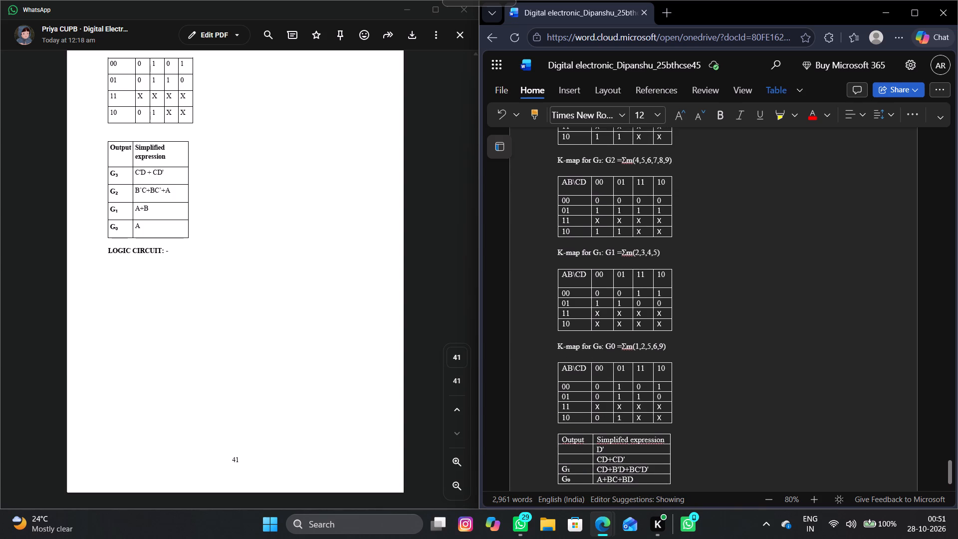
pyautogui.click(602, 160)
# Copy the subscripted G₂ from its K-map heading into the empty output cell directly above G₁ in the simplified expression table.
pyautogui.hotkey('shift', 'Left')
pyautogui.hotkey('shift', 'Left')
pyautogui.hotkey('ctrl', 'c')
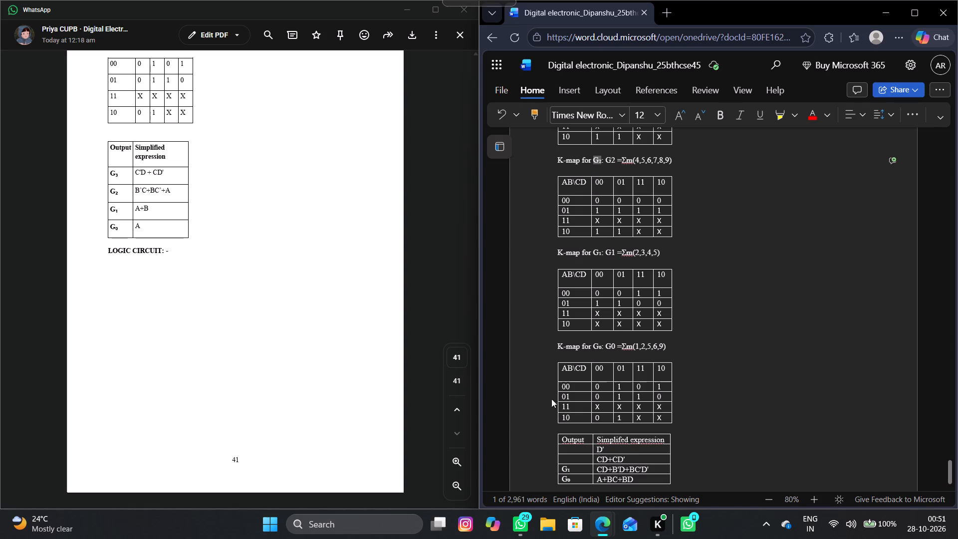
pyautogui.click(573, 461)
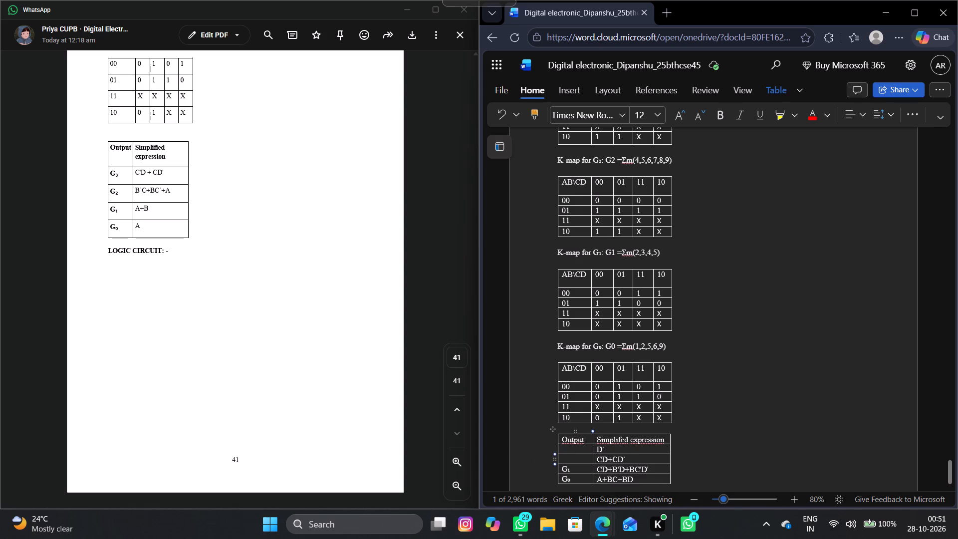
pyautogui.hotkey('ctrl', 'v')
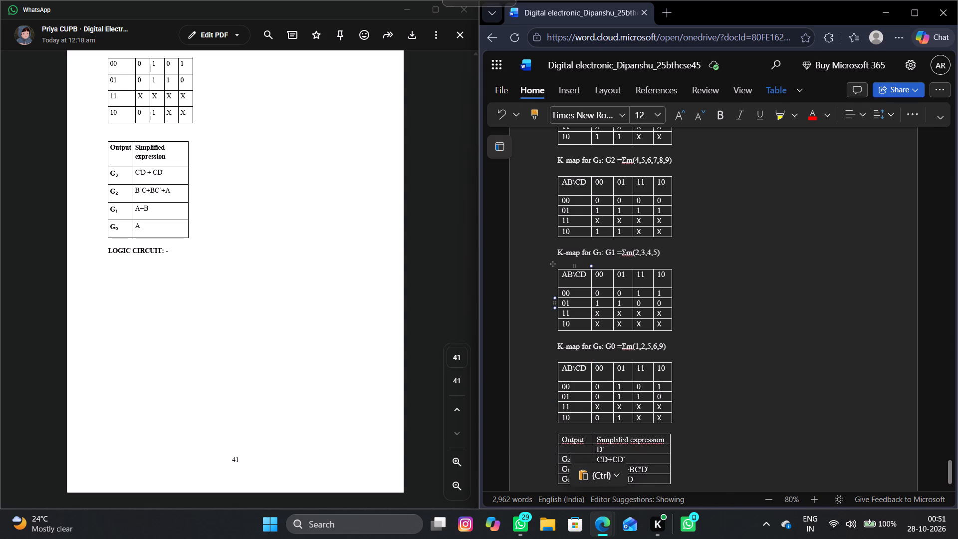
# Copy the subscripted G₃ from its K-map heading into the empty output cell above G₂ in the simplified expression table.
pyautogui.scroll(3, 586, 297)
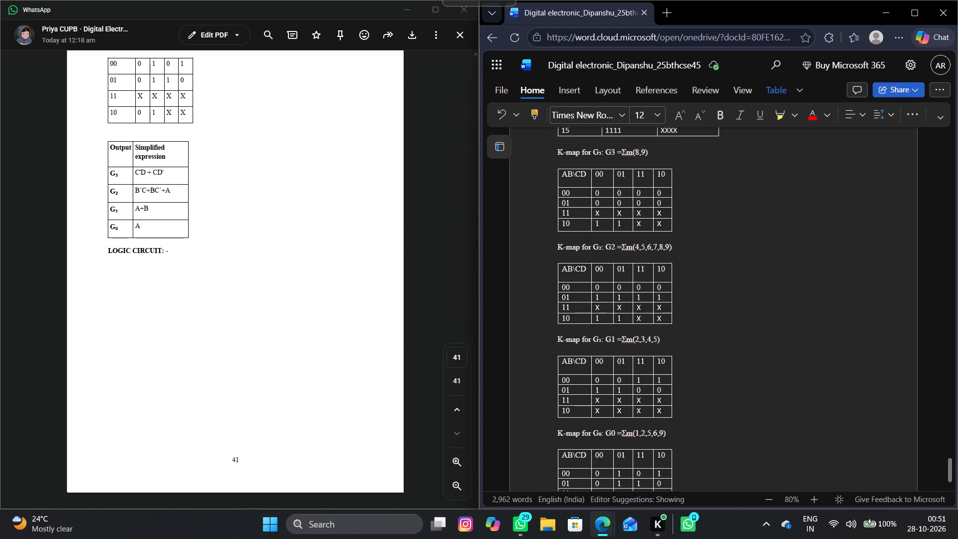
pyautogui.click(600, 152)
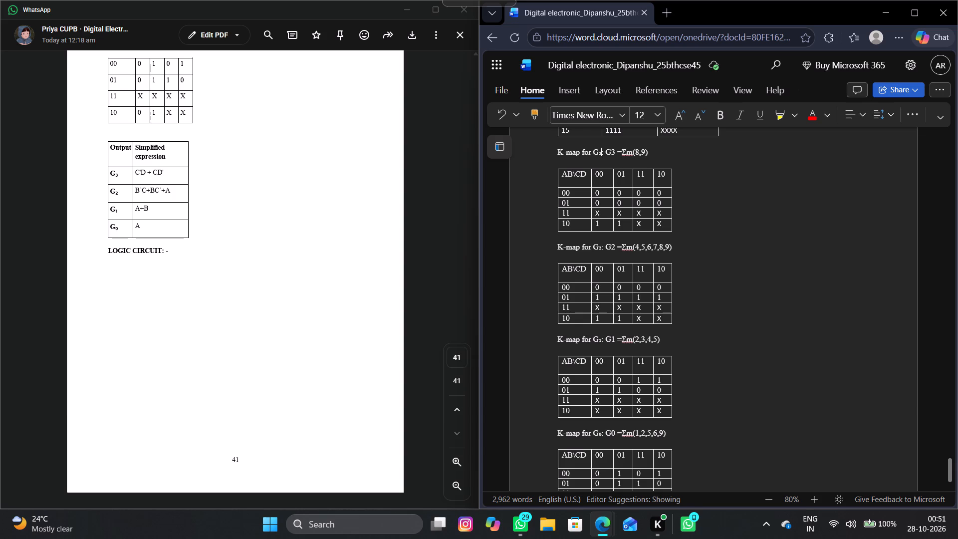
pyautogui.hotkey('shift', 'Left')
pyautogui.hotkey('shift', 'Left')
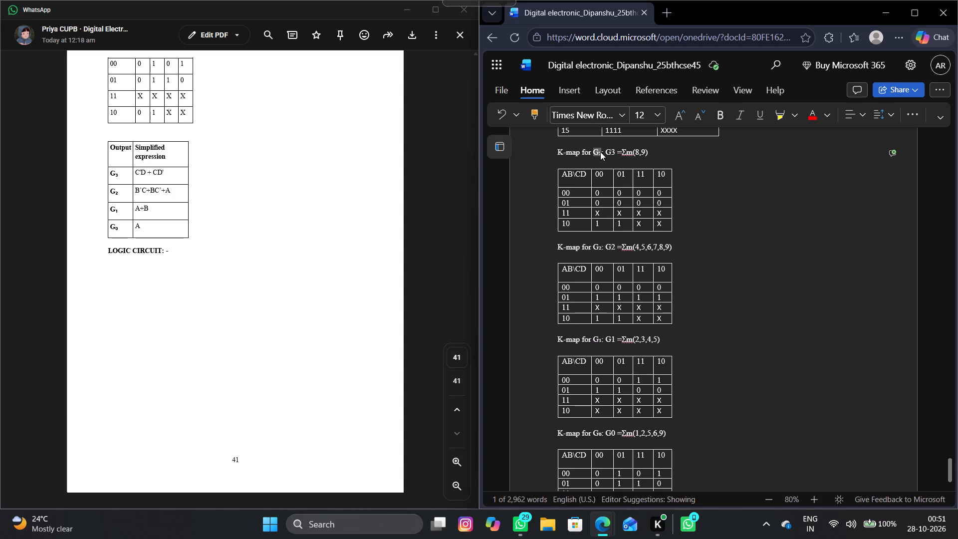
pyautogui.hotkey('ctrl', 'c')
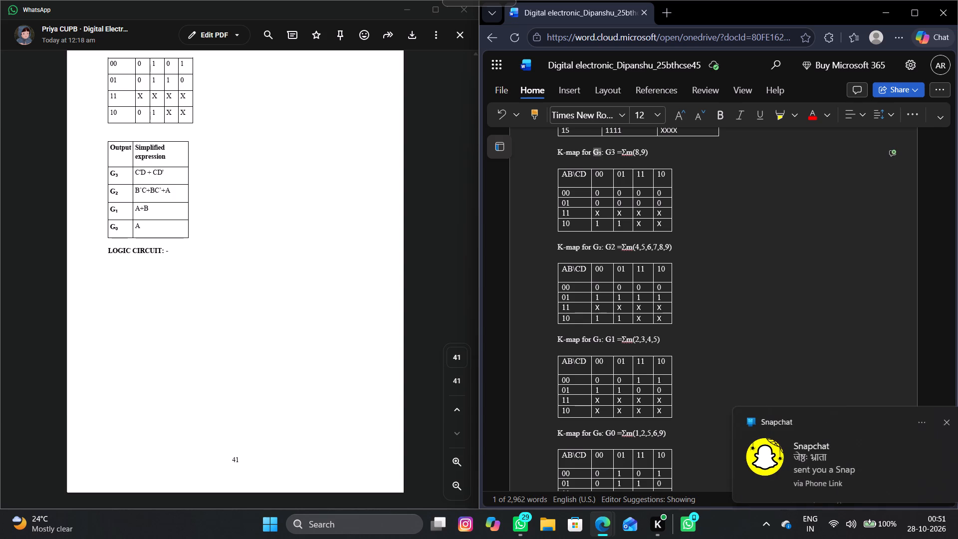
pyautogui.click(600, 157)
pyautogui.scroll(-5, 600, 157)
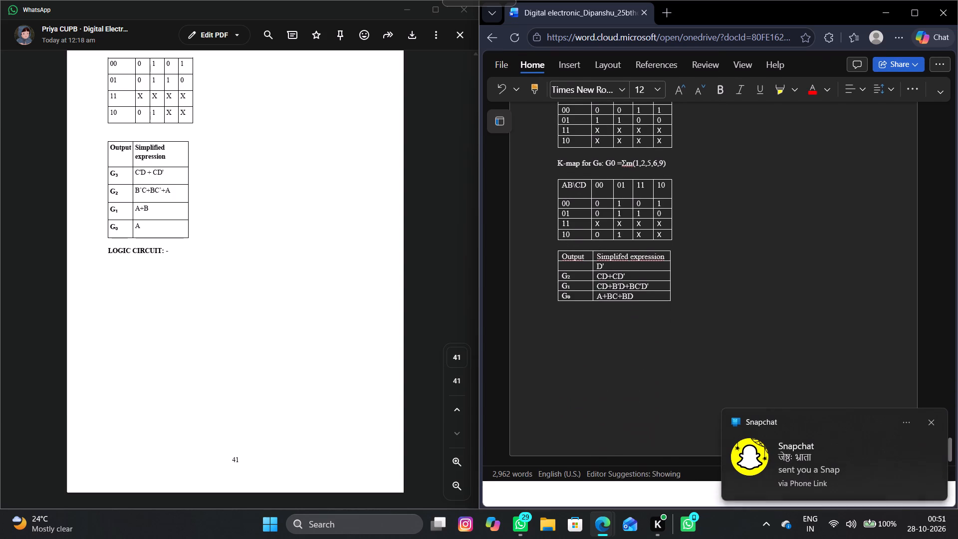
pyautogui.click(577, 292)
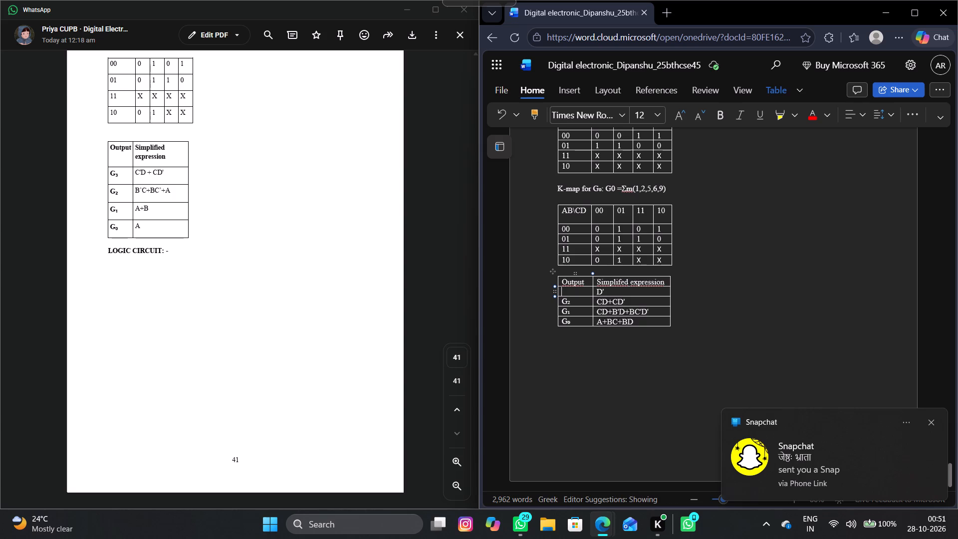
pyautogui.hotkey('ctrl', 'v')
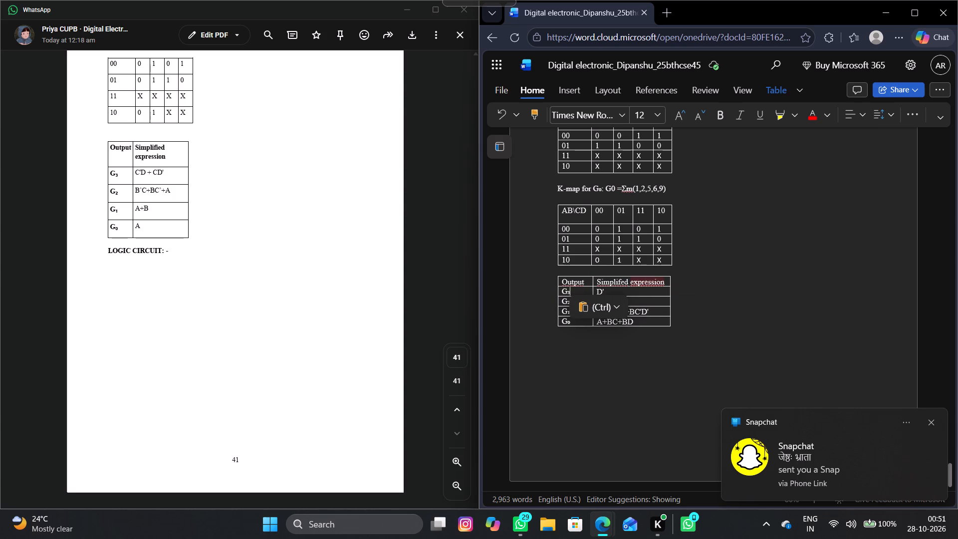
# Change the simplified expression for G₃ to C'D + CD', matching the reference PDF.
pyautogui.click(643, 300)
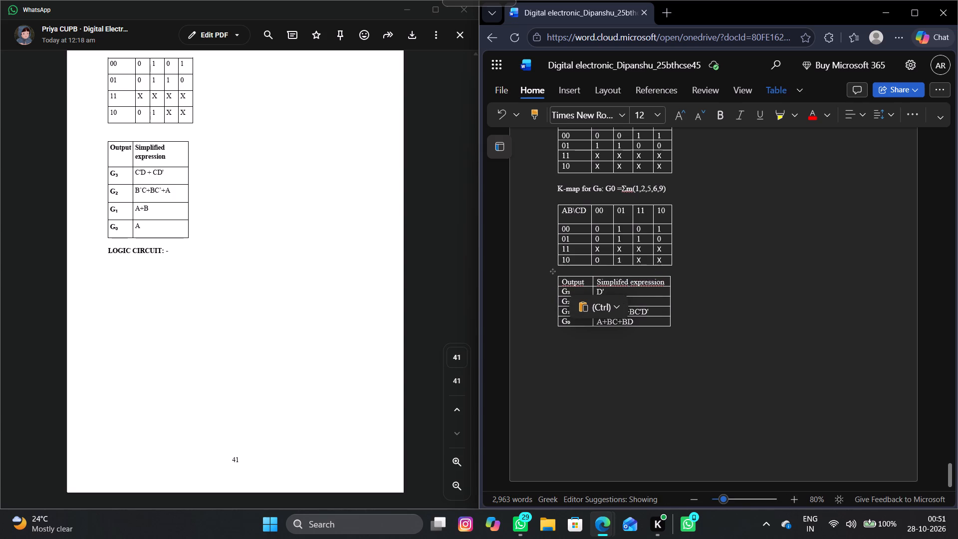
pyautogui.click(598, 290)
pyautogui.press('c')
pyautogui.press("'")
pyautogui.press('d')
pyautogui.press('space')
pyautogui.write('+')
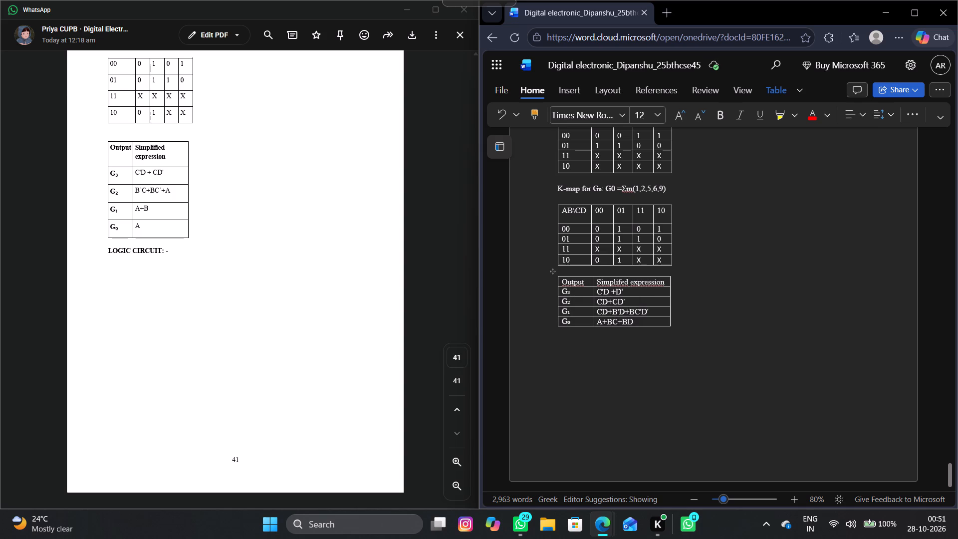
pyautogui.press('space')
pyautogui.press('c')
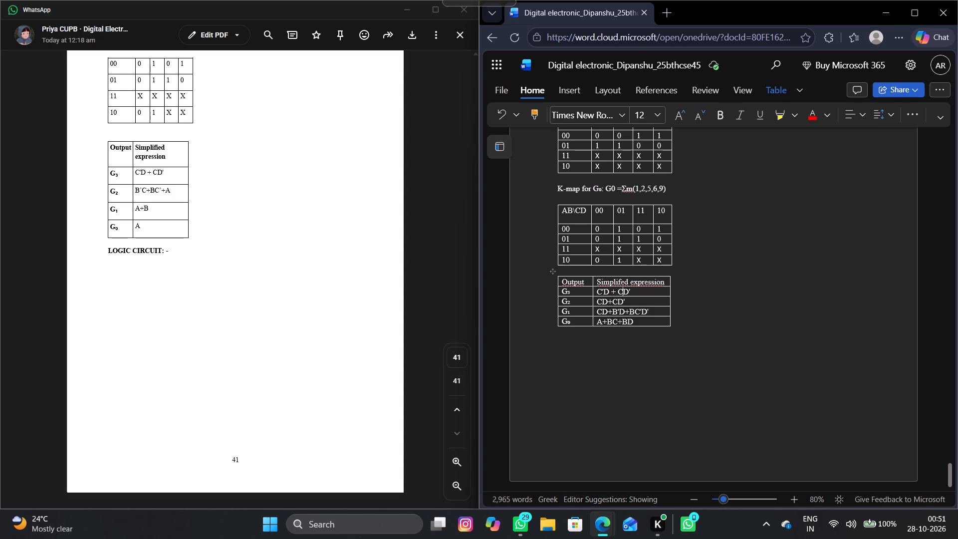
# Replace the simplified expression for G₂ in the output table with B'C + BC'.
pyautogui.click(628, 302)
pyautogui.press('BackSpace')
pyautogui.press('BackSpace')
pyautogui.press('BackSpace')
pyautogui.press('BackSpace')
pyautogui.press('BackSpace')
pyautogui.press('BackSpace')
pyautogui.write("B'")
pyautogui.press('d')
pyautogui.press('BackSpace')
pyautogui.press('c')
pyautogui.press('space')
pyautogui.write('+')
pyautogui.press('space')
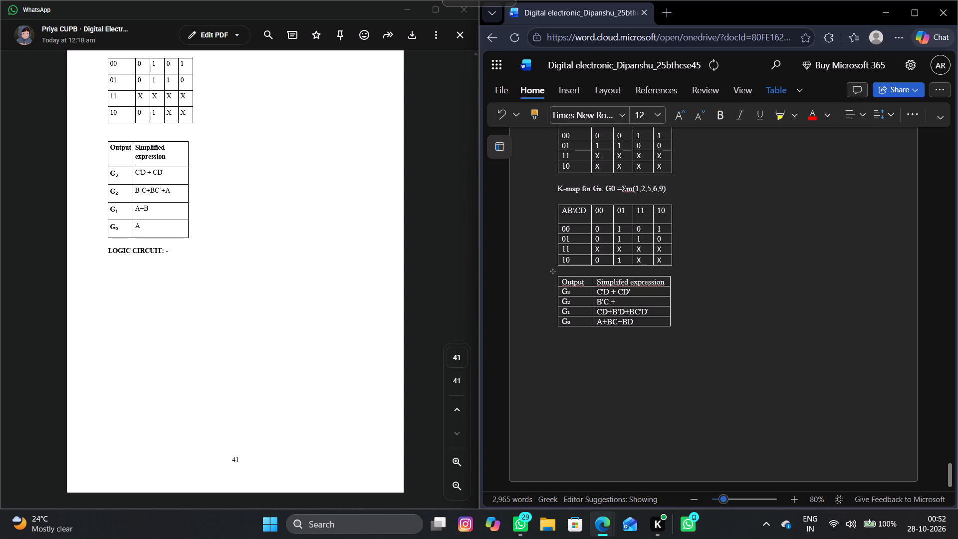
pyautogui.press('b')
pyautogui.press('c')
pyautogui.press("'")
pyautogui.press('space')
# Append + A to the simplified expression for G₂ in the output table, completing it as B'C + BC' + A.
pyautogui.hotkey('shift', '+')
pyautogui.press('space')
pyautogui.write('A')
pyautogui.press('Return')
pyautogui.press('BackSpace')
# Replace the simplified expression for G₁ in the output table with A + B.
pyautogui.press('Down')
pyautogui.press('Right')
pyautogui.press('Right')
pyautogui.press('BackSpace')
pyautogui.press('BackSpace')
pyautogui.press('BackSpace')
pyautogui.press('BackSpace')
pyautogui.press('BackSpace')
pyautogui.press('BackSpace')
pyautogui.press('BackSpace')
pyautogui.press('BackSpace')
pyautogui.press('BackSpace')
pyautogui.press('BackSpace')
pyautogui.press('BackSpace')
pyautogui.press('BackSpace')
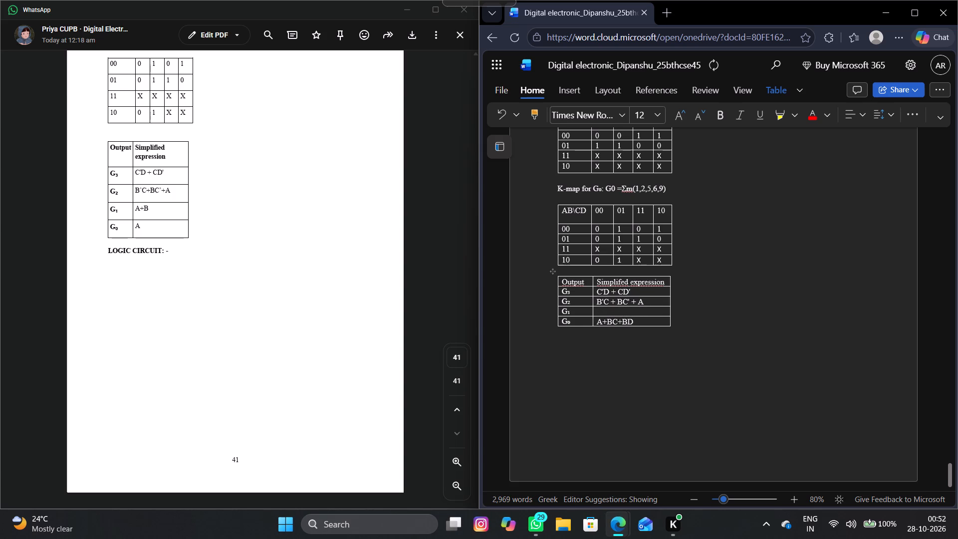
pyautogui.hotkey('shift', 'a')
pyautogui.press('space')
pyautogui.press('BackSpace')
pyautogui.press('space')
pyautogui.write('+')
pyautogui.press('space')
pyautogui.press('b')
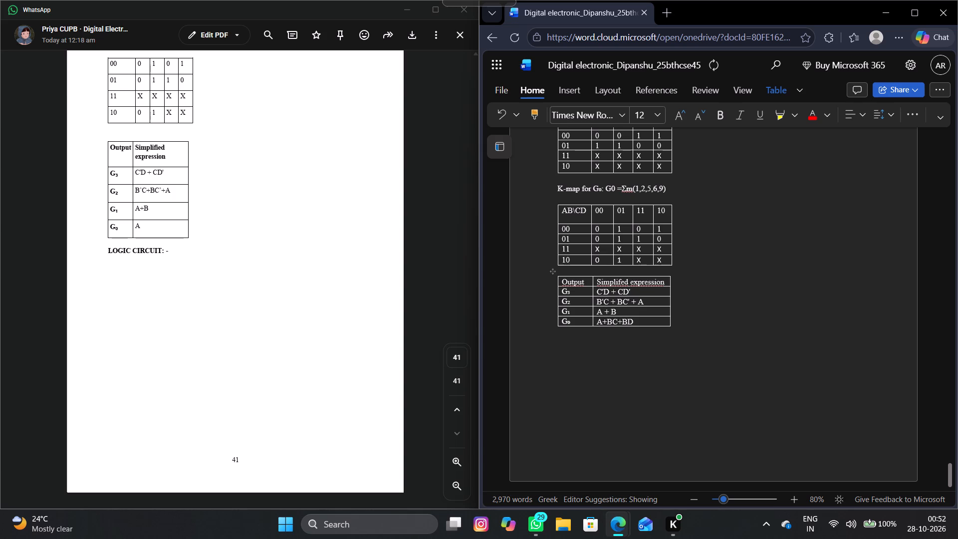
# Shorten the simplified expression for G₀ in the last row of the output table to A.
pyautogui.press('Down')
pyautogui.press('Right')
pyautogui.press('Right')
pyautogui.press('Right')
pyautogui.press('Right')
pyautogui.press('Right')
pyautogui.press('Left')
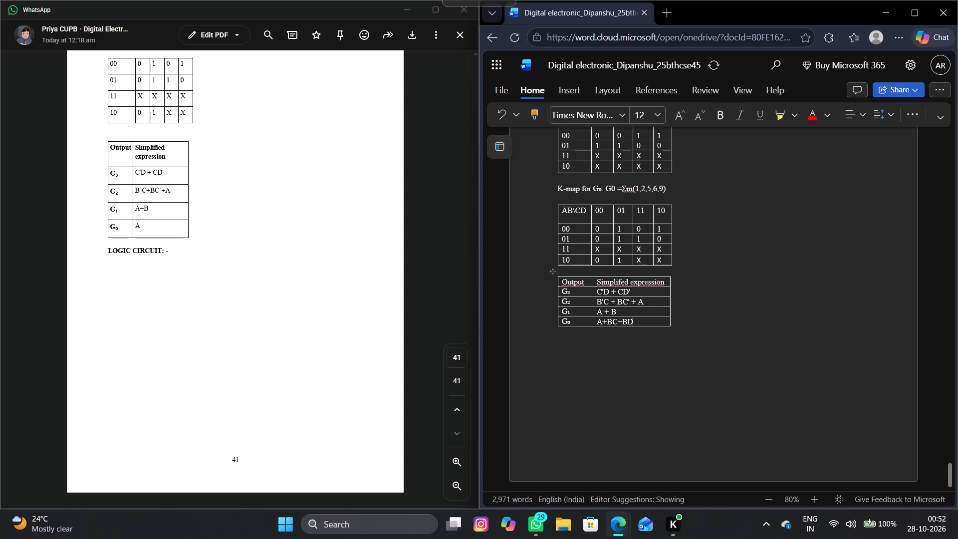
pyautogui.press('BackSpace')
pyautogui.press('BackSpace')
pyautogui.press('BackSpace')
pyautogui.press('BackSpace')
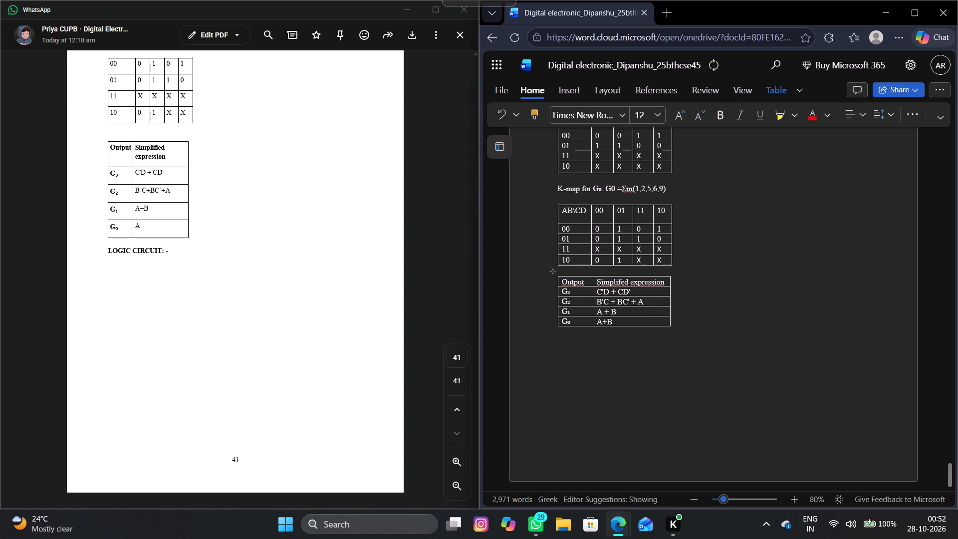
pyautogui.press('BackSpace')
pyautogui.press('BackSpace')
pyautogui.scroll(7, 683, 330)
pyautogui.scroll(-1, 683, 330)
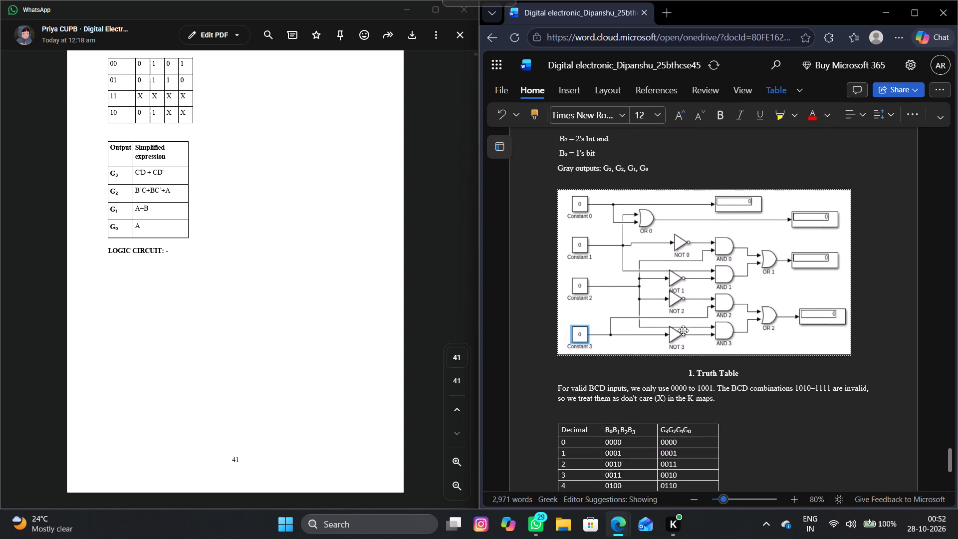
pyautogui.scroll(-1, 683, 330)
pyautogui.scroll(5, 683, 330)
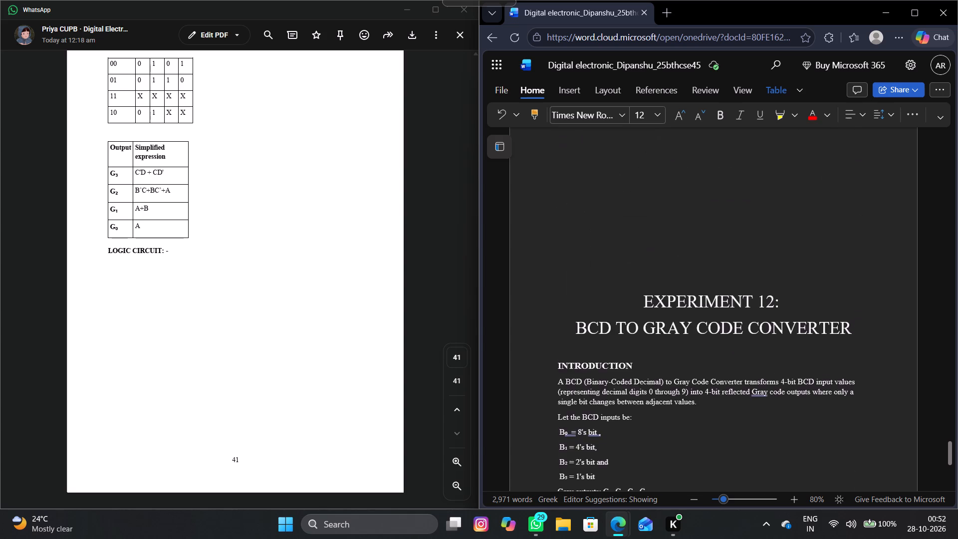
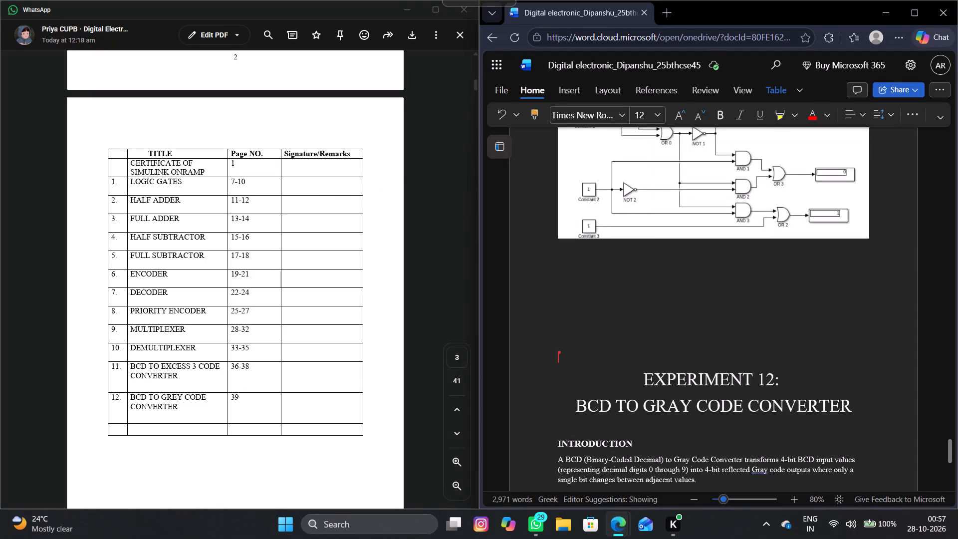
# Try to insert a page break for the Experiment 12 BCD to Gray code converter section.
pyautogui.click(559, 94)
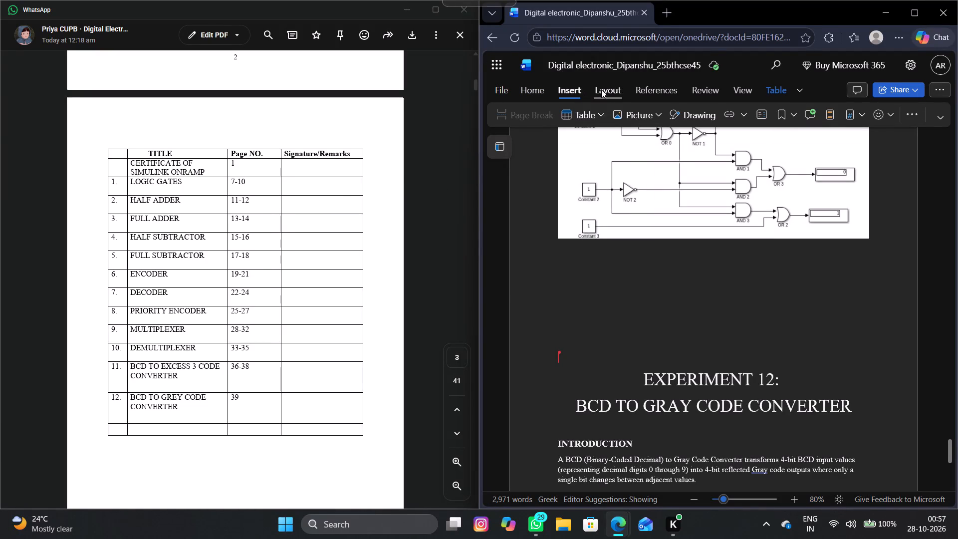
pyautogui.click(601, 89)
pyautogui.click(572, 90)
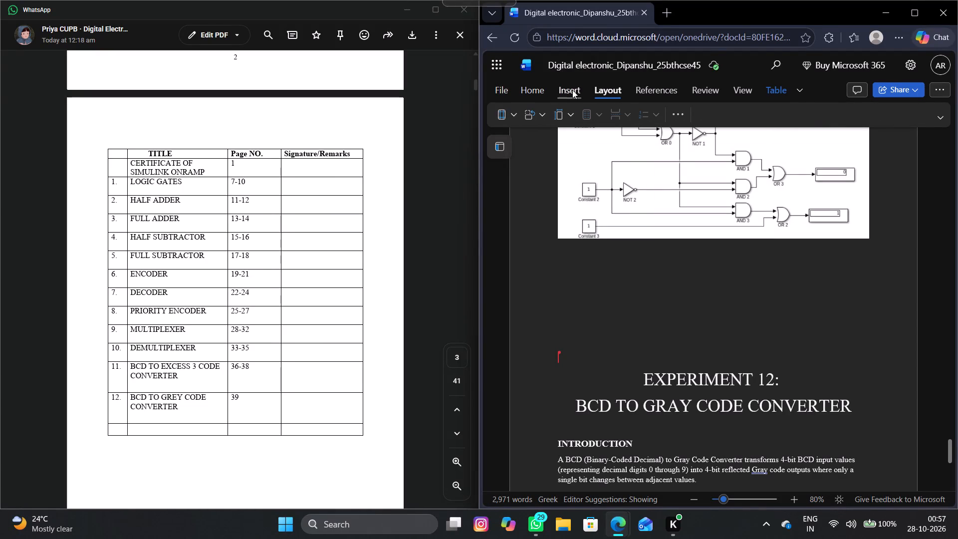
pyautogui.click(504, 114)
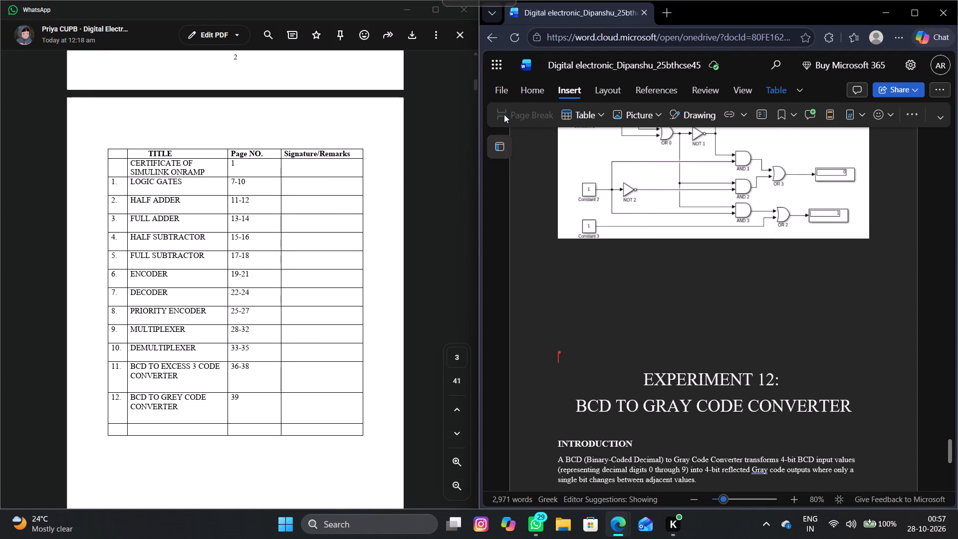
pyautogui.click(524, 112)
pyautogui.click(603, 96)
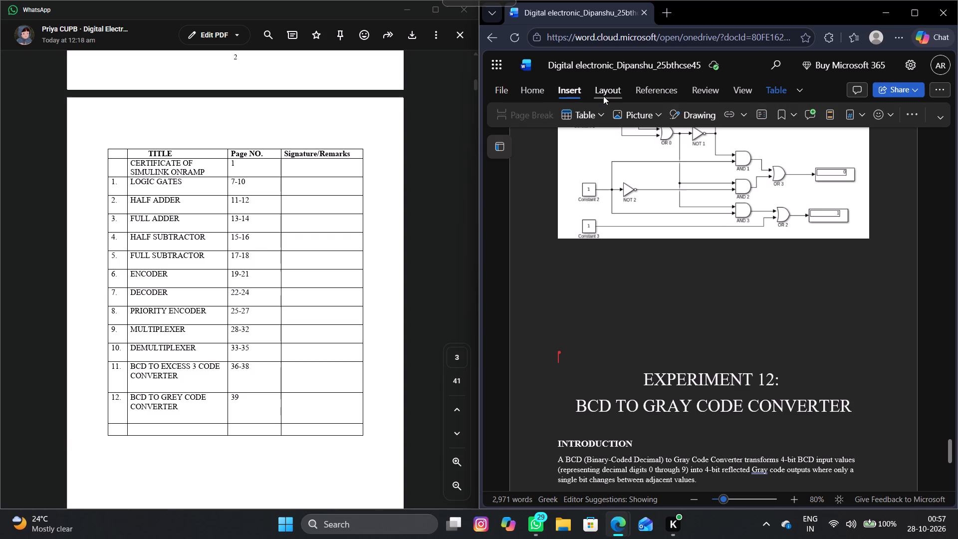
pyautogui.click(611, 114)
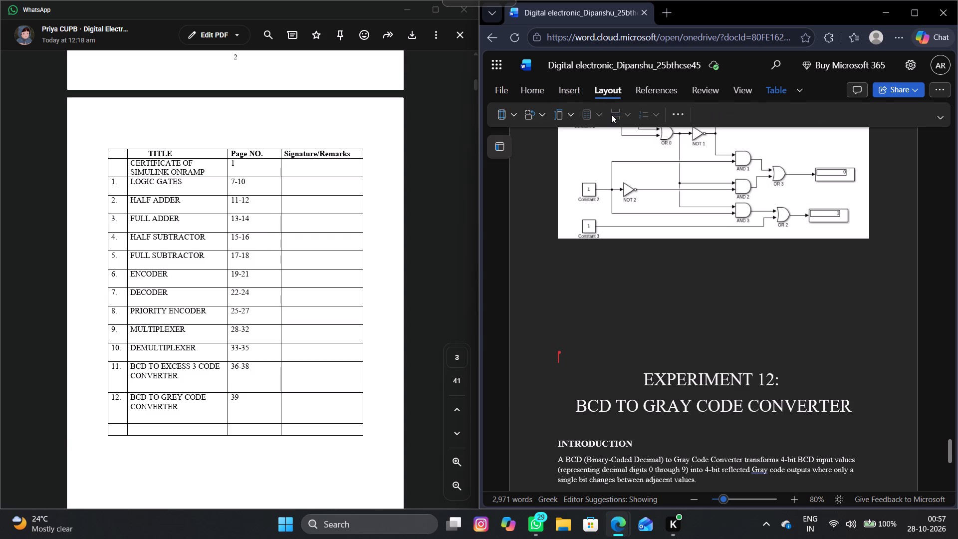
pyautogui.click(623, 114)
# Set the document's page size to Legal, 8.5" x 14", and check the end of the Experiment 12 section.
pyautogui.click(559, 114)
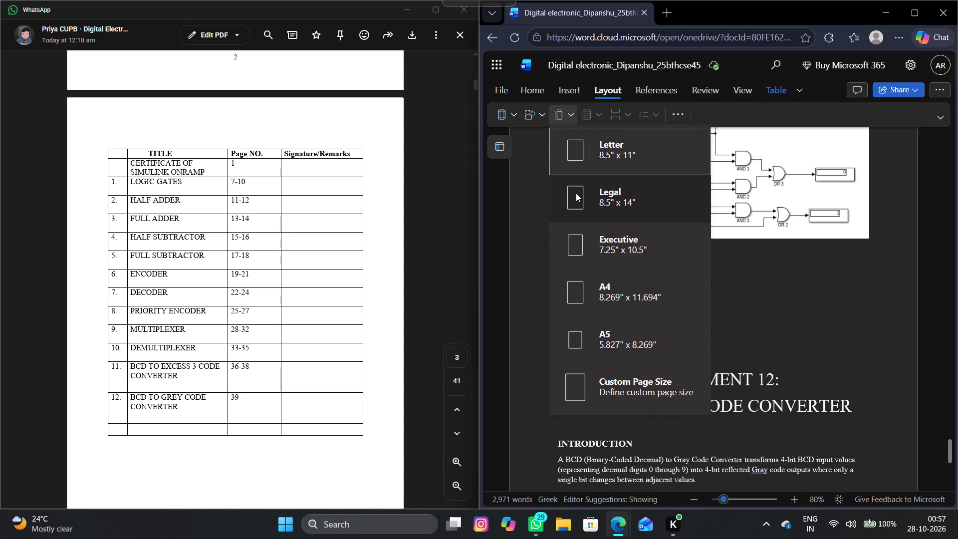
pyautogui.click(576, 193)
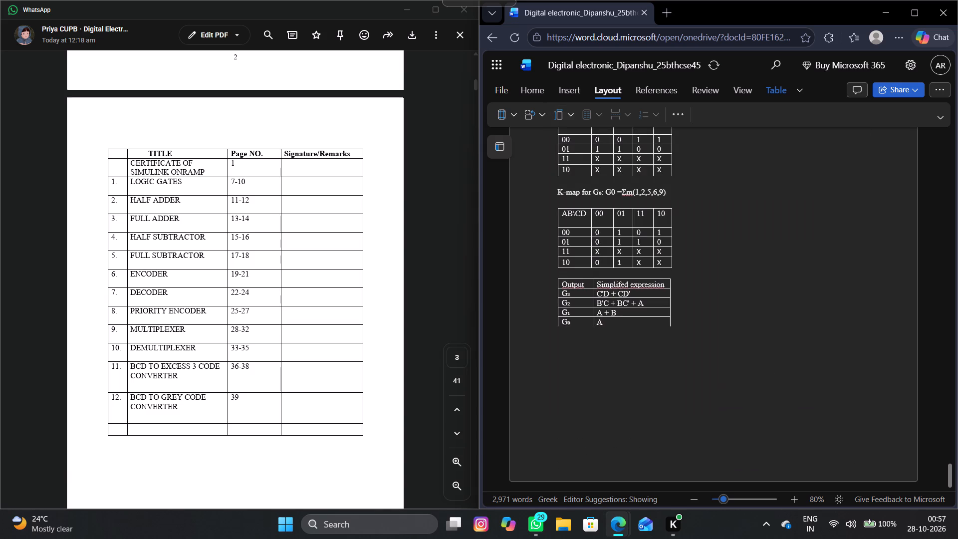
pyautogui.scroll(-1, 576, 193)
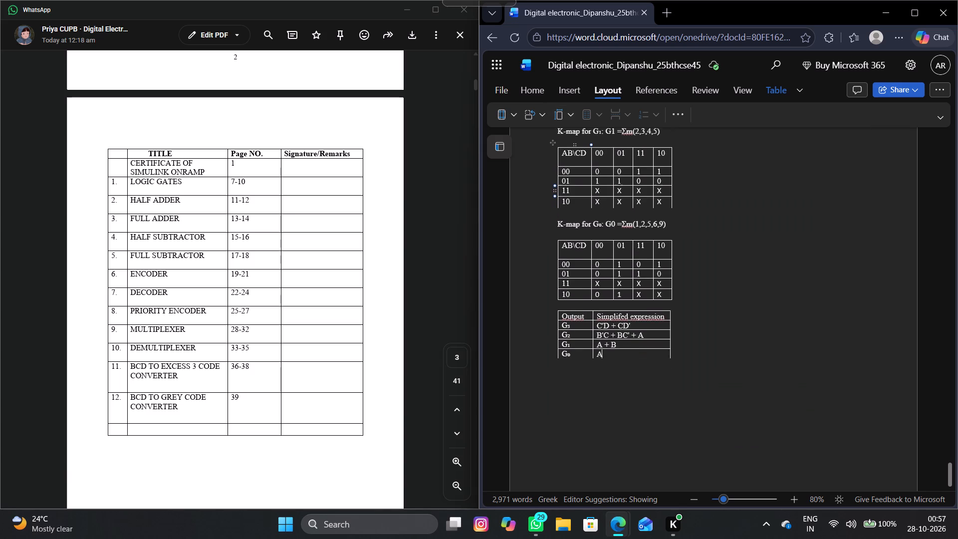
pyautogui.scroll(-1, 576, 193)
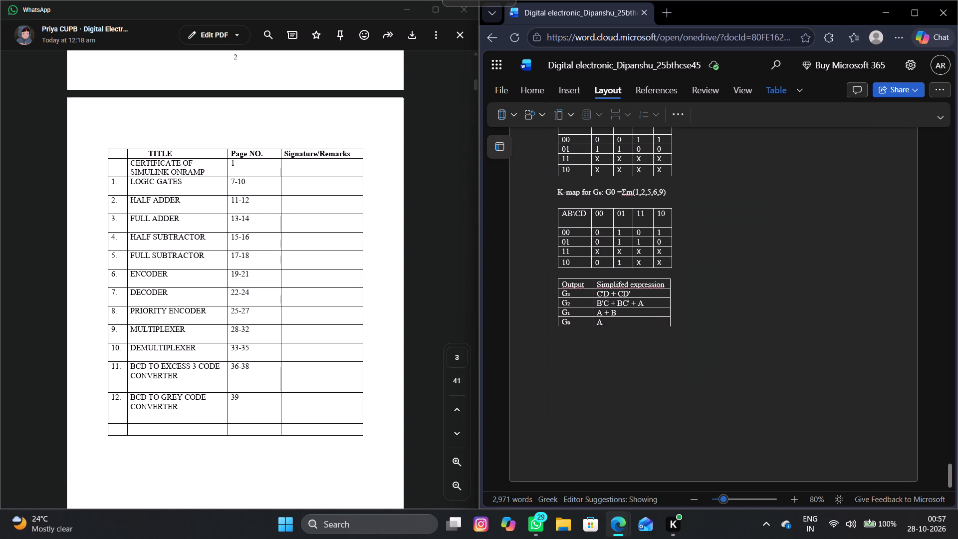
# Set the document's page size to Letter (8.5" x 11").
pyautogui.scroll(9, 690, 223)
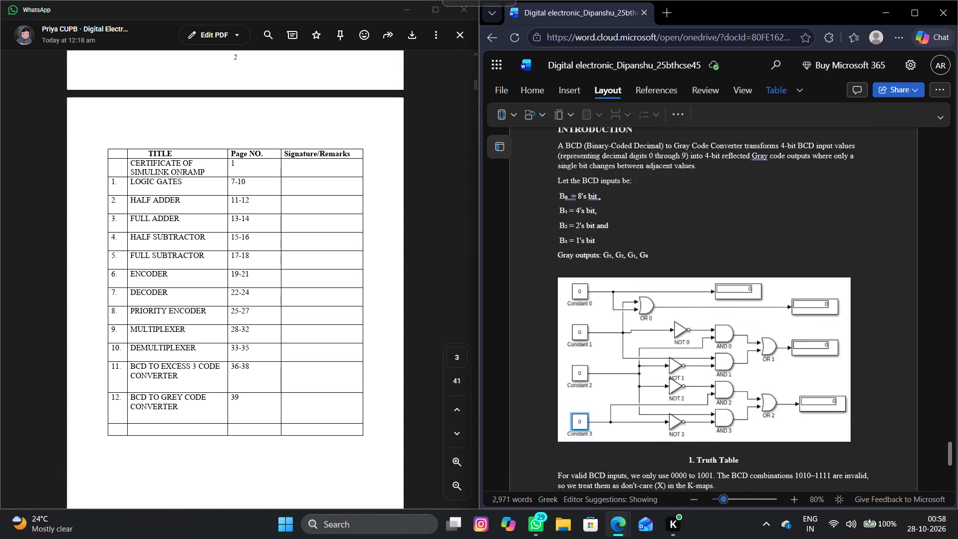
pyautogui.scroll(1, 690, 223)
pyautogui.scroll(-5, 690, 223)
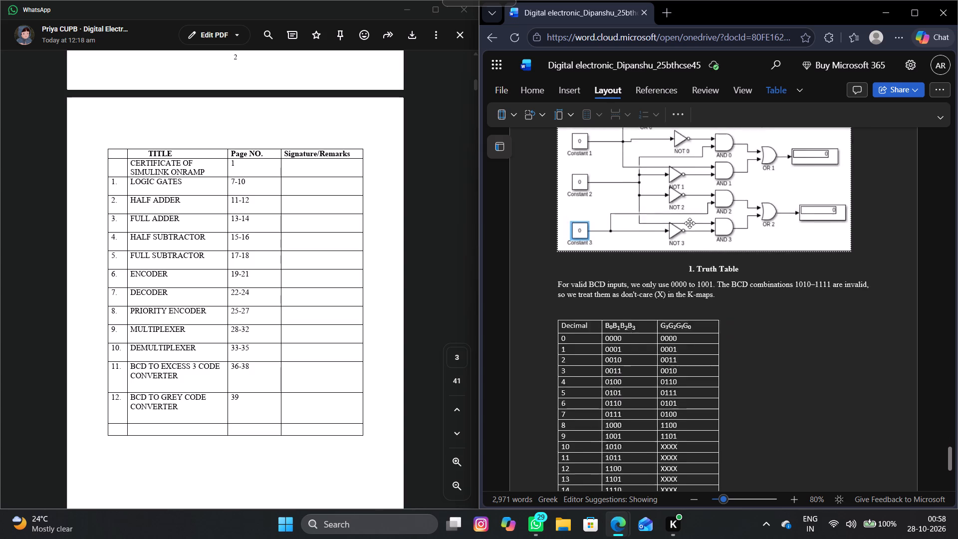
pyautogui.click(560, 111)
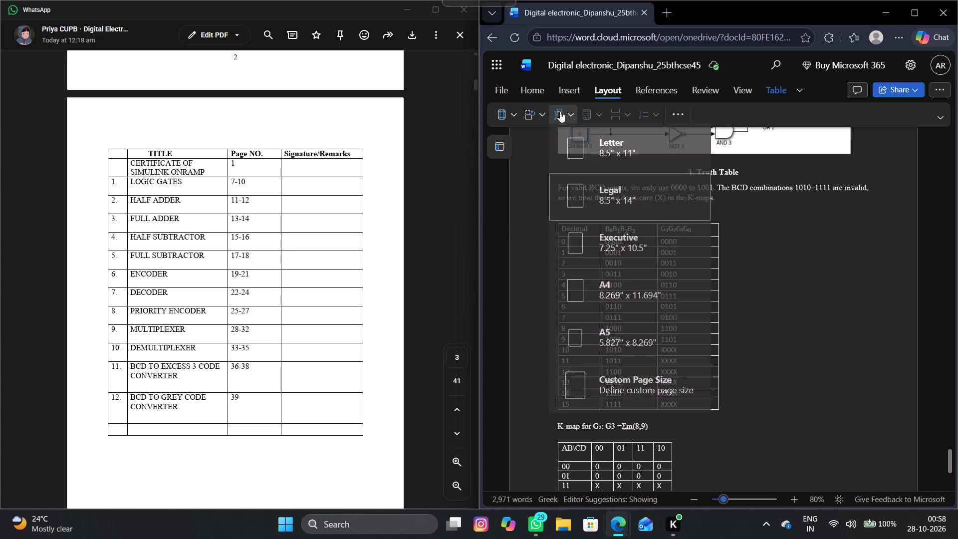
pyautogui.click(579, 140)
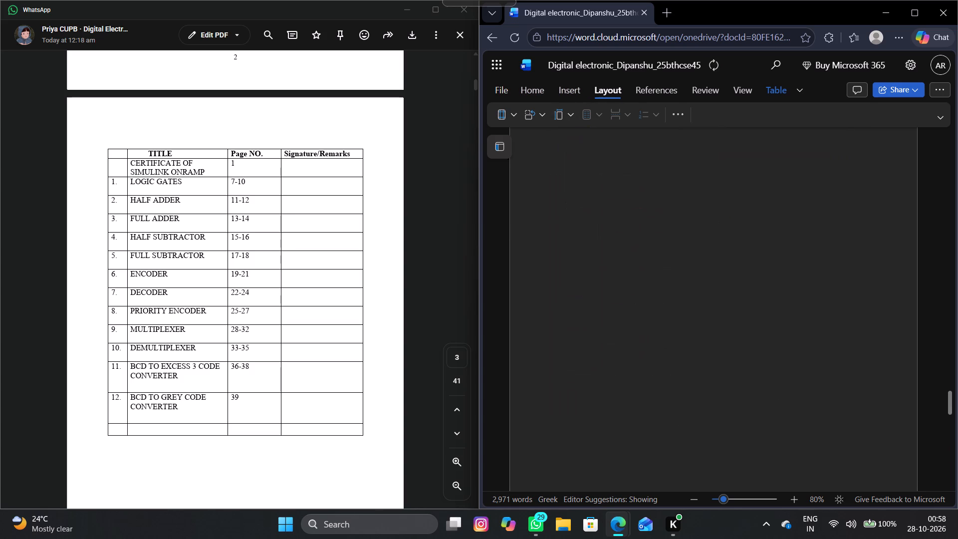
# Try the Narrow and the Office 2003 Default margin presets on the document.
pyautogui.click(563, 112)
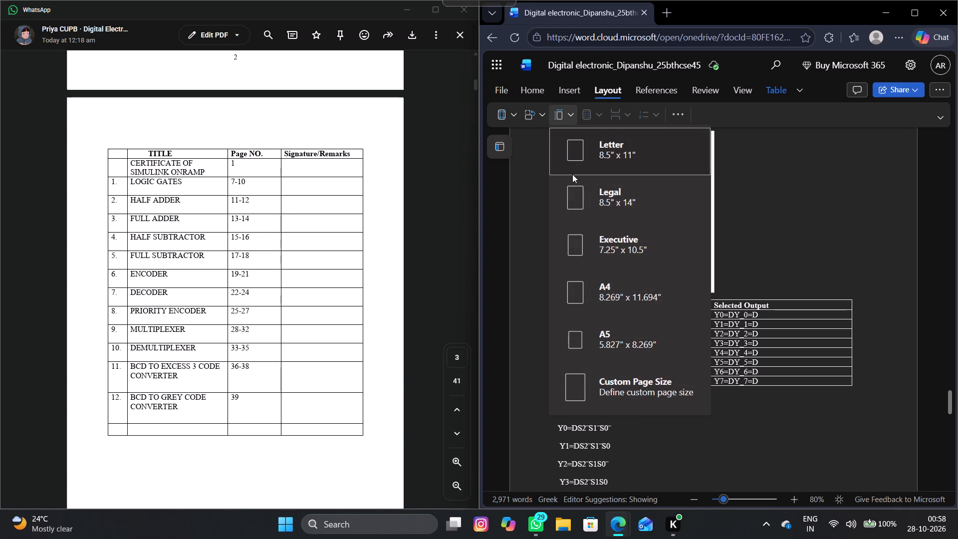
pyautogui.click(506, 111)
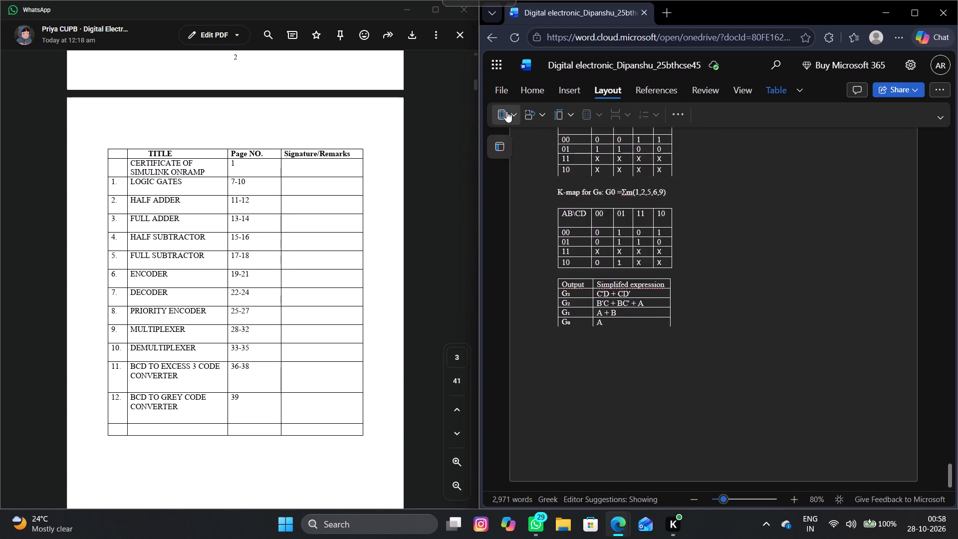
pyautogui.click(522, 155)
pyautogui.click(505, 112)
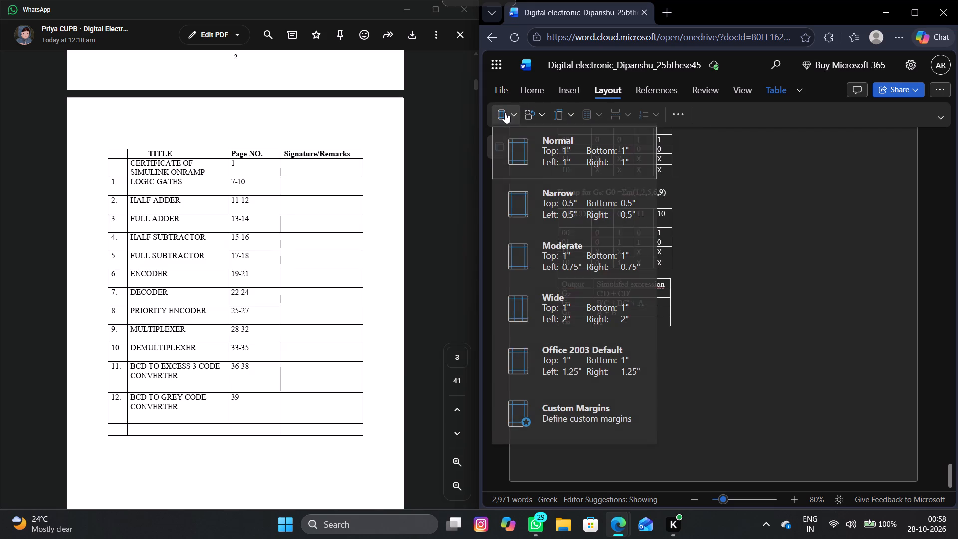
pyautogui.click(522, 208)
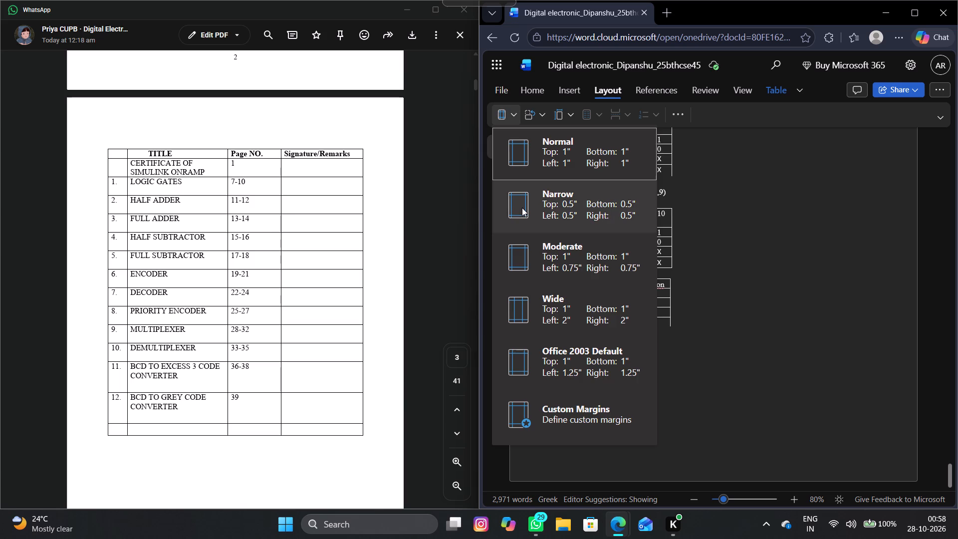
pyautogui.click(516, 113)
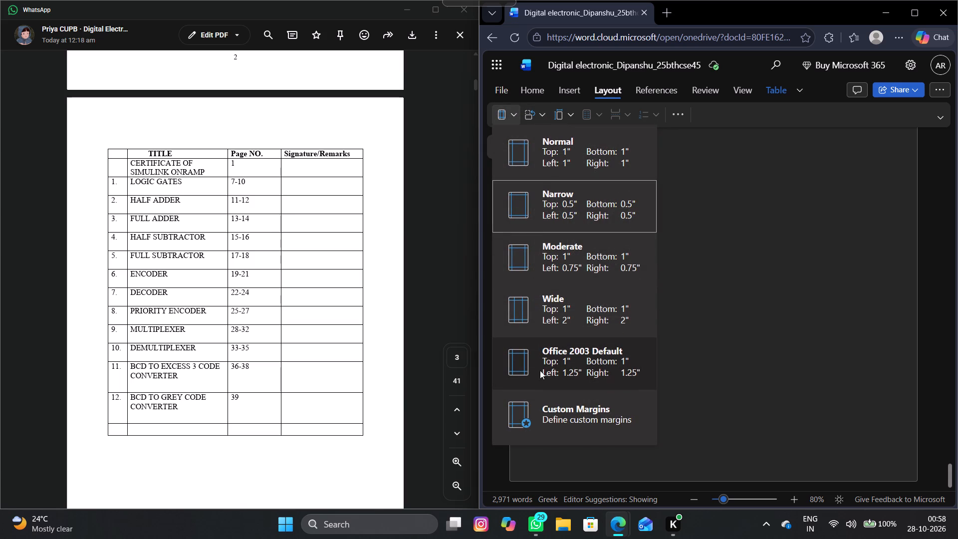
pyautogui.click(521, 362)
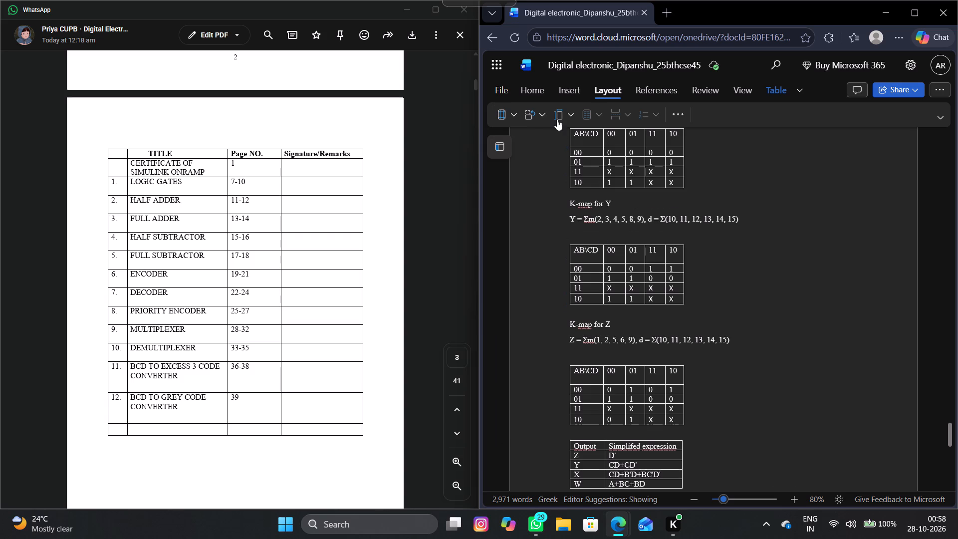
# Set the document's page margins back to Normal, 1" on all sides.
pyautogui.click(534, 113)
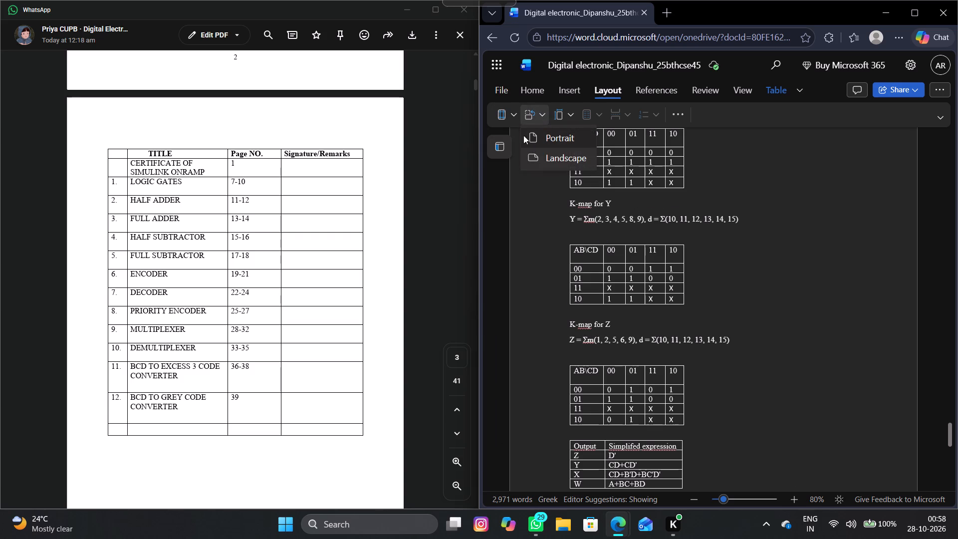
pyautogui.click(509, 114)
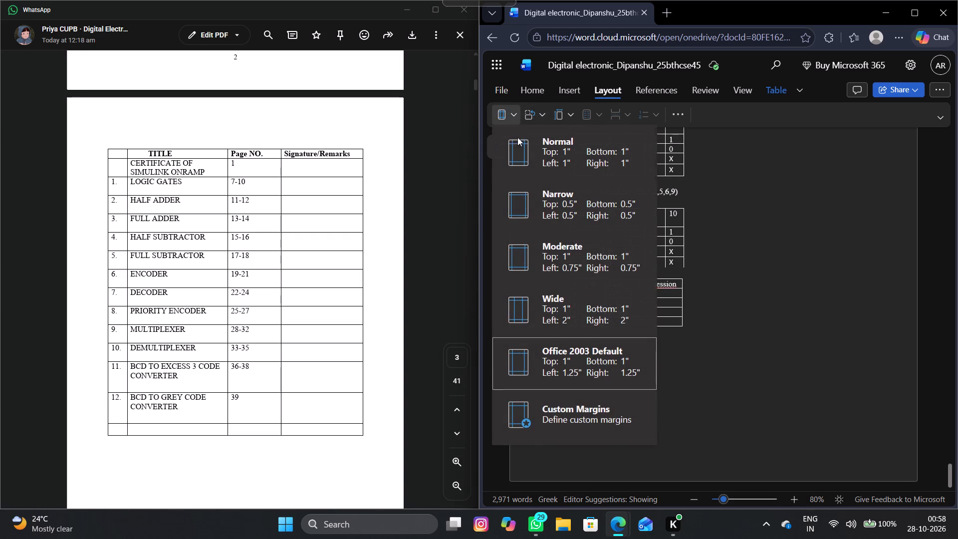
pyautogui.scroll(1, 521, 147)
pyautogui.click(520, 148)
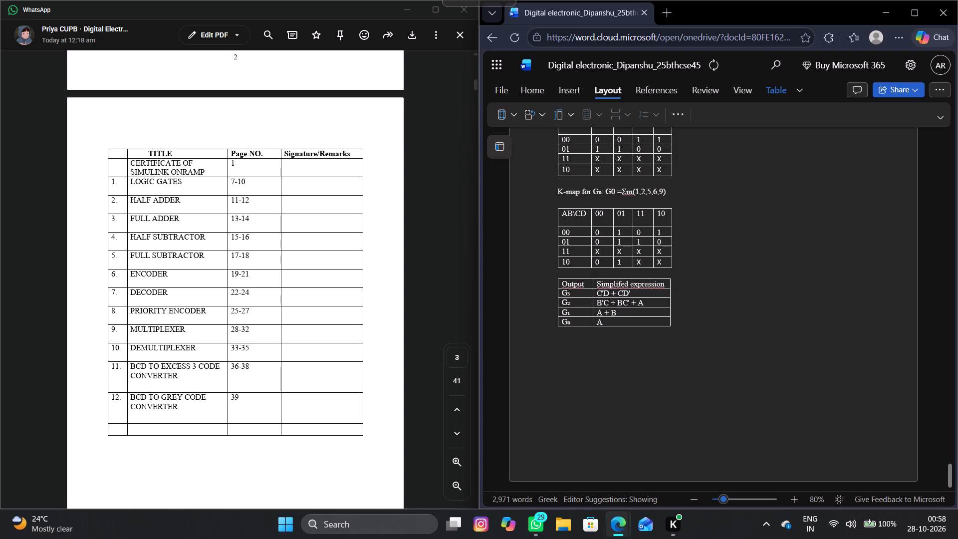
# Maximize the document window so that it fills the whole screen.
pyautogui.click(759, 182)
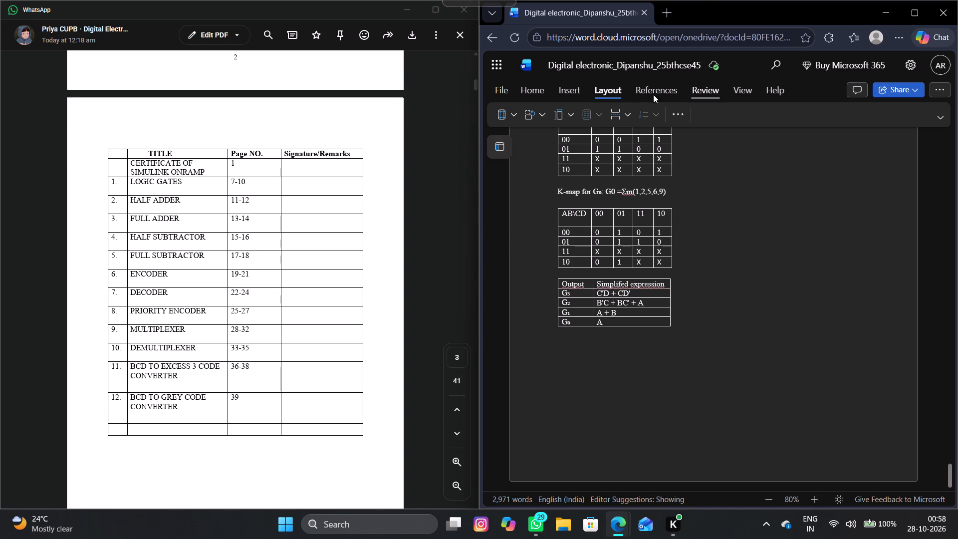
pyautogui.click(920, 8)
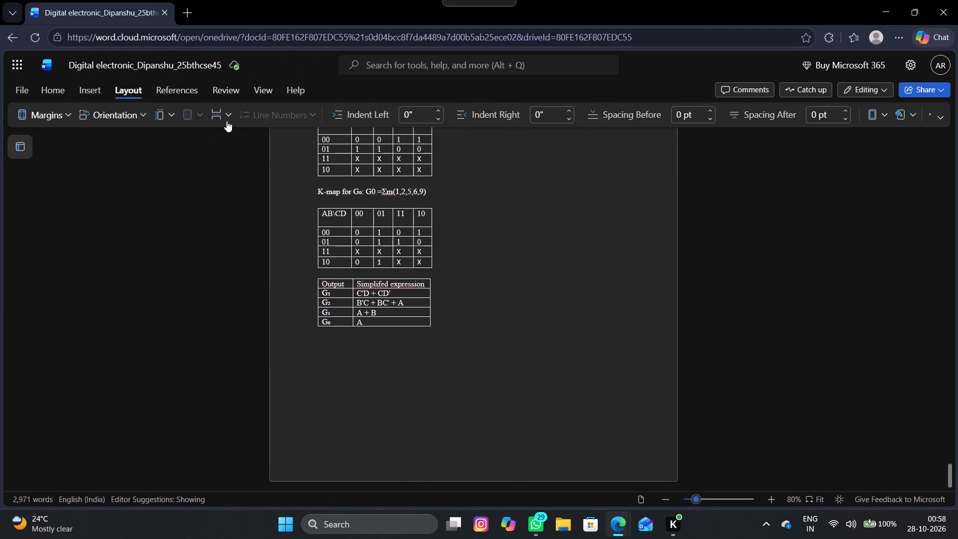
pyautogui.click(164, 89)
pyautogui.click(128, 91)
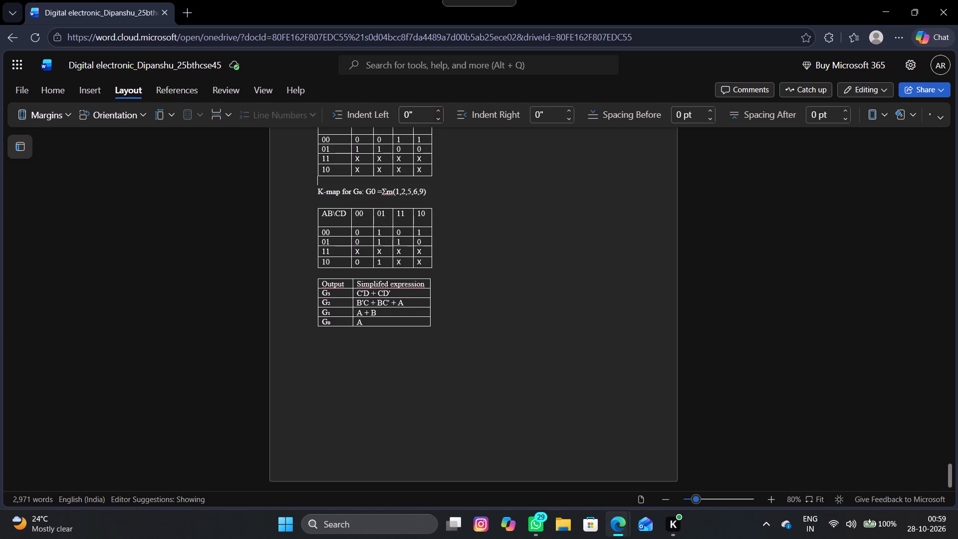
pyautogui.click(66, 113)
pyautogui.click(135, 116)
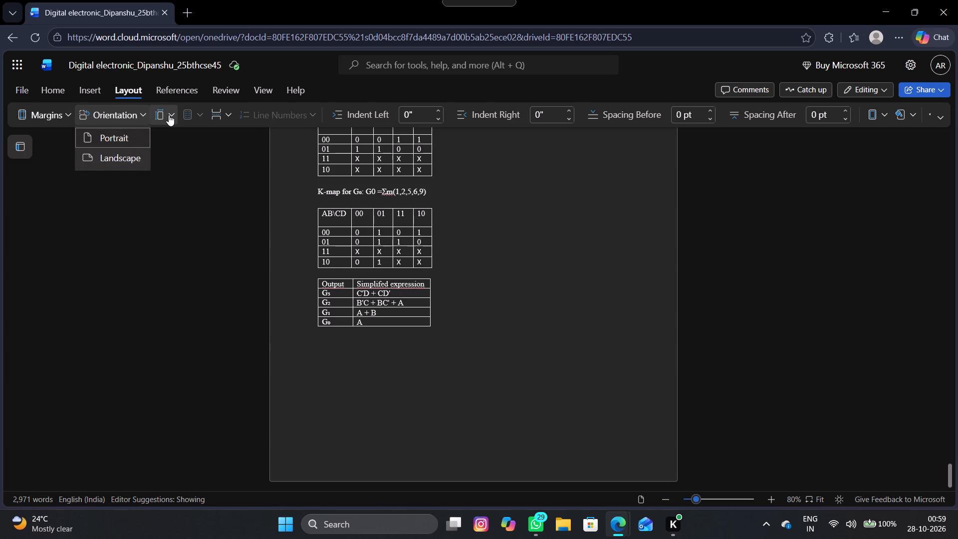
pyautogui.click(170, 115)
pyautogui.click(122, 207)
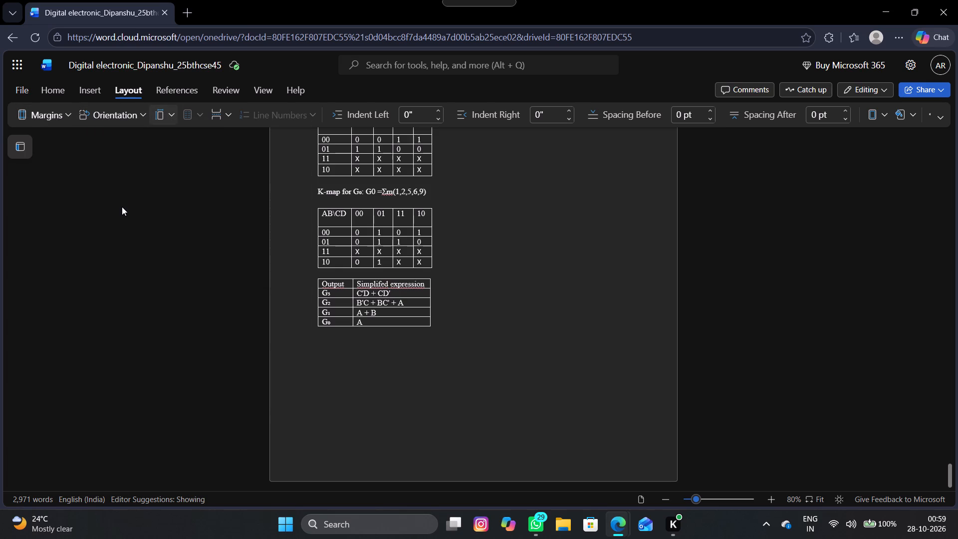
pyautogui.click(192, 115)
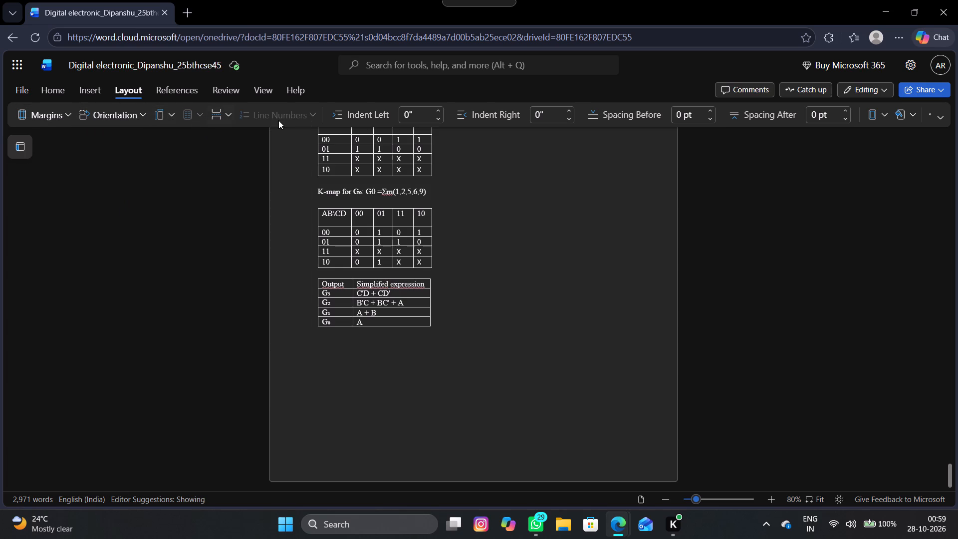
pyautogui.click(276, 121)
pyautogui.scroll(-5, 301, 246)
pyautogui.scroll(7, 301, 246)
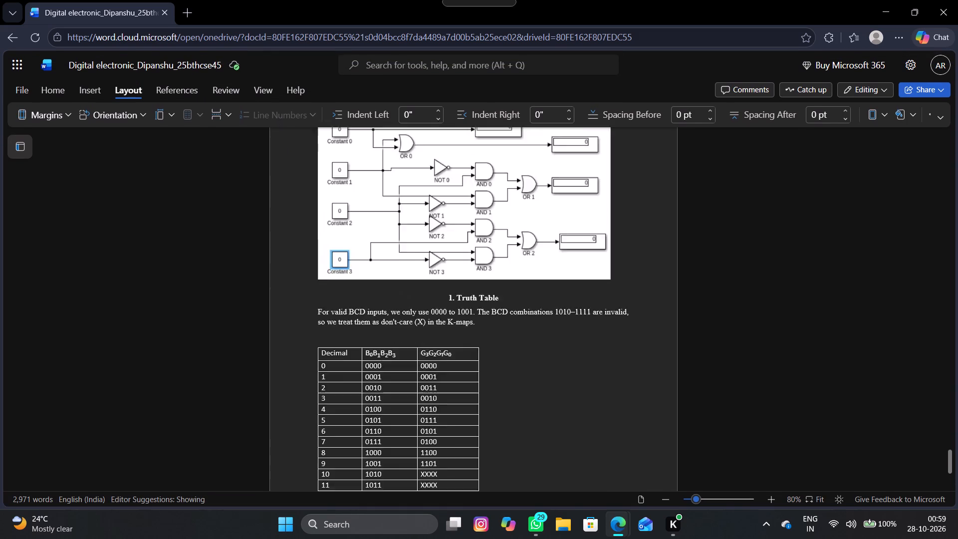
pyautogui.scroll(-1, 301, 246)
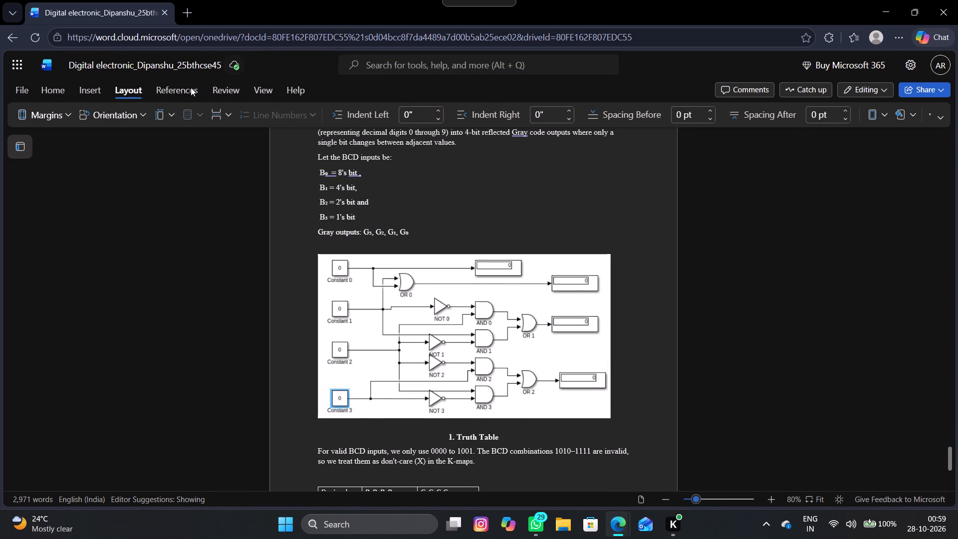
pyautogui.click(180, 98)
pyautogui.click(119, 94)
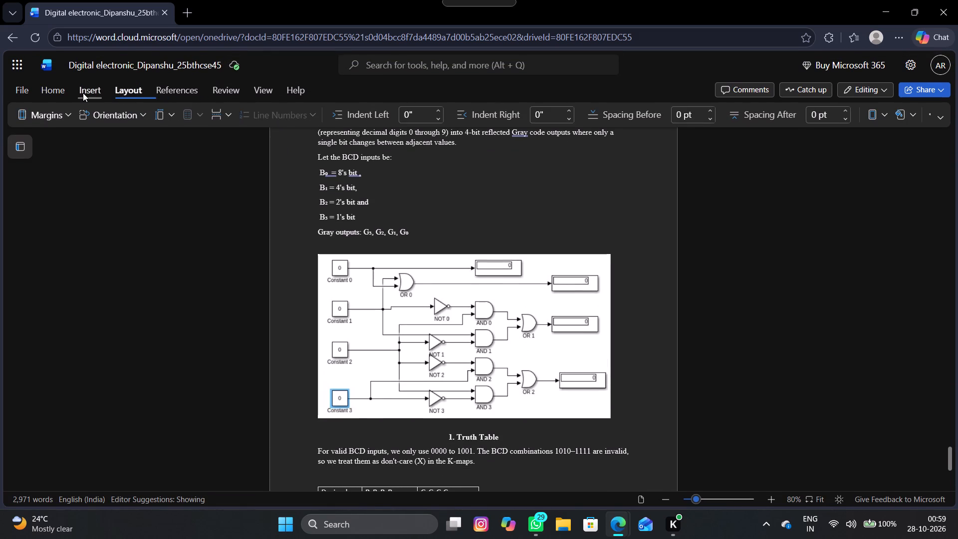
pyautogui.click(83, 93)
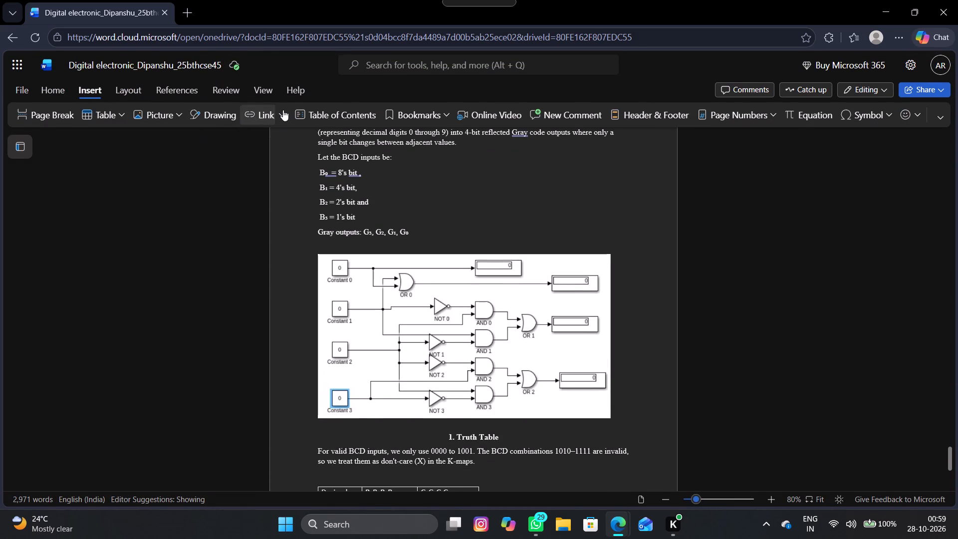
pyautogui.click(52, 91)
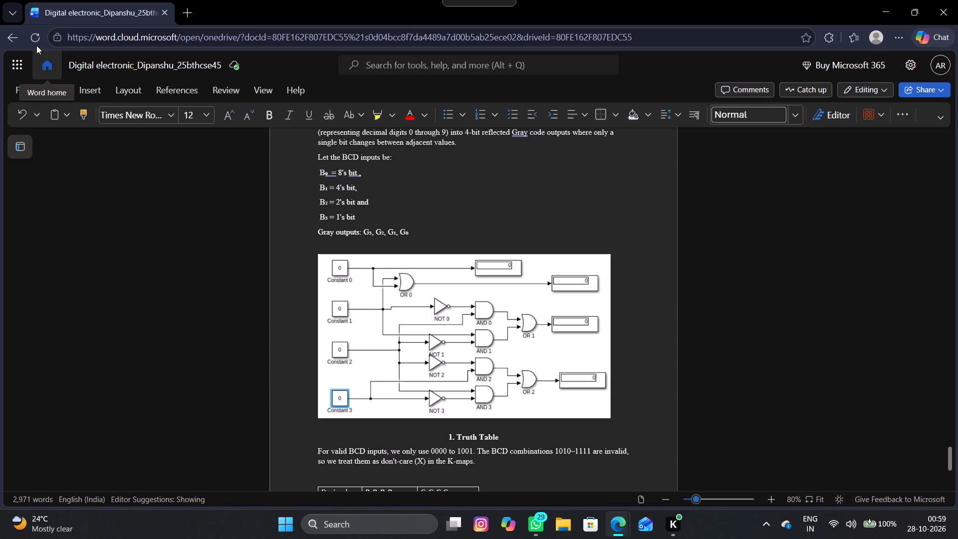
# Reload the document page in the browser.
pyautogui.click(35, 42)
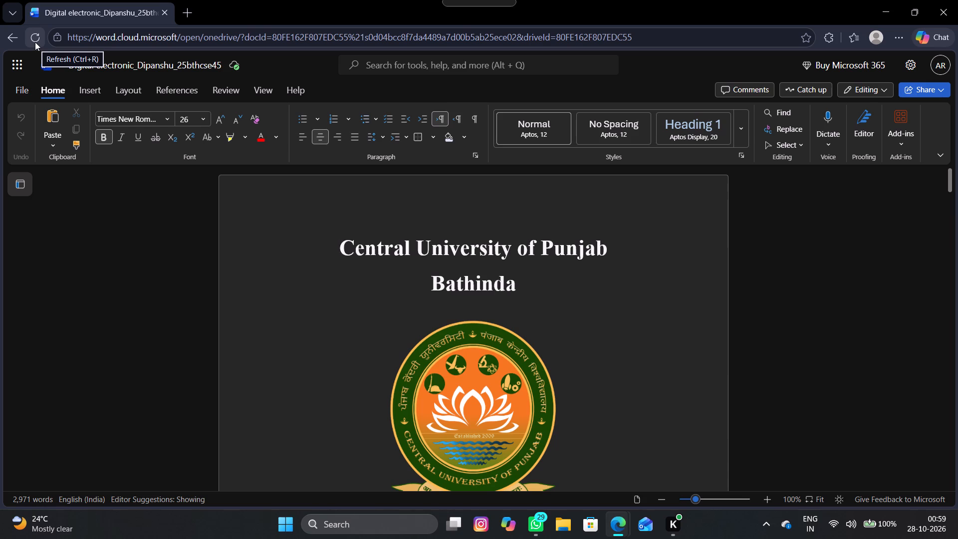
# Add a page border on all four sides of the document's pages.
pyautogui.click(92, 92)
pyautogui.click(139, 95)
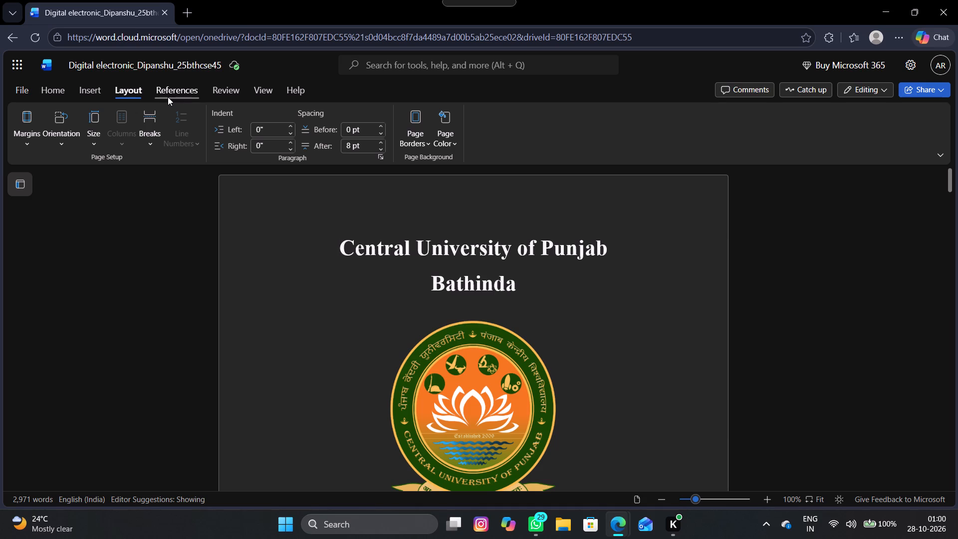
pyautogui.click(422, 144)
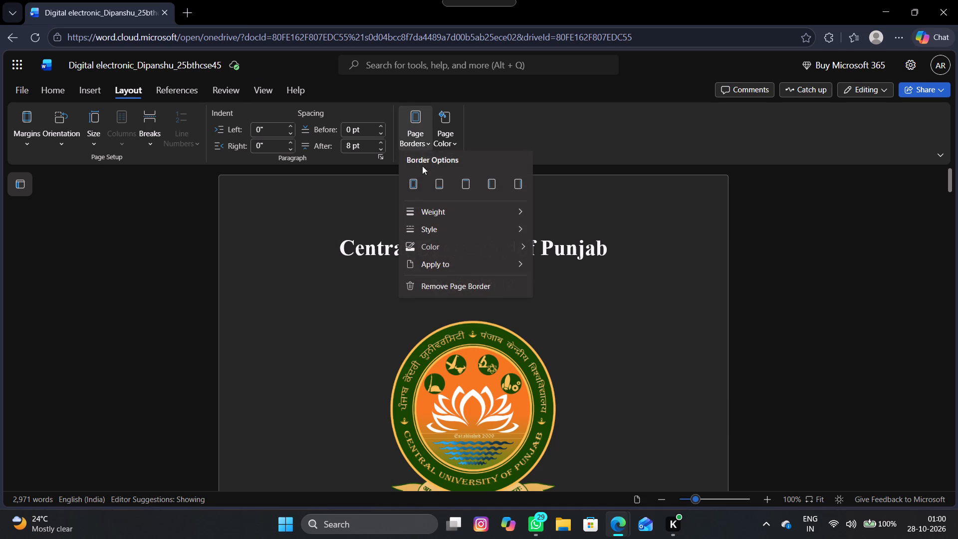
pyautogui.click(416, 187)
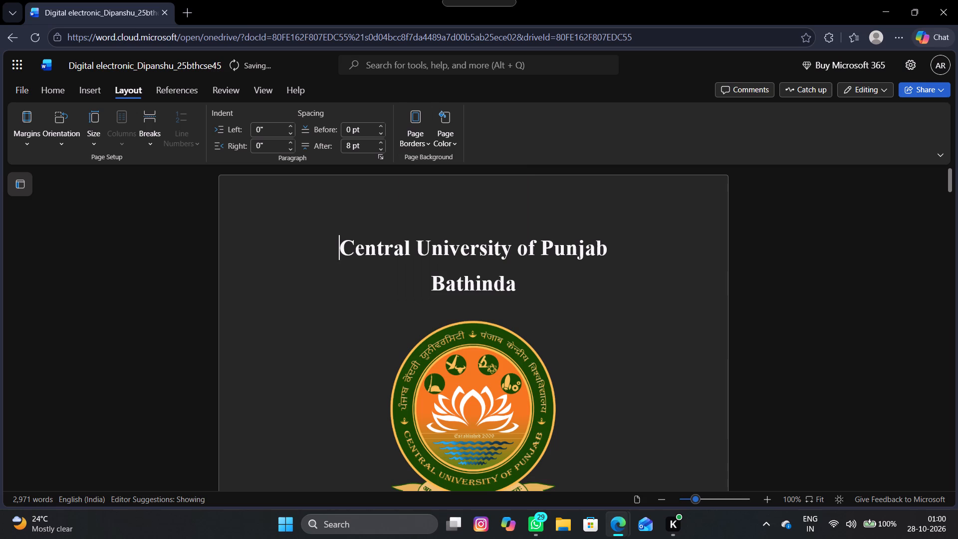
pyautogui.click(344, 207)
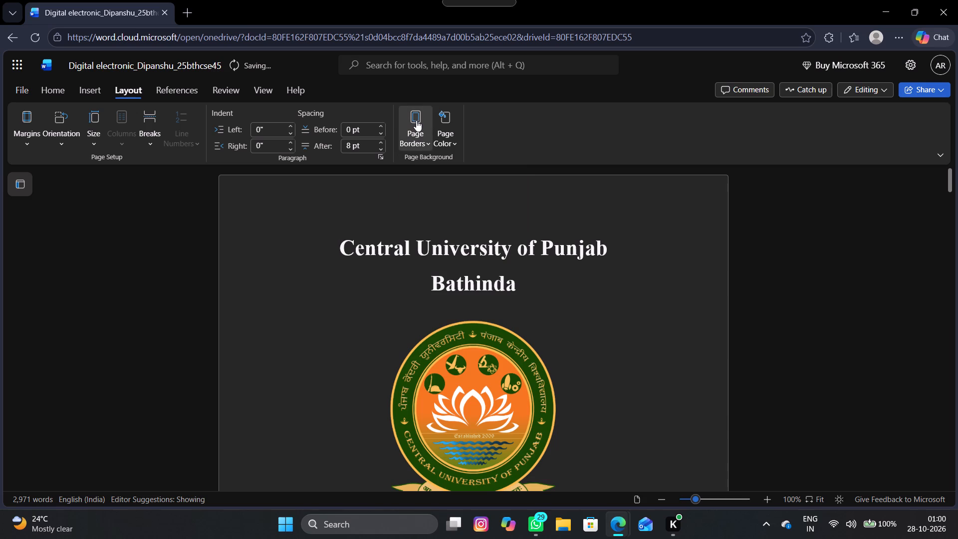
pyautogui.click(417, 118)
pyautogui.click(410, 190)
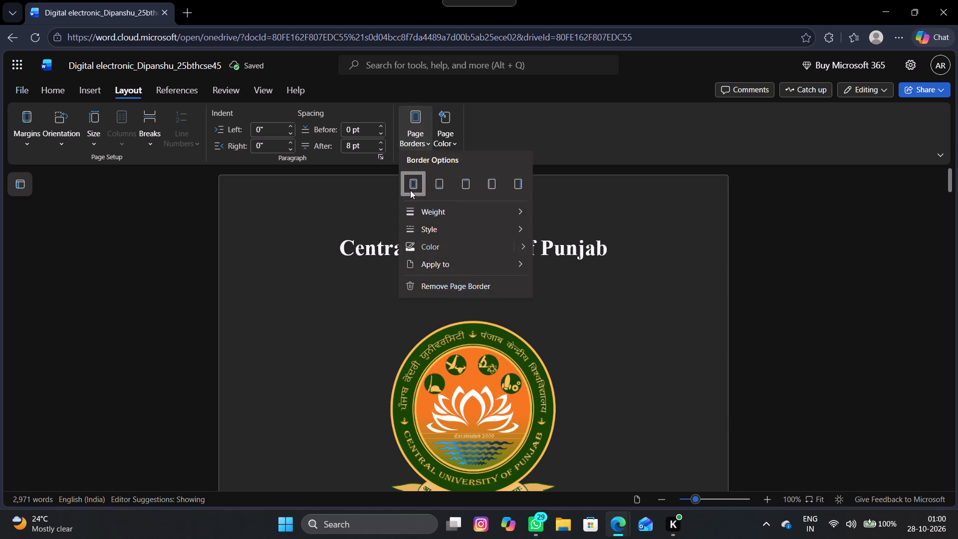
# Set the page border to apply to the whole document.
pyautogui.click(416, 138)
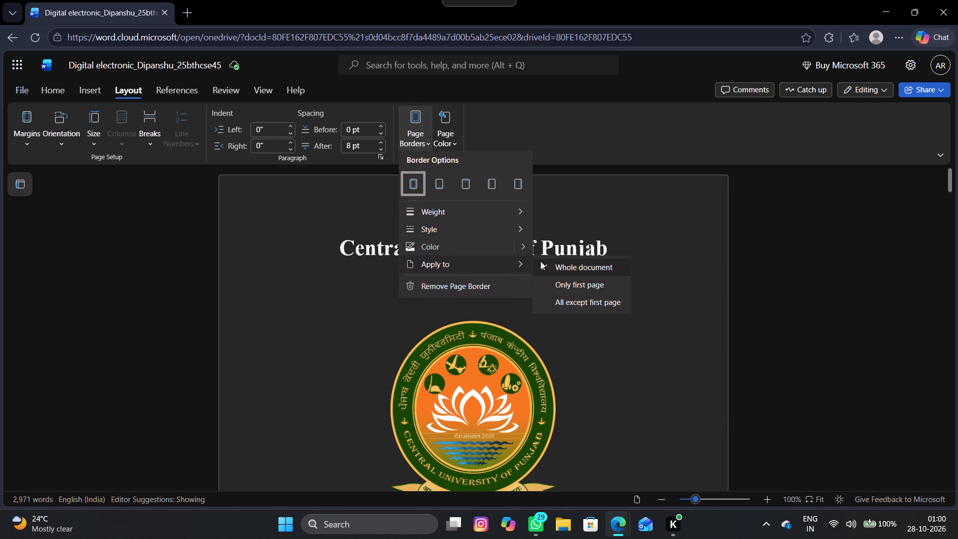
pyautogui.click(558, 267)
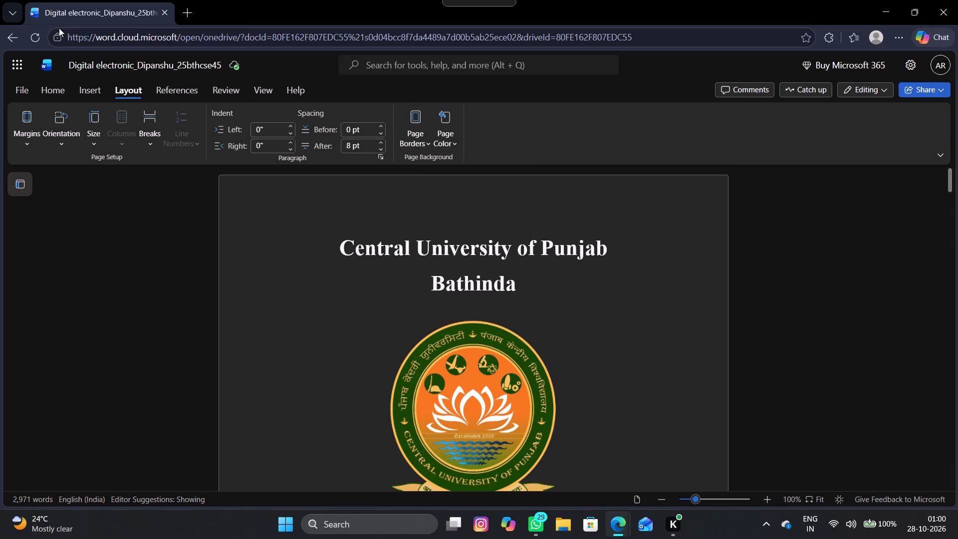
# Reload the document page in the browser.
pyautogui.click(38, 37)
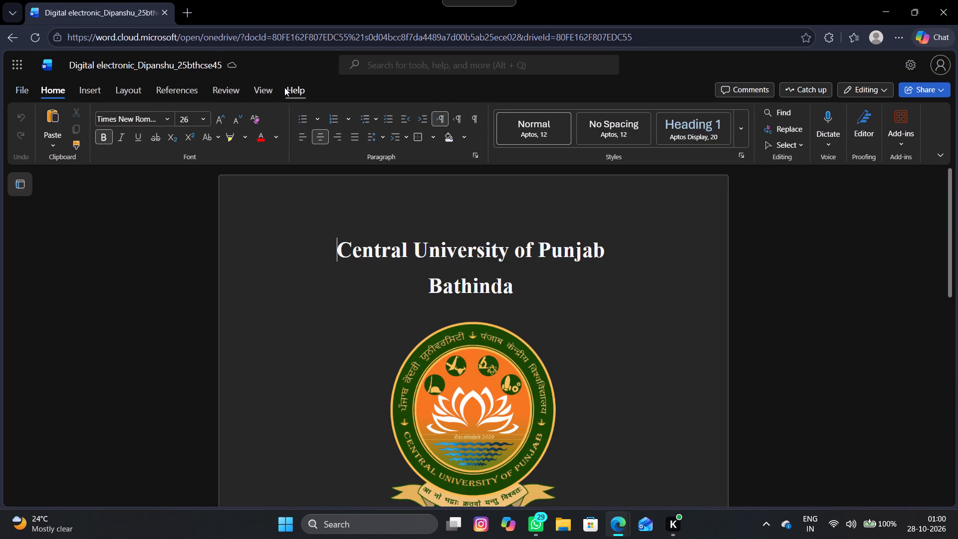
# Remove the document's page border and reapply it on all four sides.
pyautogui.click(133, 84)
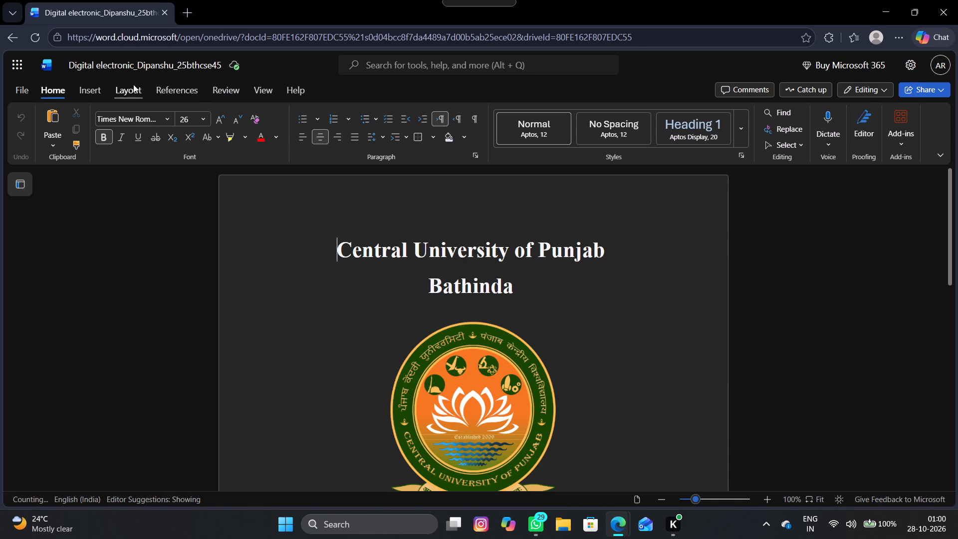
pyautogui.click(414, 120)
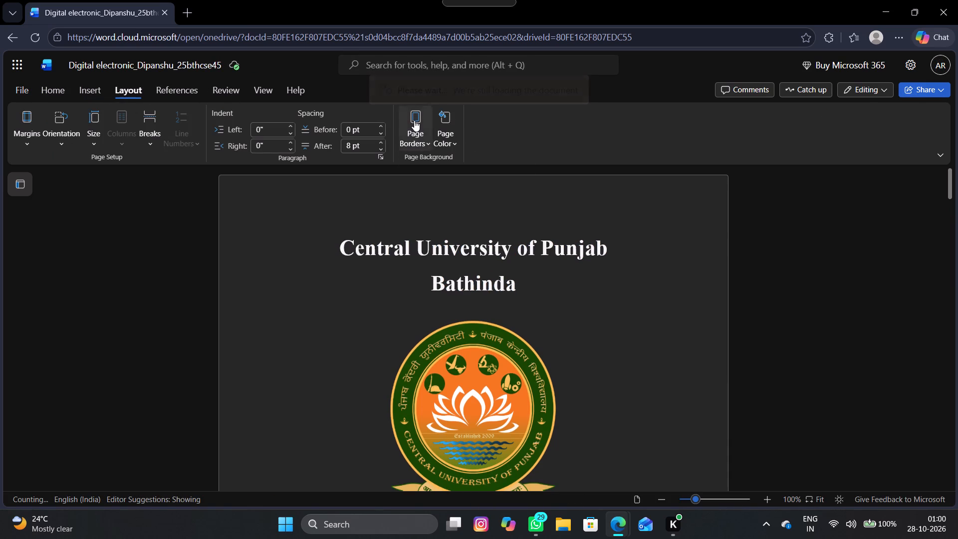
pyautogui.click(421, 290)
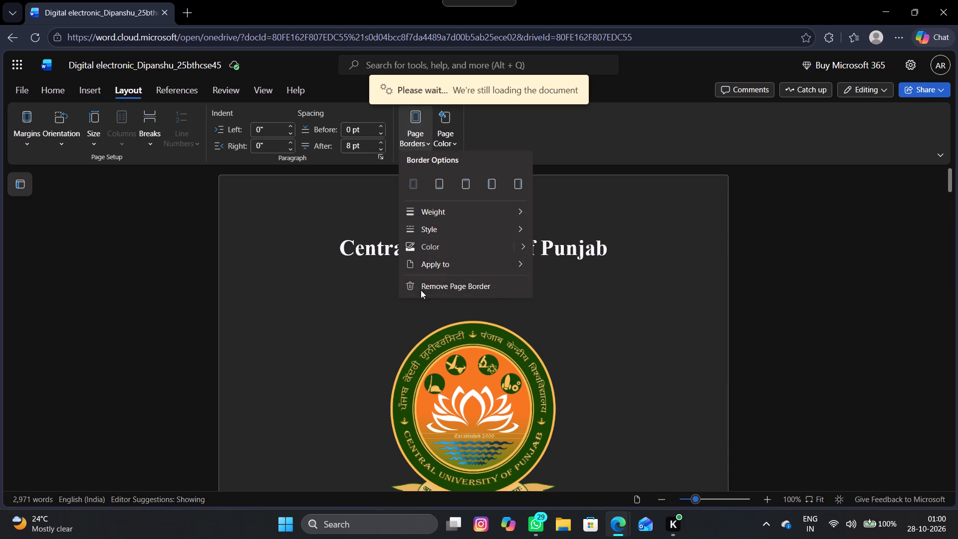
pyautogui.click(408, 110)
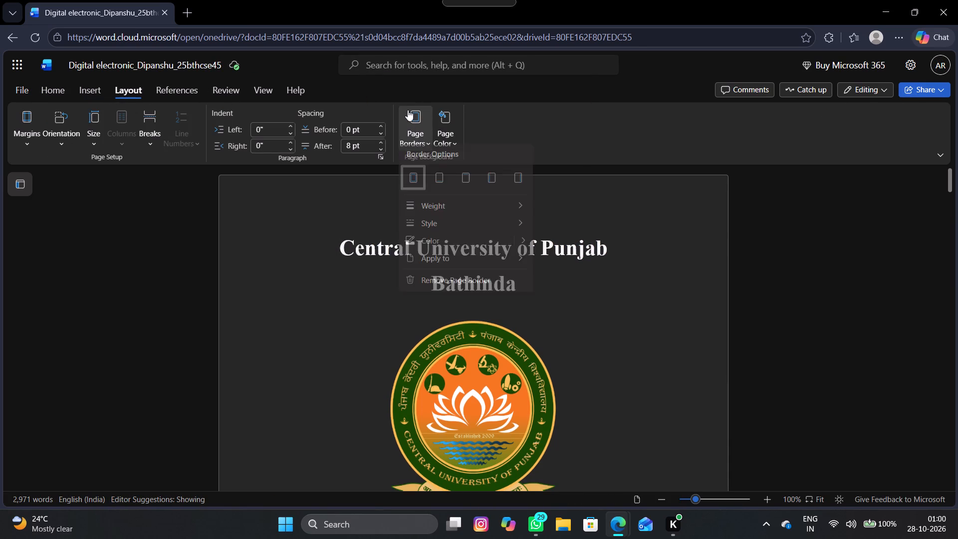
pyautogui.click(414, 186)
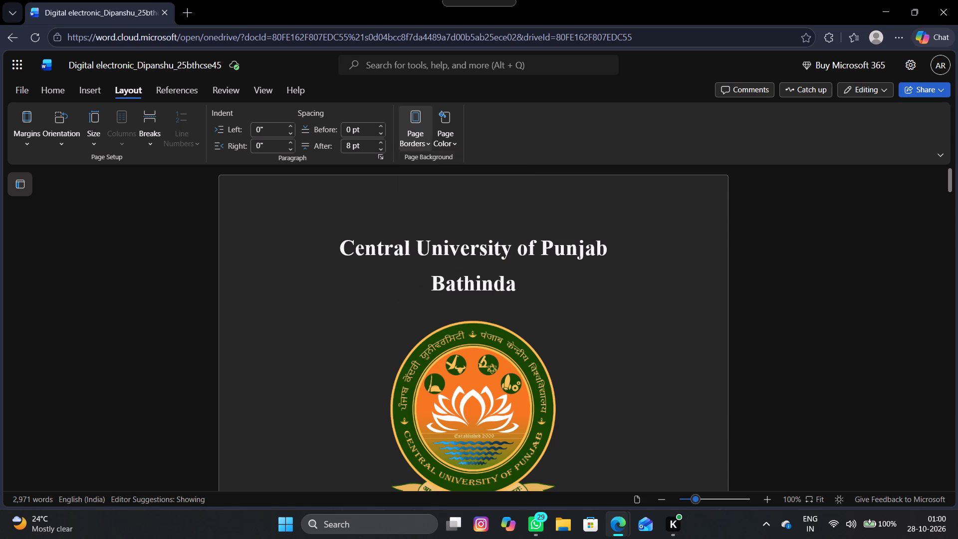
# Set the page border's line style to Double.
pyautogui.click(416, 114)
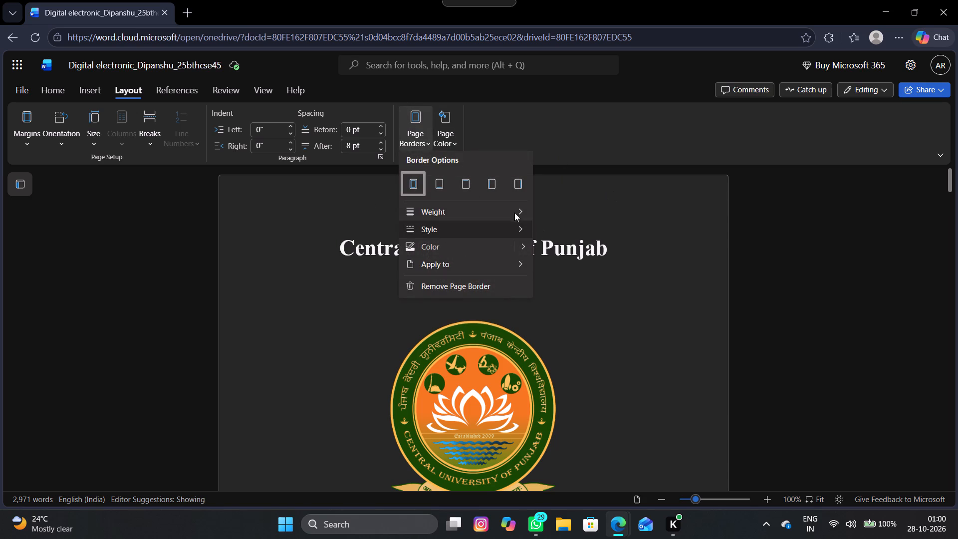
pyautogui.click(525, 223)
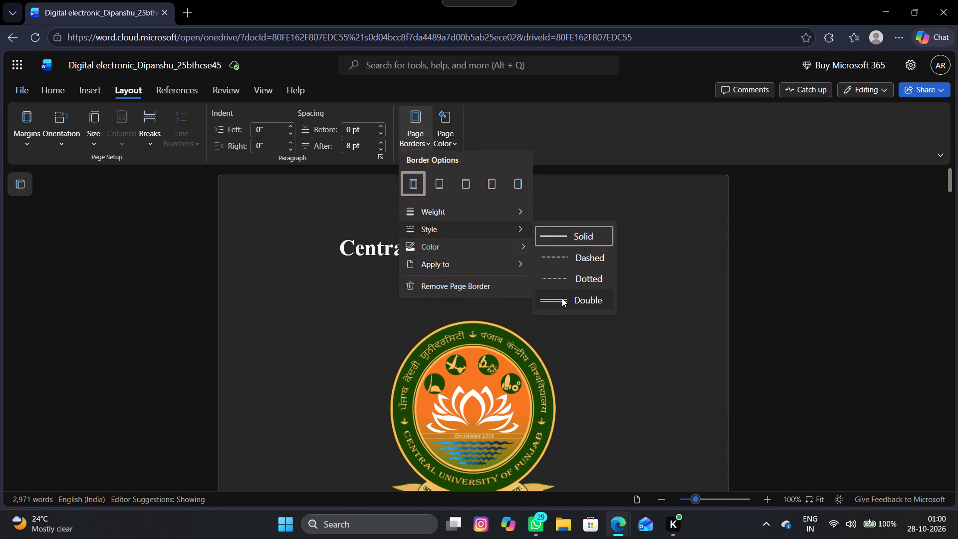
pyautogui.click(562, 298)
pyautogui.click(667, 294)
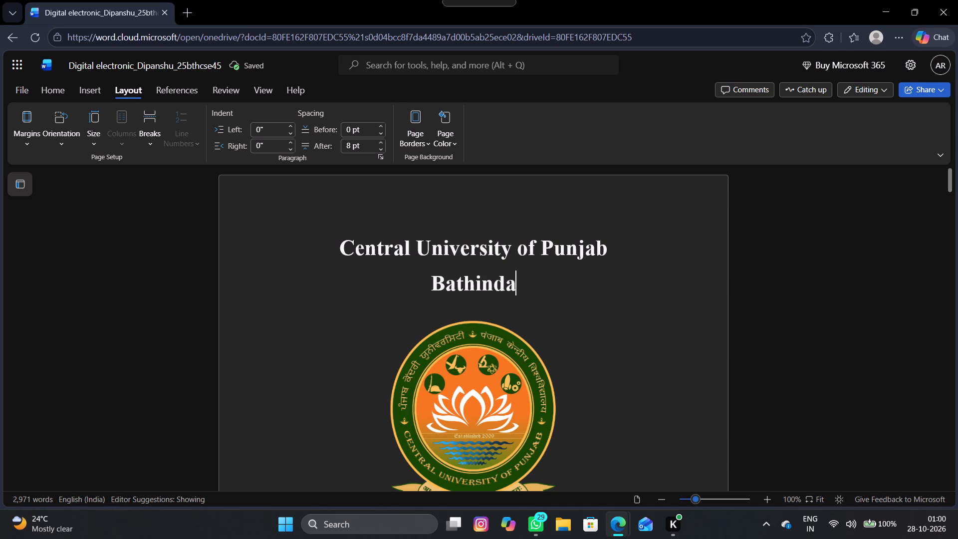
# Check the pages for the border and reload the document page in the browser.
pyautogui.scroll(-13, 667, 294)
pyautogui.scroll(1, 667, 294)
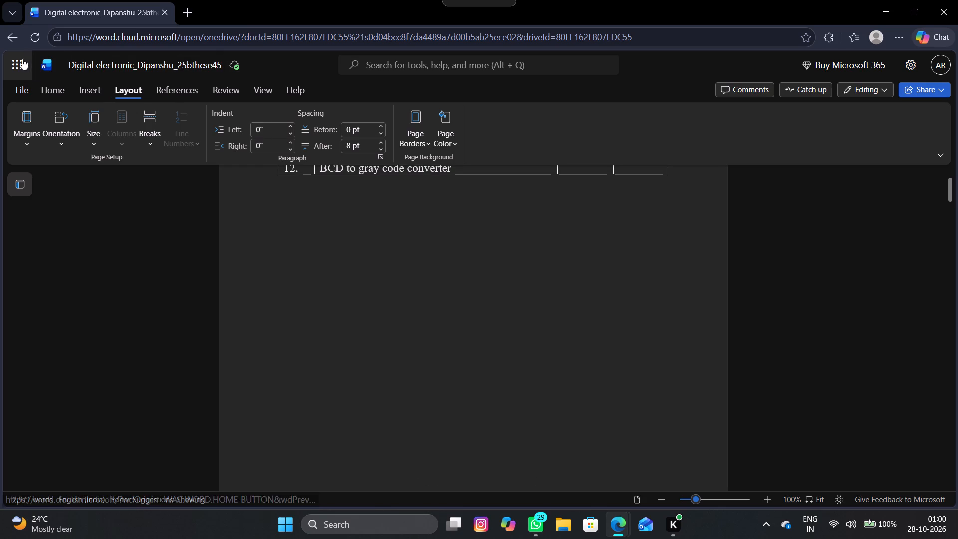
pyautogui.click(29, 37)
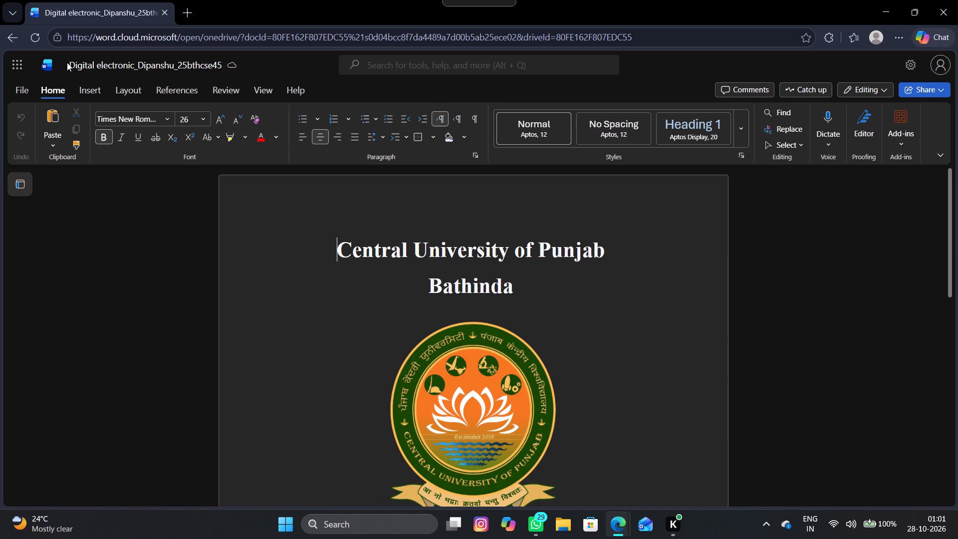
# Go back from the document to the Word start page.
pyautogui.click(12, 35)
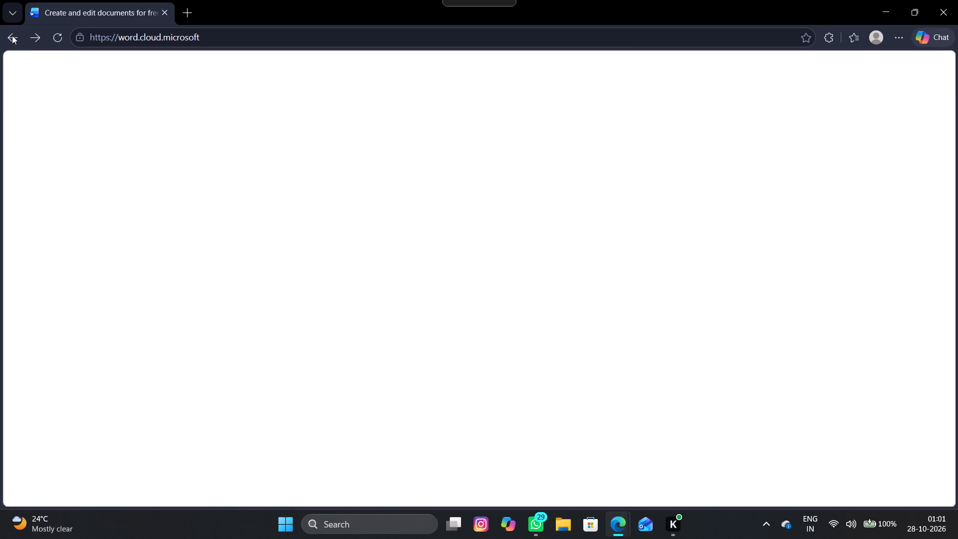
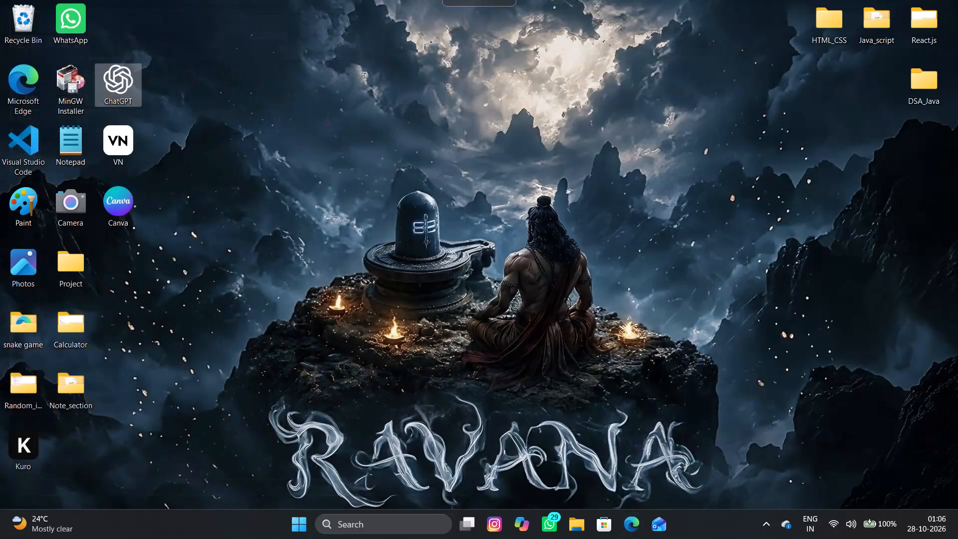
# Open the Windows power options from the desktop.
pyautogui.click(293, 522)
pyautogui.click(562, 489)
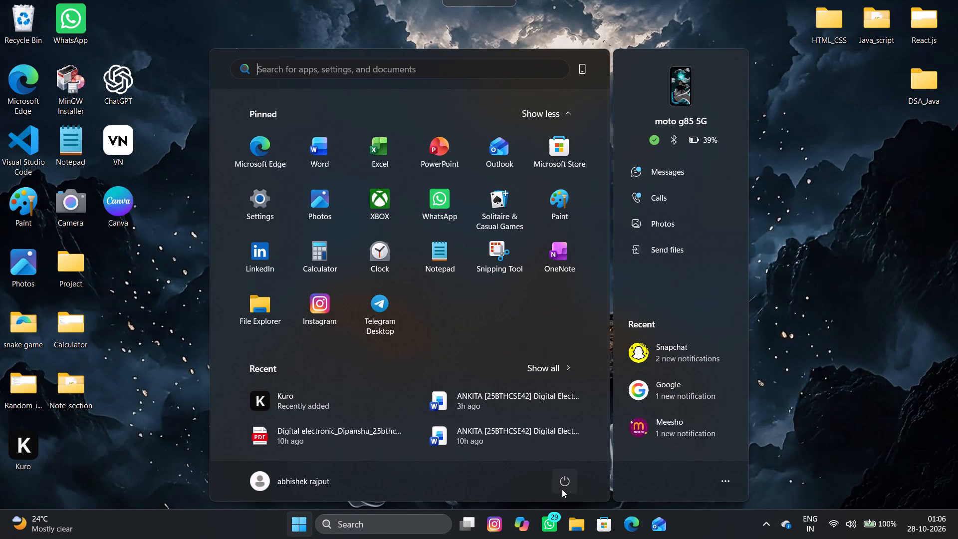